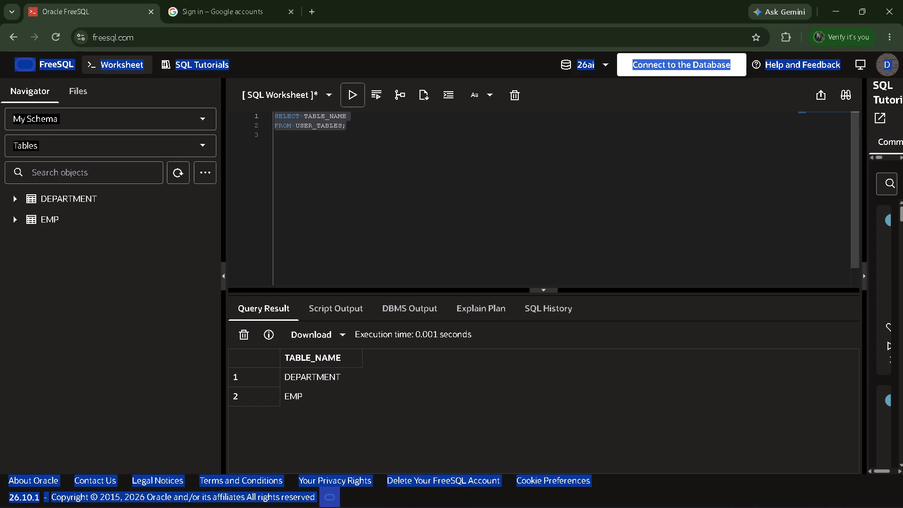
{"action": "left_click", "coordinate": [341, 134]}
{"action": "key", "text": "ctrl+a"}
{"action": "key", "text": "BackSpace"}
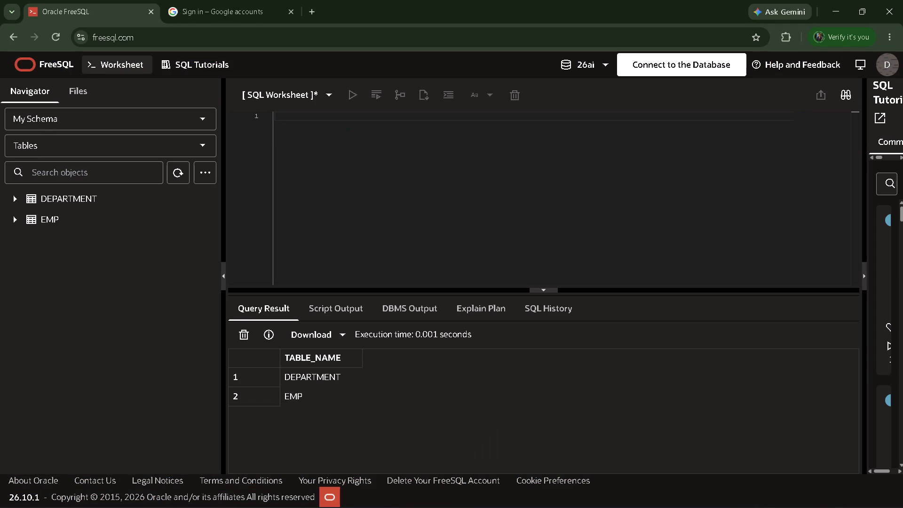
{"action": "left_click", "coordinate": [299, 149]}
{"action": "key", "text": "ctrl+v"}
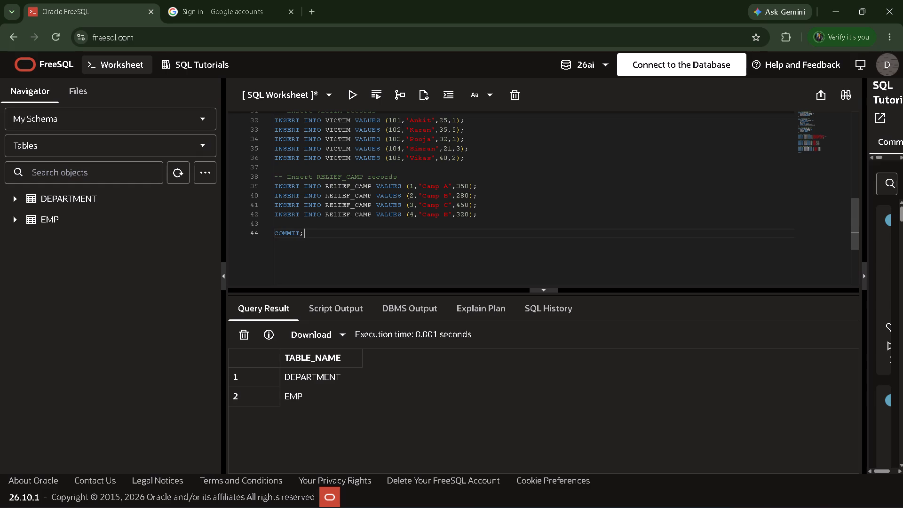
Run only the CREATE TABLE DISASTER statement from the script, from its opening line through the closing parenthesis and semicolon.
{"action": "scroll", "coordinate": [398, 244], "scroll_direction": "up", "scroll_amount": 8}
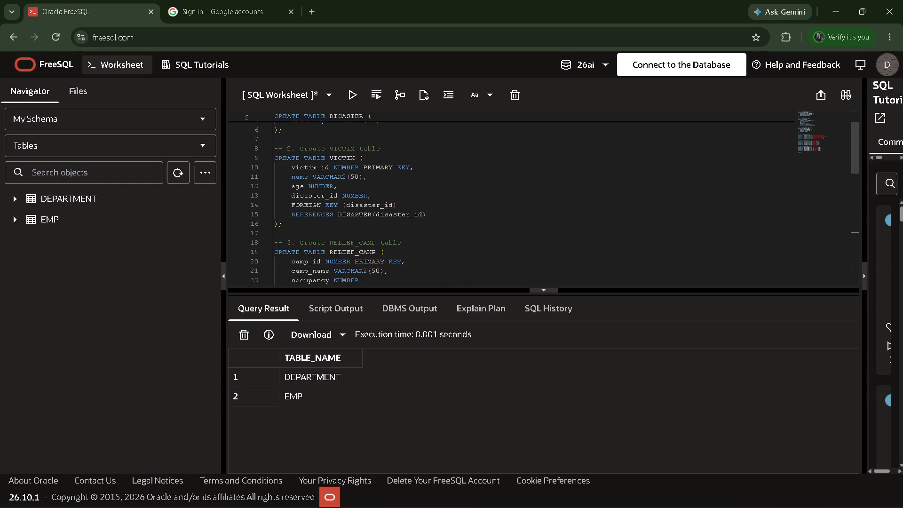
{"action": "scroll", "coordinate": [362, 240], "scroll_direction": "up", "scroll_amount": 7}
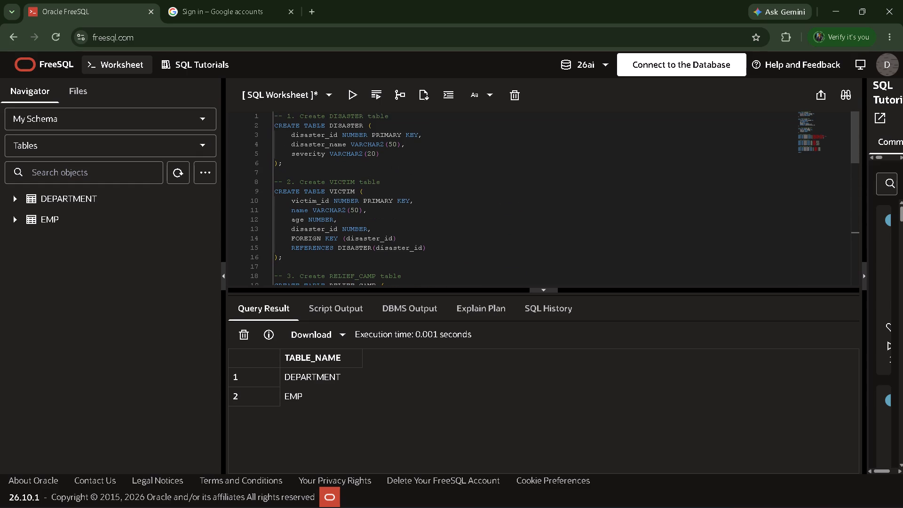
{"action": "left_click_drag", "start_coordinate": [296, 158], "coordinate": [258, 124]}
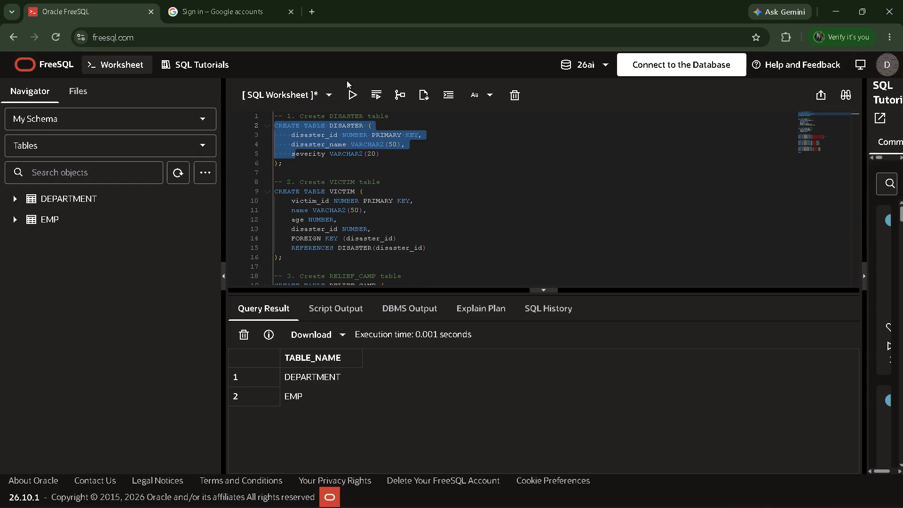
{"action": "left_click", "coordinate": [353, 95]}
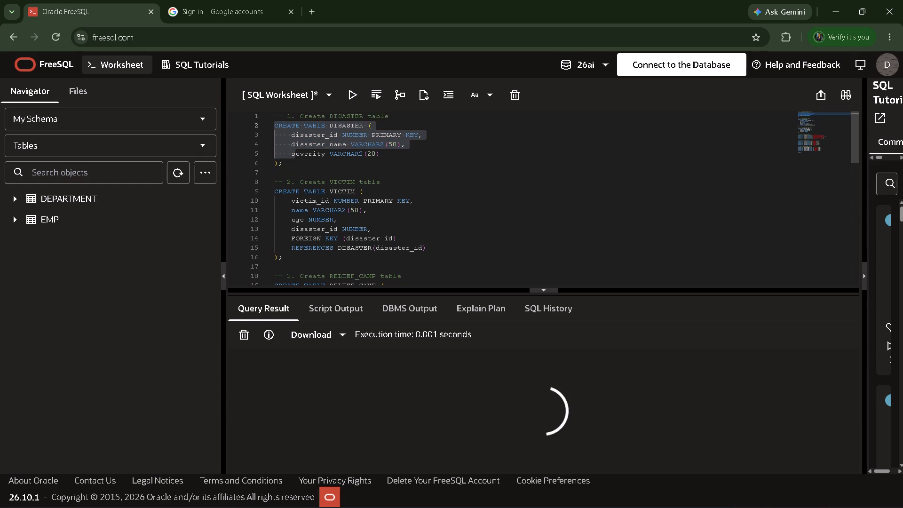
{"action": "left_click", "coordinate": [293, 172]}
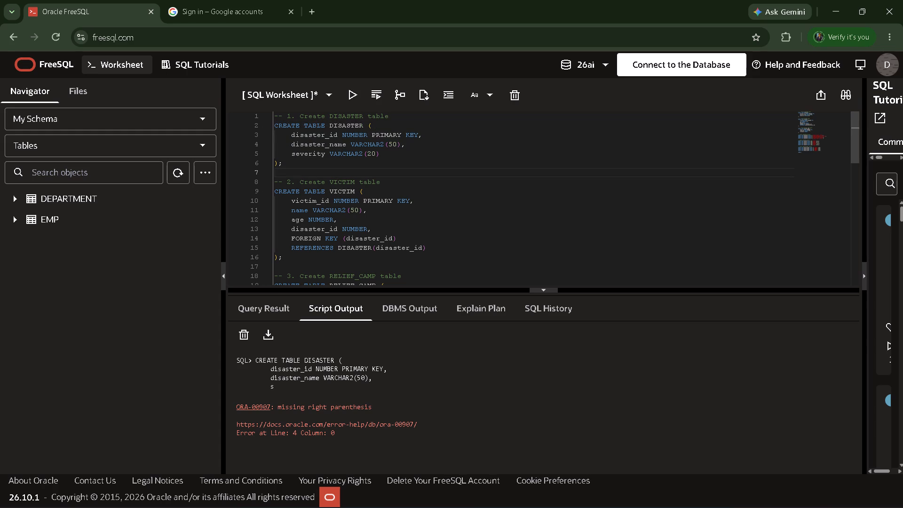
{"action": "left_click_drag", "start_coordinate": [290, 168], "coordinate": [274, 126]}
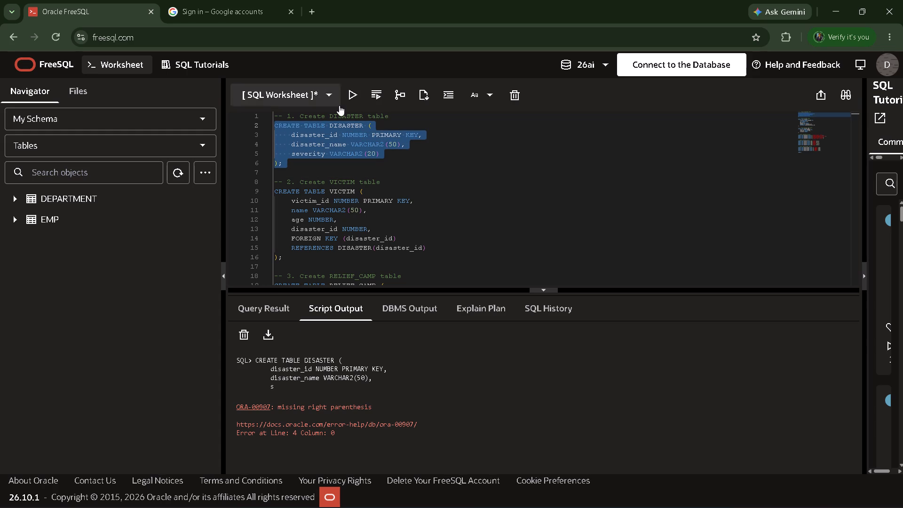
{"action": "left_click", "coordinate": [348, 99]}
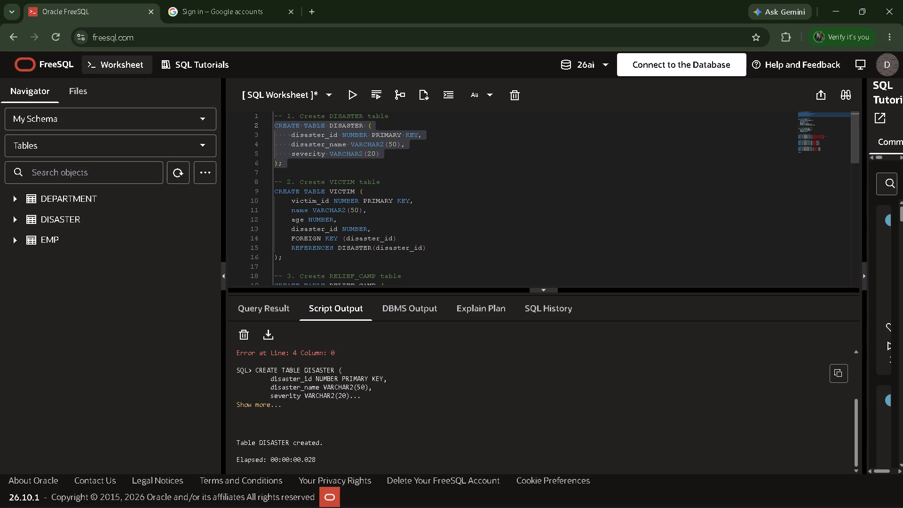
Run only the CREATE TABLE VICTIM statement, including its foreign key referencing DISASTER(disaster_id).
{"action": "scroll", "coordinate": [361, 352], "scroll_direction": "down", "scroll_amount": 1}
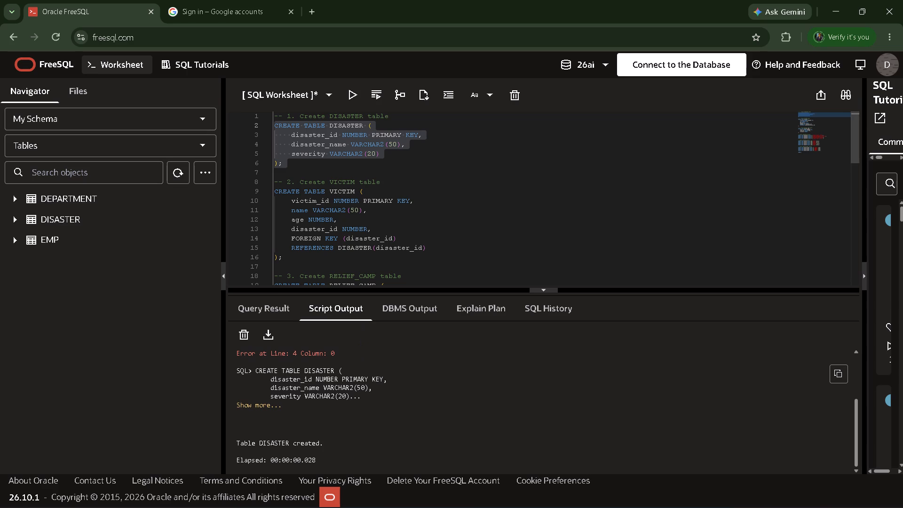
{"action": "left_click_drag", "start_coordinate": [325, 260], "coordinate": [274, 189]}
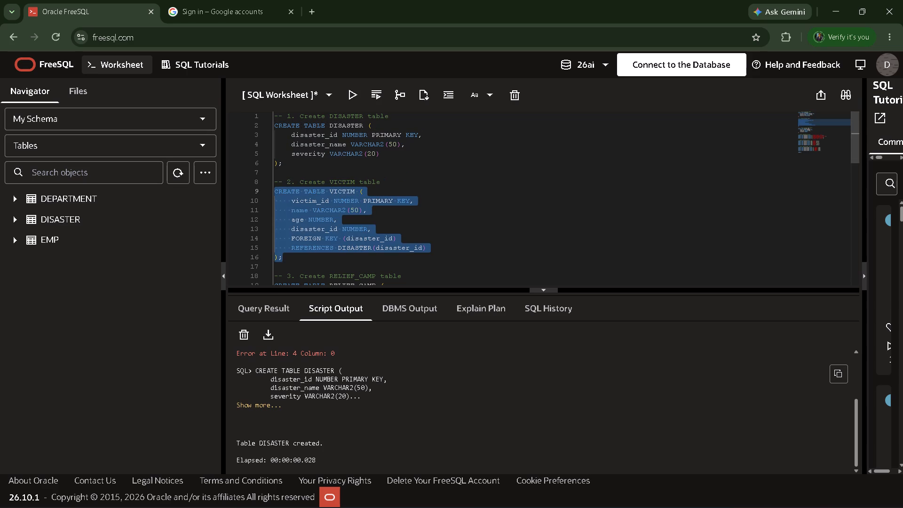
{"action": "left_click", "coordinate": [351, 99]}
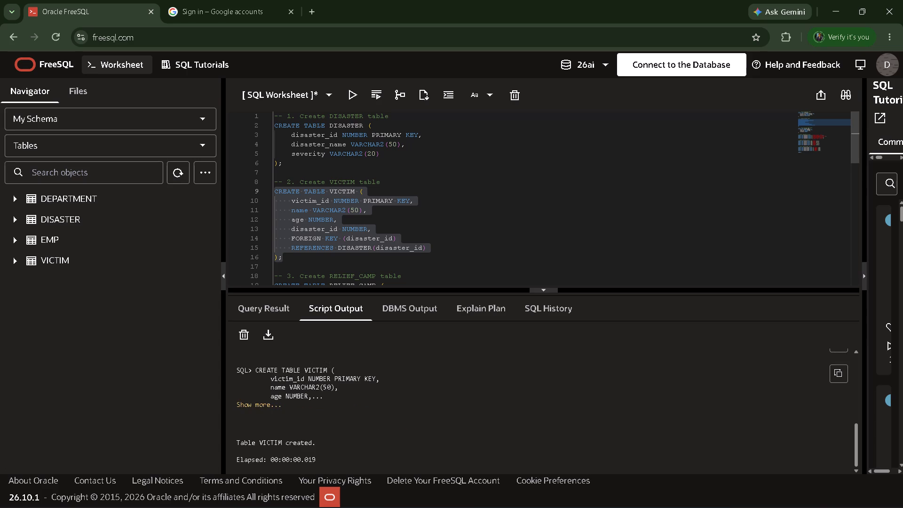
Run only the CREATE TABLE RELIEF_CAMP statement with the camp_id, camp_name and occupancy columns.
{"action": "scroll", "coordinate": [346, 258], "scroll_direction": "down", "scroll_amount": 3}
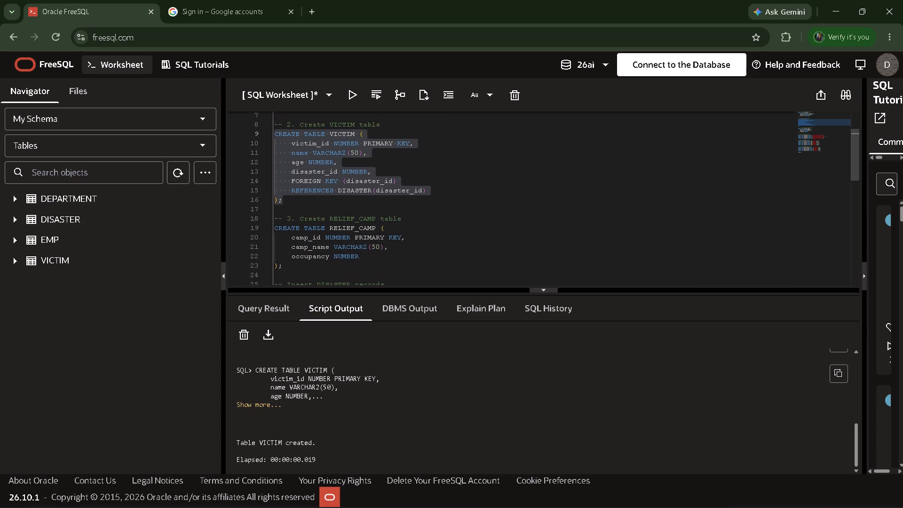
{"action": "scroll", "coordinate": [346, 258], "scroll_direction": "down", "scroll_amount": 1}
{"action": "left_click_drag", "start_coordinate": [320, 266], "coordinate": [283, 224]}
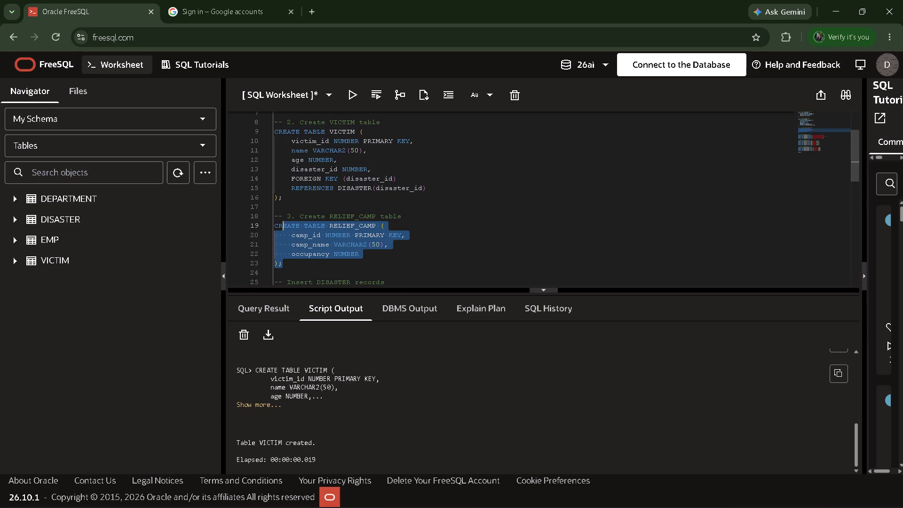
{"action": "left_click_drag", "start_coordinate": [283, 224], "coordinate": [274, 222]}
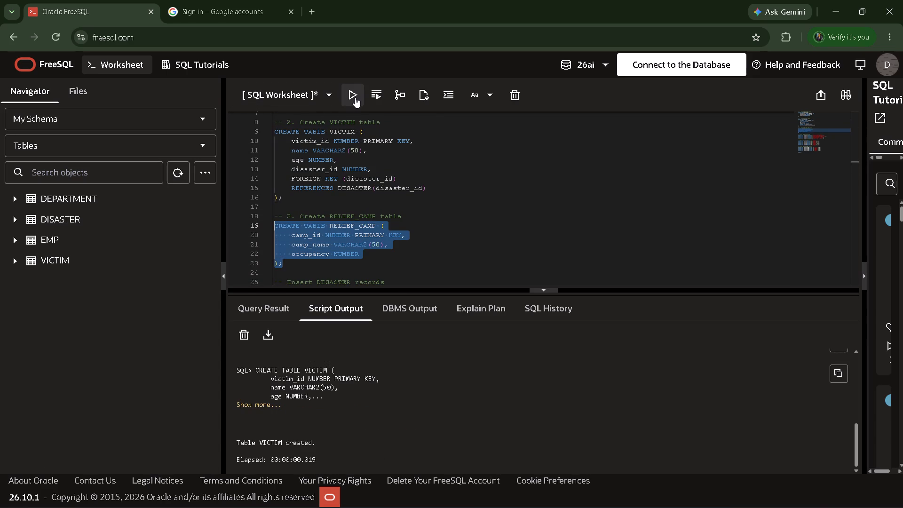
{"action": "left_click", "coordinate": [355, 97]}
Run the four INSERT INTO DISASTER statements for Yamuna Flood, Delhi Earthquake, Cyclone Varun and Ganga Flood.
{"action": "scroll", "coordinate": [359, 195], "scroll_direction": "down", "scroll_amount": 3}
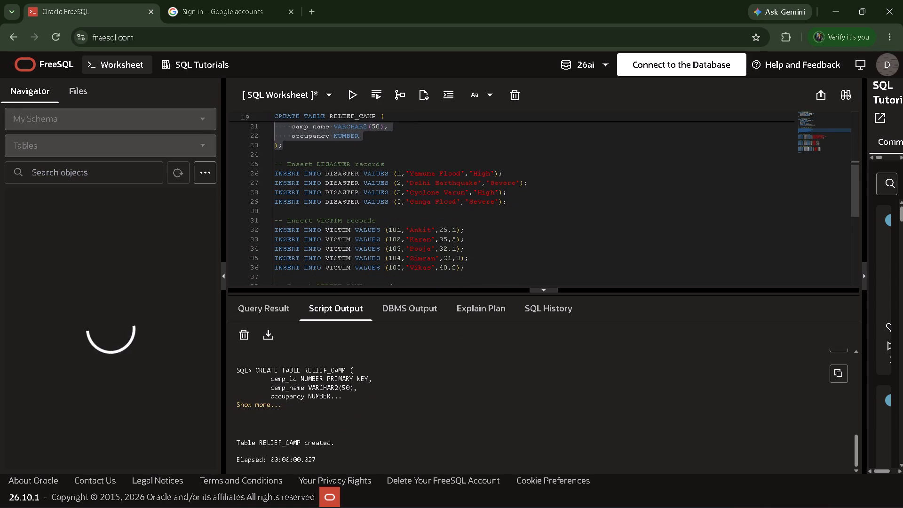
{"action": "scroll", "coordinate": [359, 195], "scroll_direction": "down", "scroll_amount": 1}
{"action": "left_click_drag", "start_coordinate": [274, 164], "coordinate": [277, 165]}
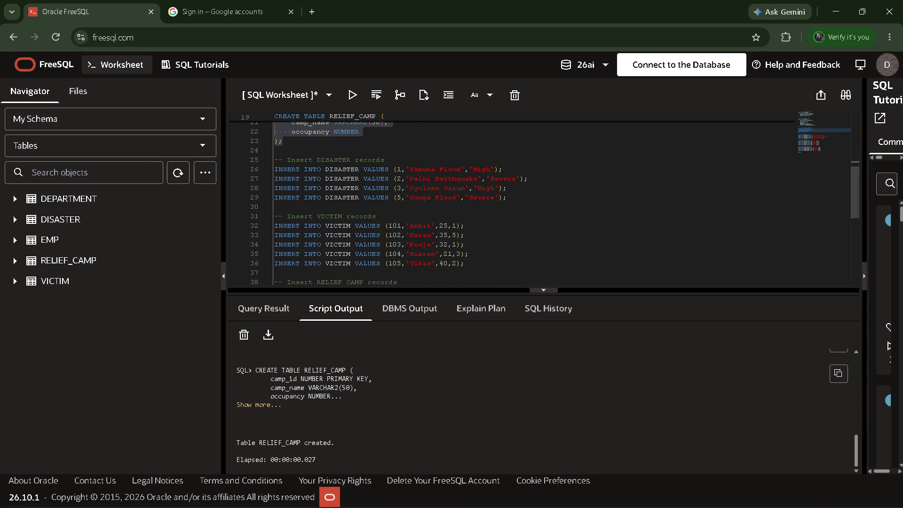
{"action": "left_click_drag", "start_coordinate": [277, 165], "coordinate": [467, 192]}
{"action": "left_click_drag", "start_coordinate": [523, 208], "coordinate": [403, 182]}
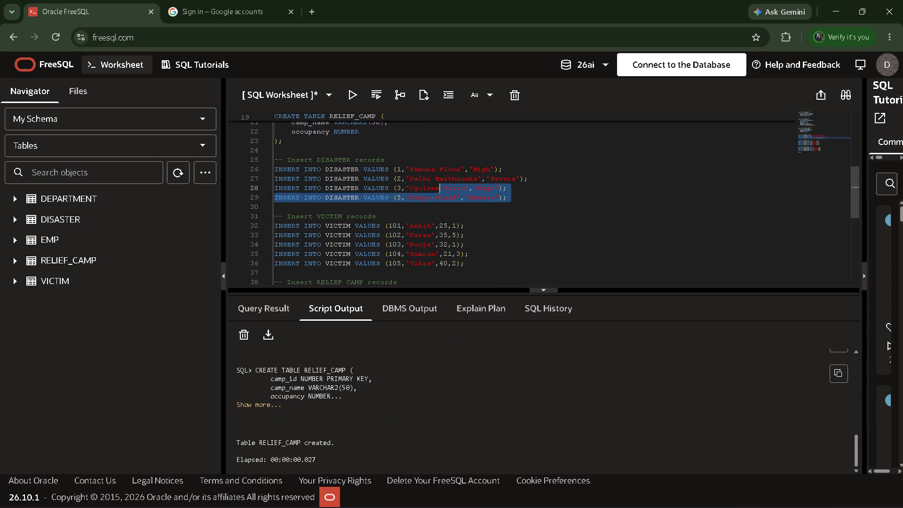
{"action": "left_click_drag", "start_coordinate": [403, 182], "coordinate": [274, 165]}
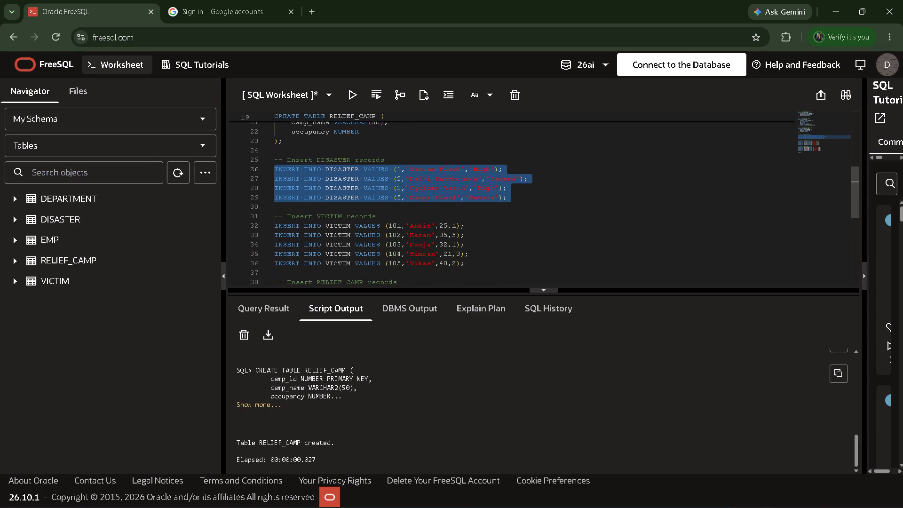
{"action": "left_click", "coordinate": [354, 94]}
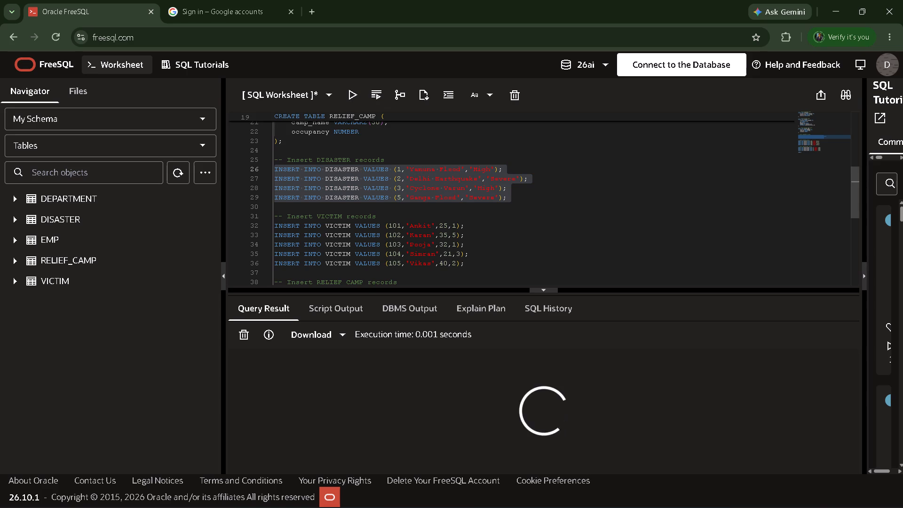
Run only the five INSERT INTO VICTIM statements, for victim IDs 101 to 105.
{"action": "scroll", "coordinate": [357, 193], "scroll_direction": "down", "scroll_amount": 2}
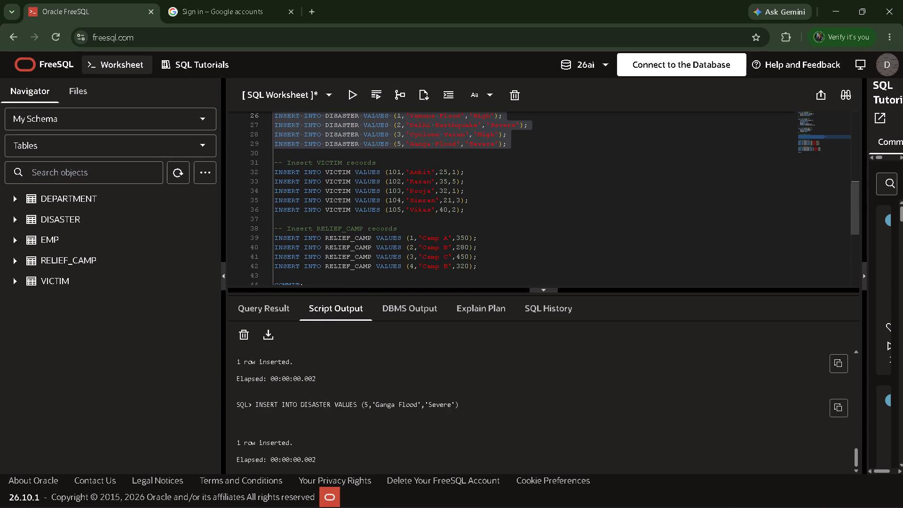
{"action": "left_click", "coordinate": [473, 211]}
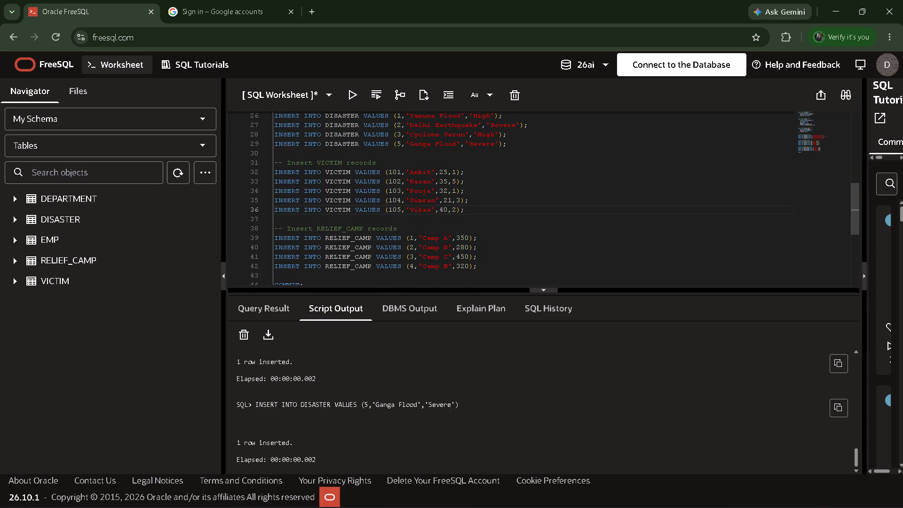
{"action": "left_click", "coordinate": [468, 209]}
{"action": "left_click_drag", "start_coordinate": [472, 211], "coordinate": [285, 169]}
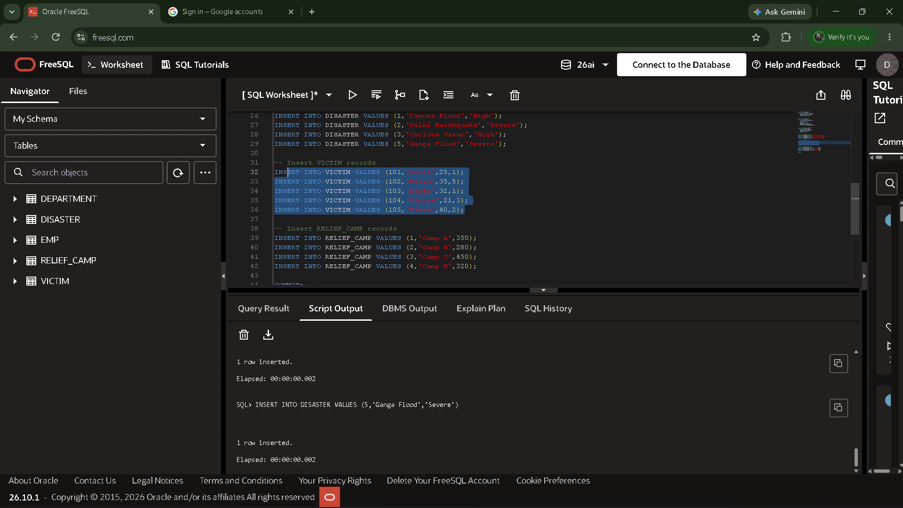
{"action": "left_click_drag", "start_coordinate": [285, 169], "coordinate": [285, 169]}
{"action": "left_click", "coordinate": [285, 169]}
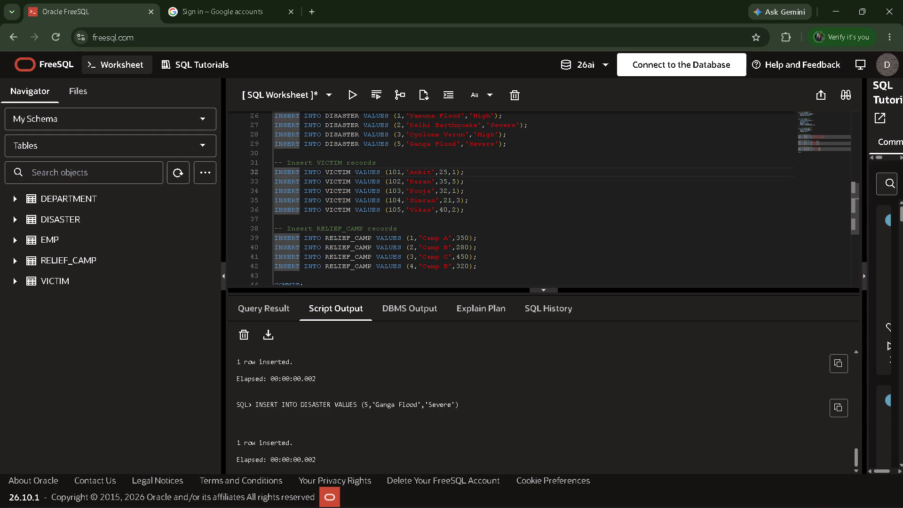
{"action": "left_click_drag", "start_coordinate": [471, 207], "coordinate": [239, 177]}
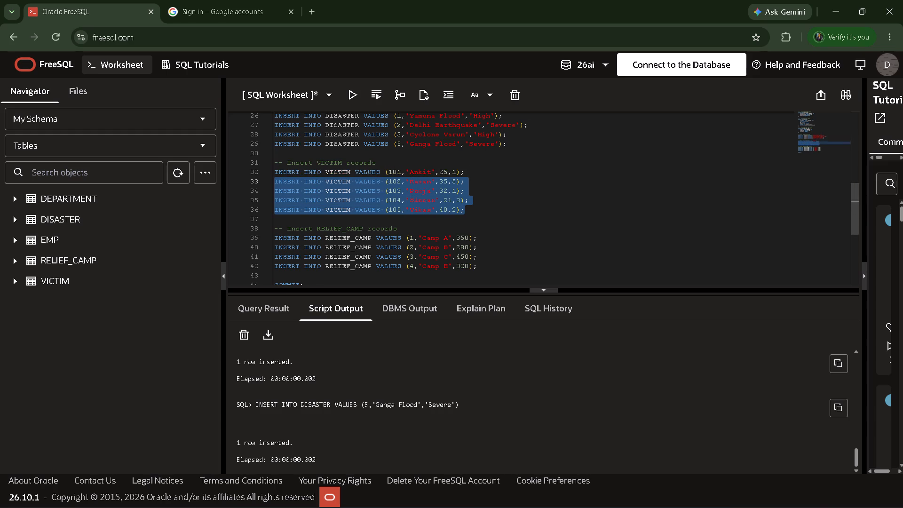
{"action": "left_click_drag", "start_coordinate": [239, 177], "coordinate": [239, 175]}
{"action": "left_click", "coordinate": [349, 101]}
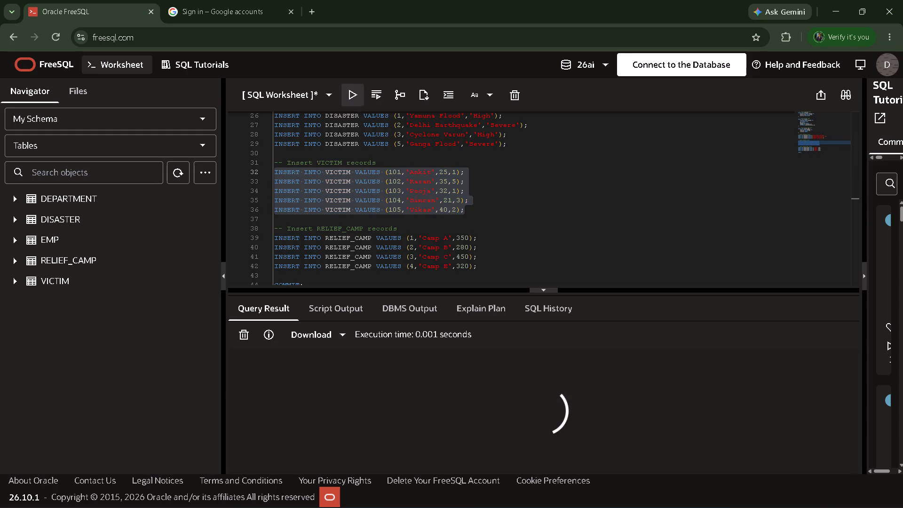
Run only the four INSERT INTO RELIEF_CAMP statements for Camp A, Camp B, Camp C and Camp E.
{"action": "scroll", "coordinate": [404, 207], "scroll_direction": "down", "scroll_amount": 1}
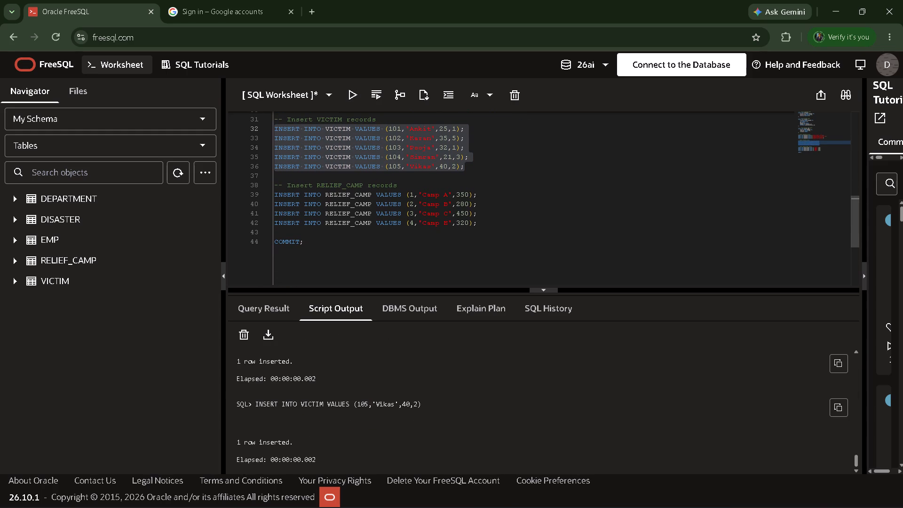
{"action": "left_click_drag", "start_coordinate": [481, 220], "coordinate": [275, 192]}
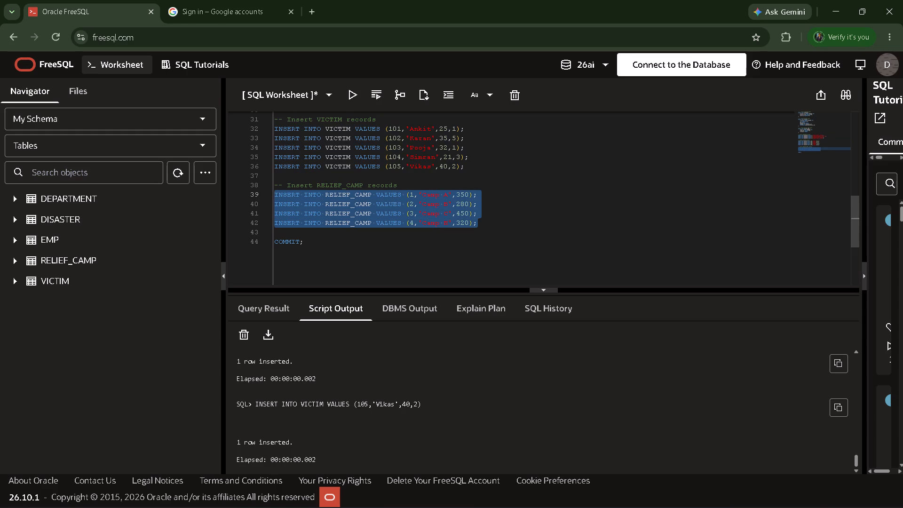
{"action": "left_click", "coordinate": [349, 95]}
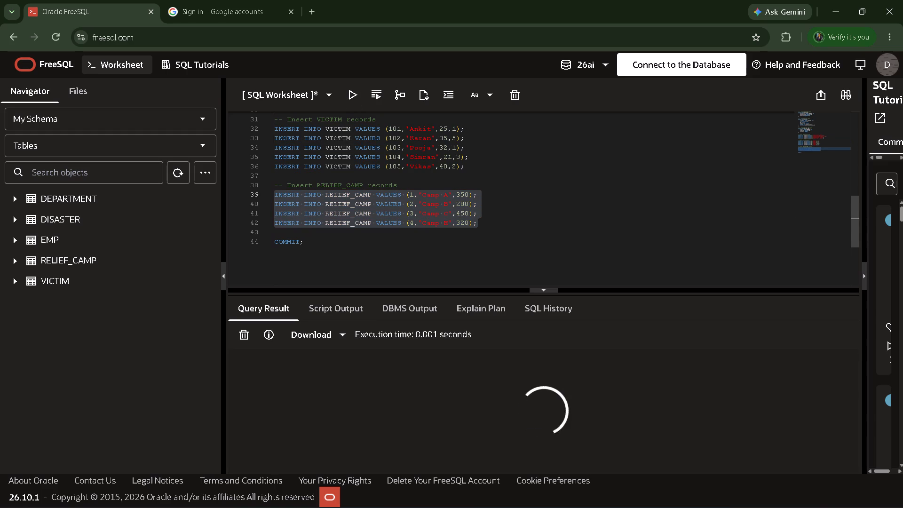
Run only the COMMIT statement at the end of the script to save the inserted records.
{"action": "left_click_drag", "start_coordinate": [314, 239], "coordinate": [278, 242]}
{"action": "left_click_drag", "start_coordinate": [326, 233], "coordinate": [317, 235]}
{"action": "left_click_drag", "start_coordinate": [316, 244], "coordinate": [272, 241]}
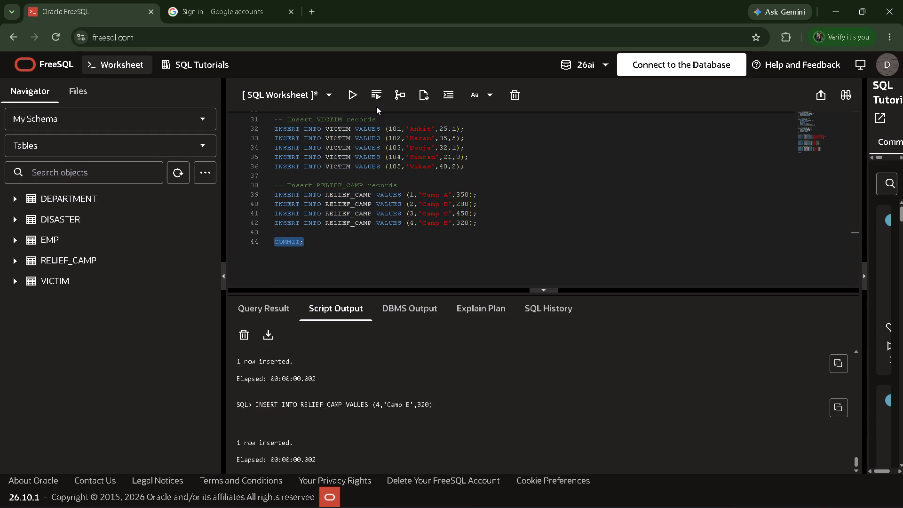
{"action": "left_click", "coordinate": [349, 99]}
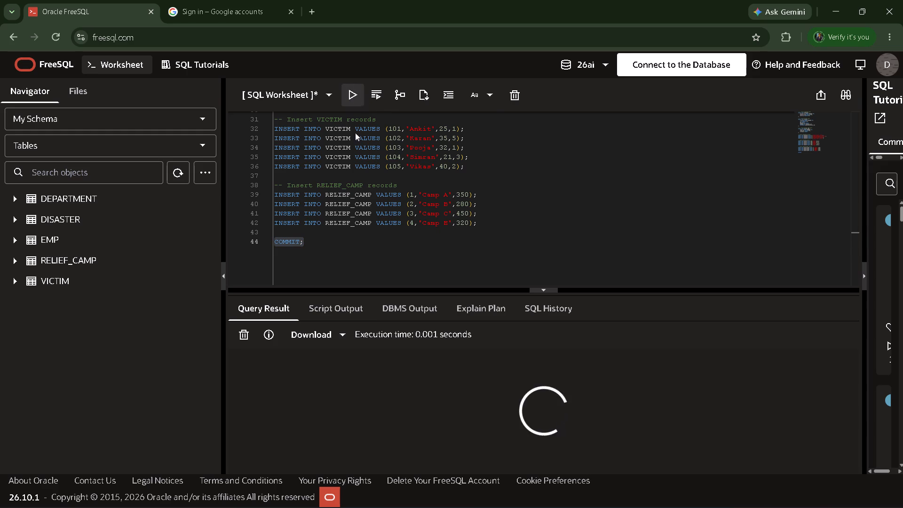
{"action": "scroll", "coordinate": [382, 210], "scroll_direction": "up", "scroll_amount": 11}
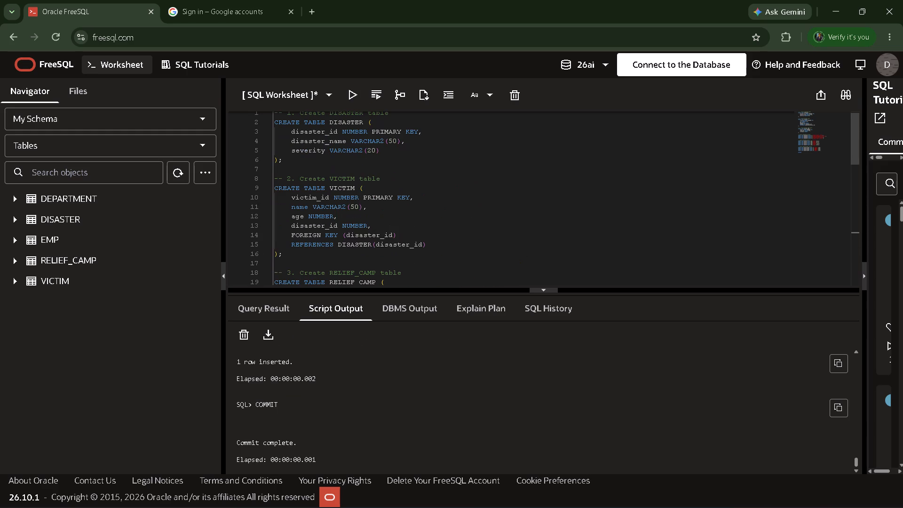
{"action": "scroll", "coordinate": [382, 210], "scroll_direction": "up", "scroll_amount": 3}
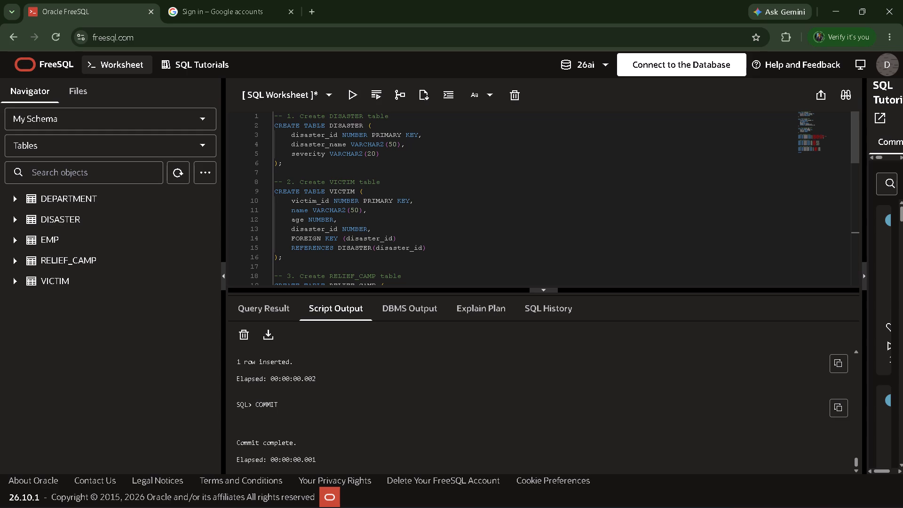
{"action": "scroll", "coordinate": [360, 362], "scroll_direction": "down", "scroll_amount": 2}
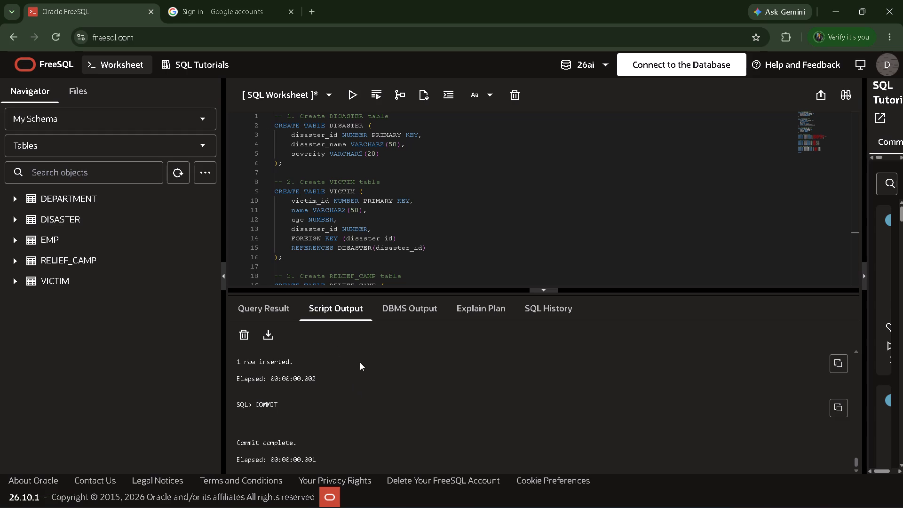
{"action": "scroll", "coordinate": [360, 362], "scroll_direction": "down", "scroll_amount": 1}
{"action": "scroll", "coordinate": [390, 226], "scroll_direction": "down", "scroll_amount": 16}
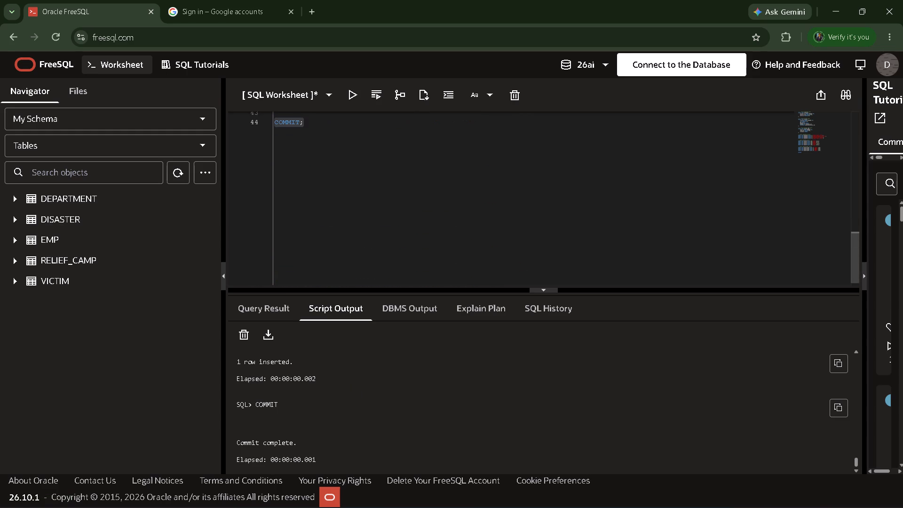
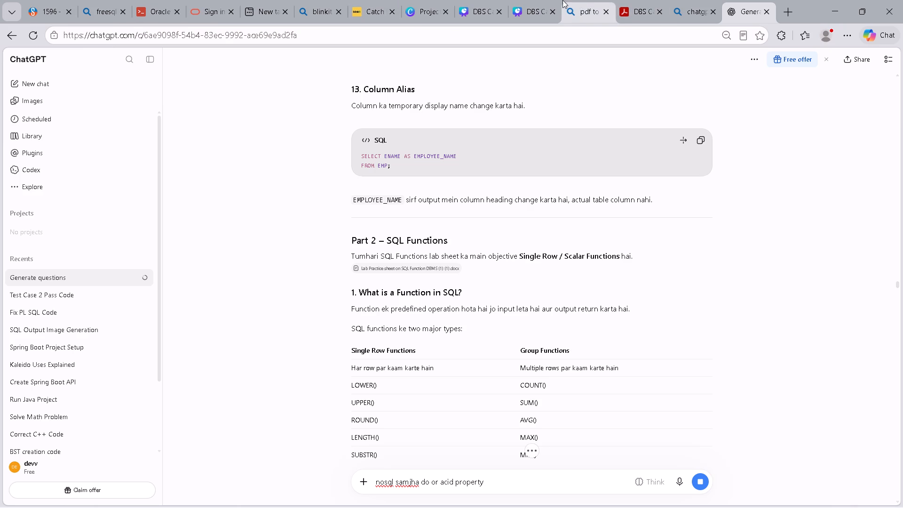
Open the Canva presentation "DBS Case Study - 37 ca-2 final.pptx" and examine the question and answer-query tables on pages 9 to 11.
{"action": "left_click", "coordinate": [519, 0]}
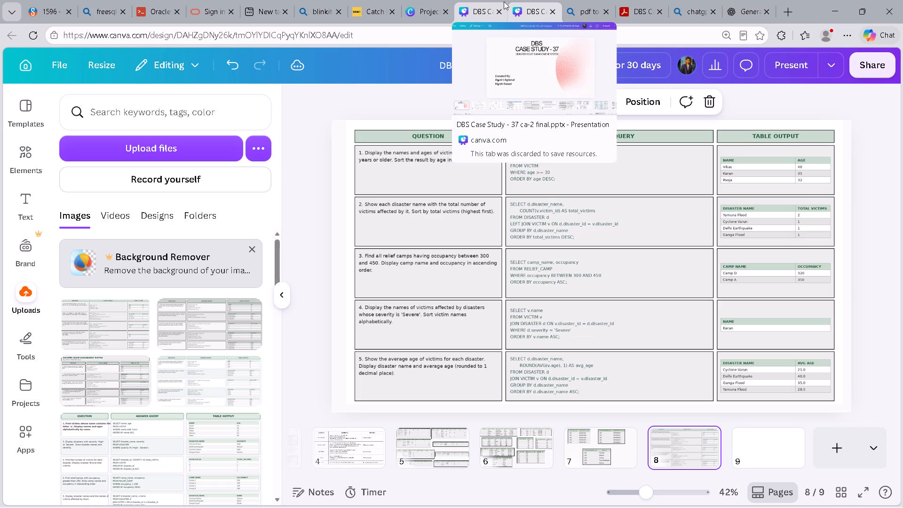
{"action": "left_click", "coordinate": [482, 15]}
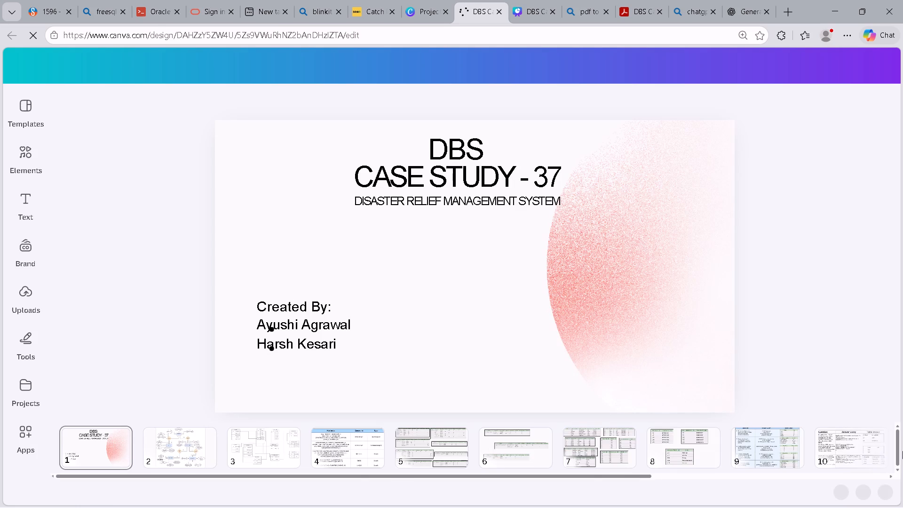
{"action": "left_click", "coordinate": [832, 449]}
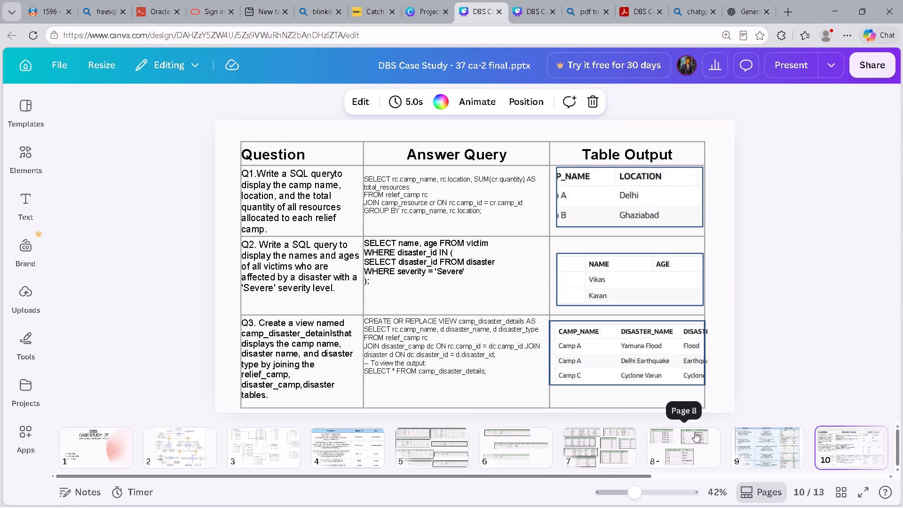
{"action": "left_click", "coordinate": [761, 441]}
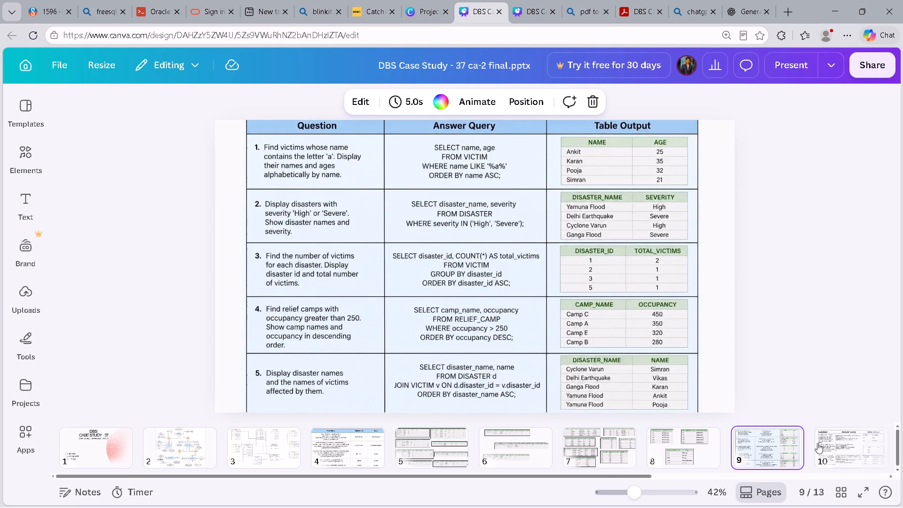
{"action": "left_click", "coordinate": [820, 452]}
{"action": "scroll", "coordinate": [830, 452], "scroll_direction": "left", "scroll_amount": 1}
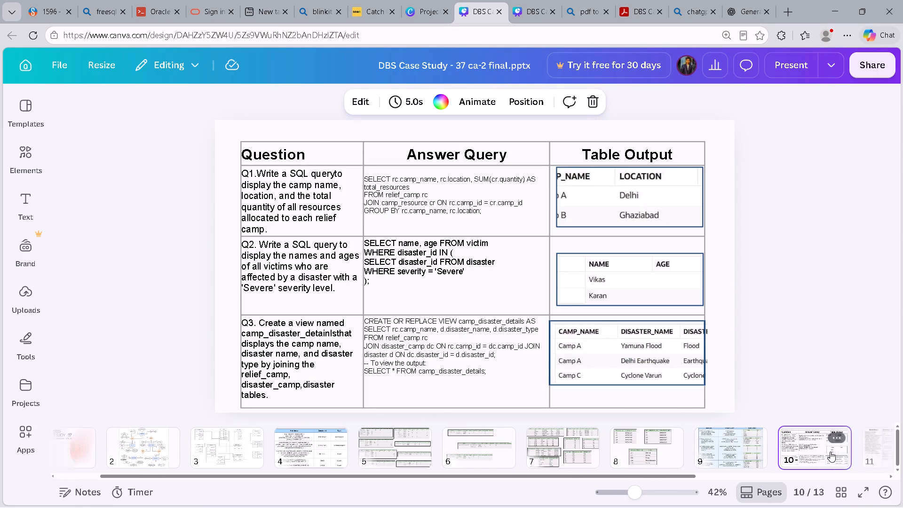
{"action": "scroll", "coordinate": [830, 452], "scroll_direction": "left", "scroll_amount": 4}
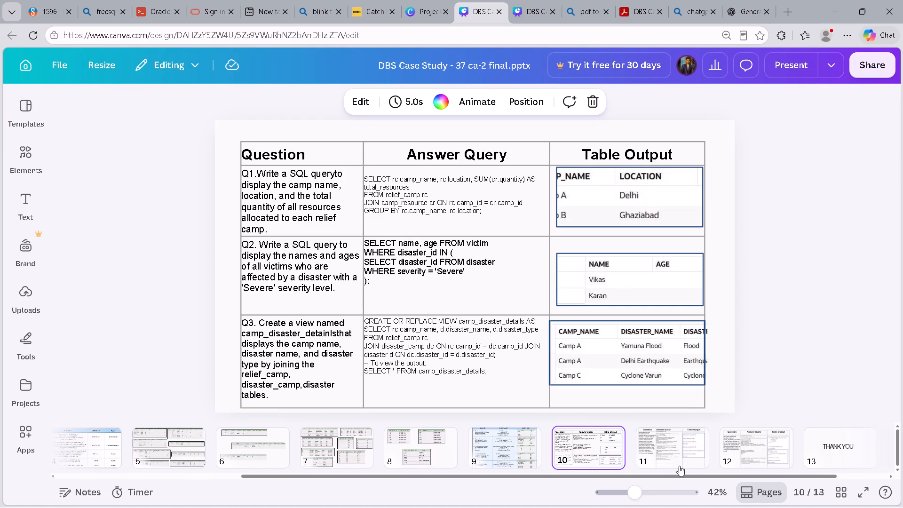
{"action": "left_click", "coordinate": [668, 442]}
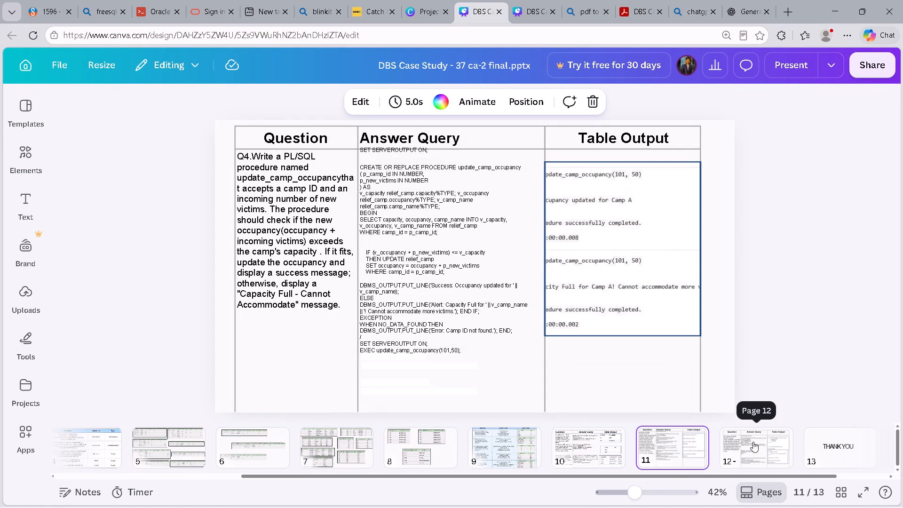
{"action": "left_click", "coordinate": [385, 317]}
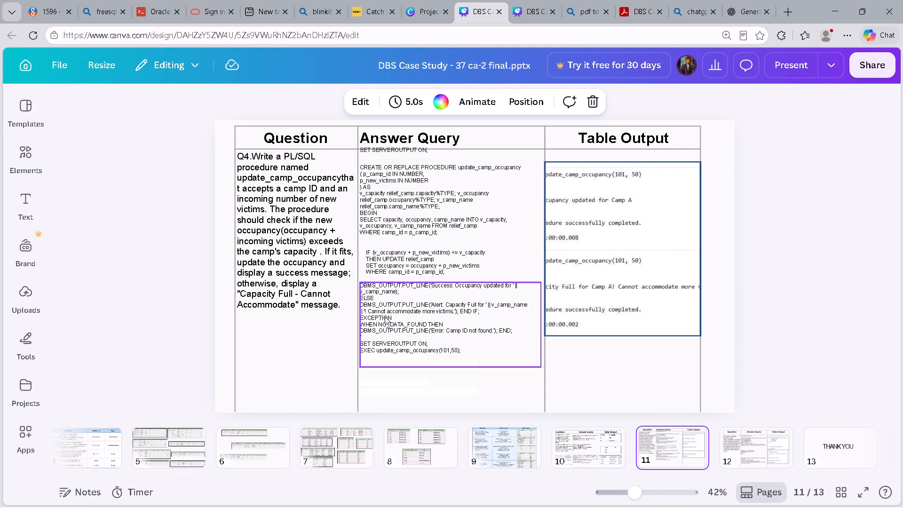
{"action": "left_click", "coordinate": [393, 321]}
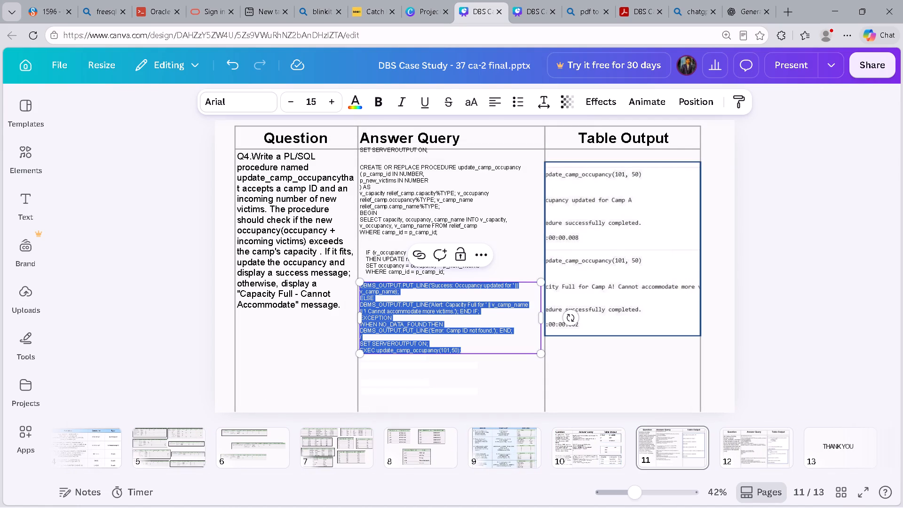
{"action": "left_click", "coordinate": [426, 399]}
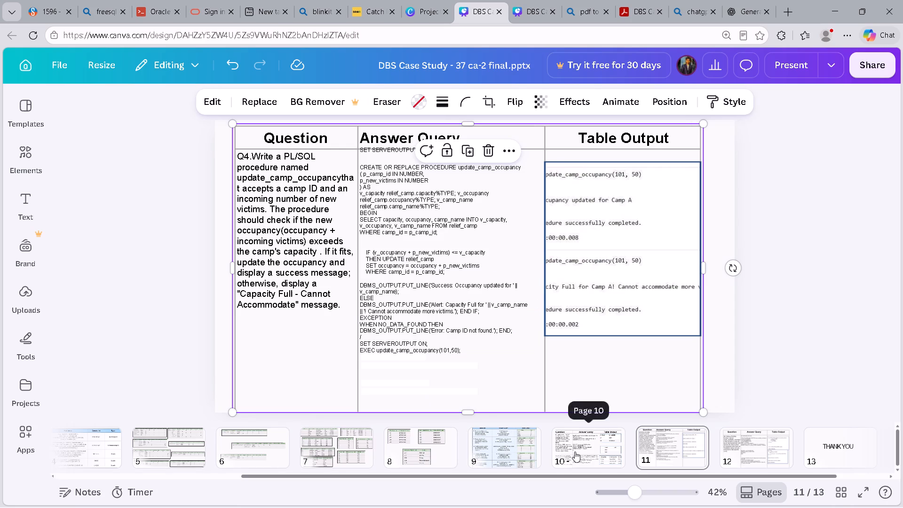
Go back to page 10 with questions Q1 to Q3, select the Q1 question cell and capture a full-screen screenshot.
{"action": "left_click", "coordinate": [575, 452]}
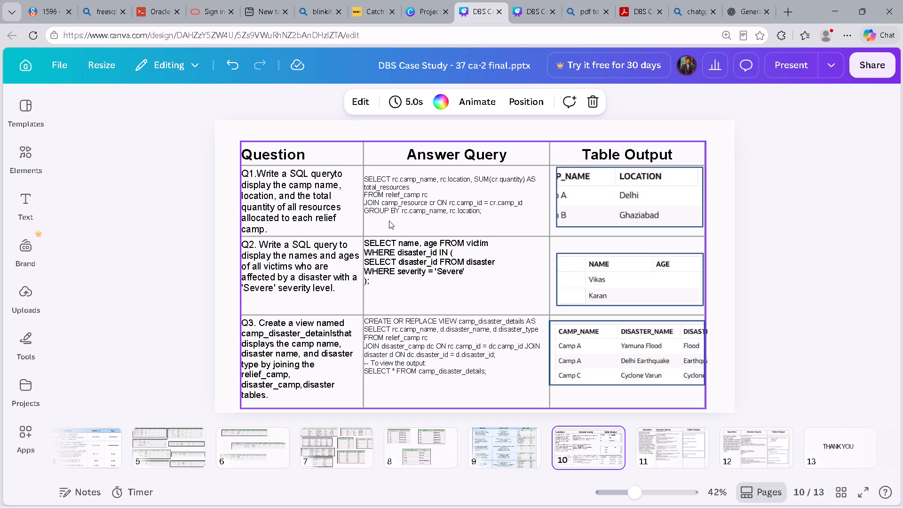
{"action": "left_click", "coordinate": [363, 204]}
{"action": "left_click", "coordinate": [415, 200]}
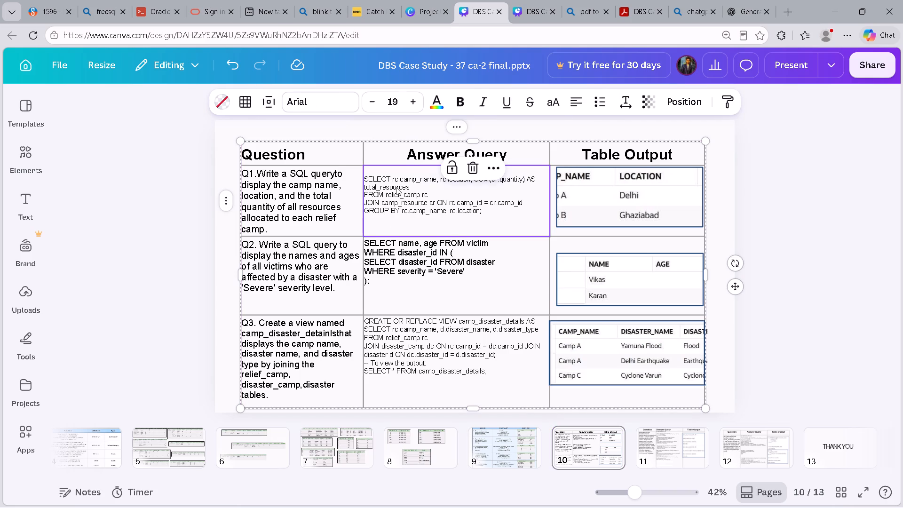
{"action": "left_click", "coordinate": [326, 170]}
{"action": "left_click", "coordinate": [330, 192]}
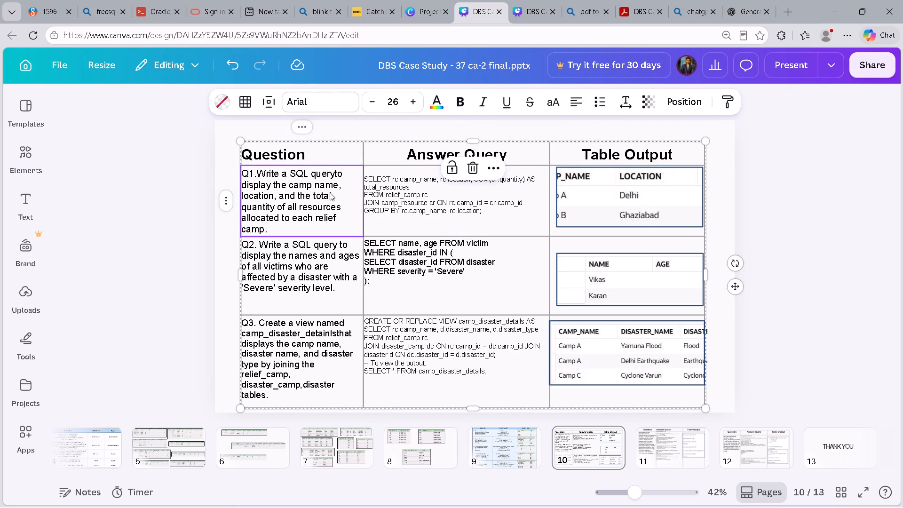
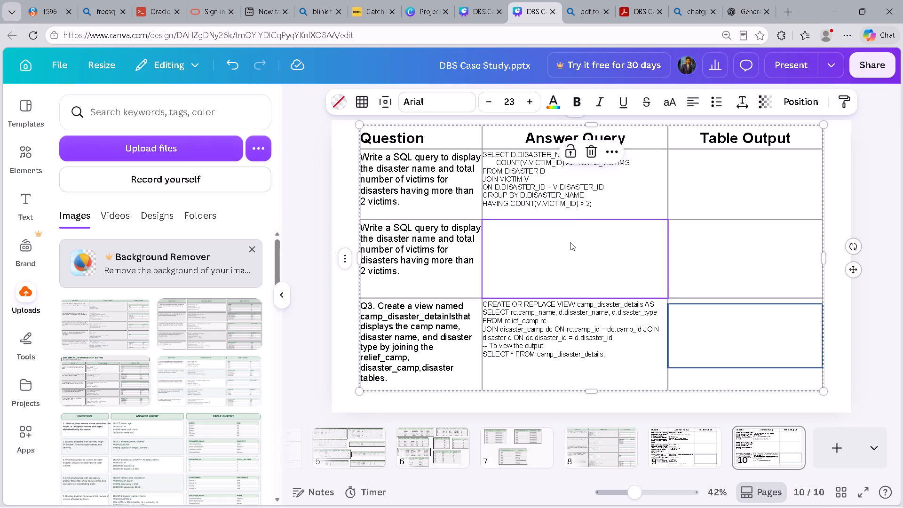
{"action": "double_click", "coordinate": [527, 240]}
{"action": "left_click", "coordinate": [505, 222]}
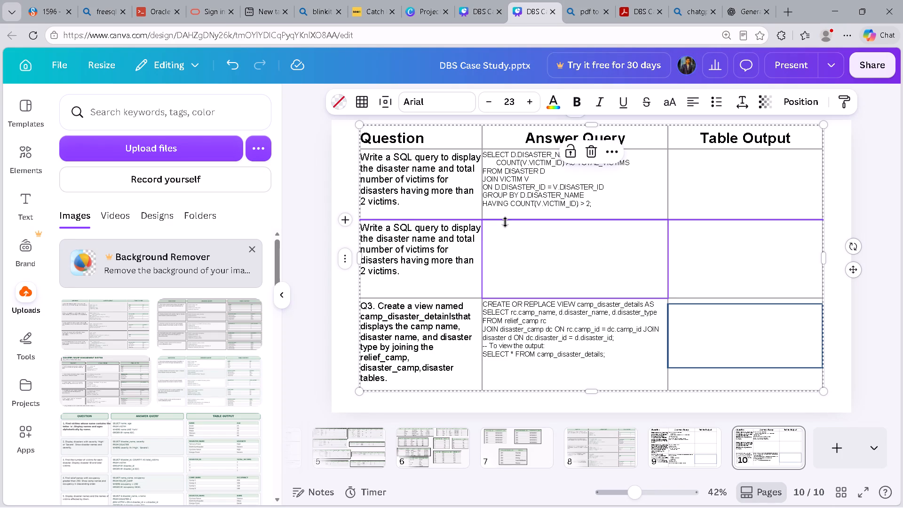
{"action": "triple_click", "coordinate": [497, 246]}
{"action": "key", "text": "ctrl+v"}
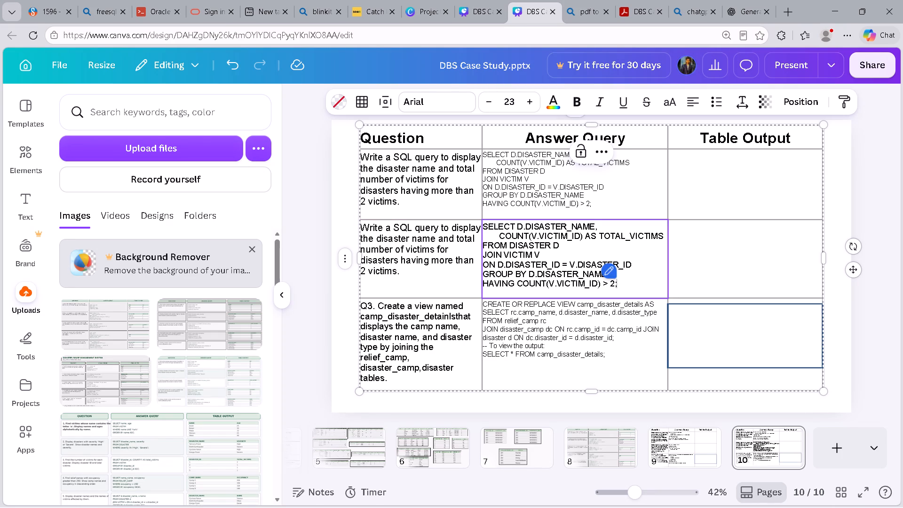
Set the font size of the pasted second-row answer query to 22.
{"action": "left_click_drag", "start_coordinate": [623, 283], "coordinate": [485, 229]}
{"action": "left_click", "coordinate": [489, 108]}
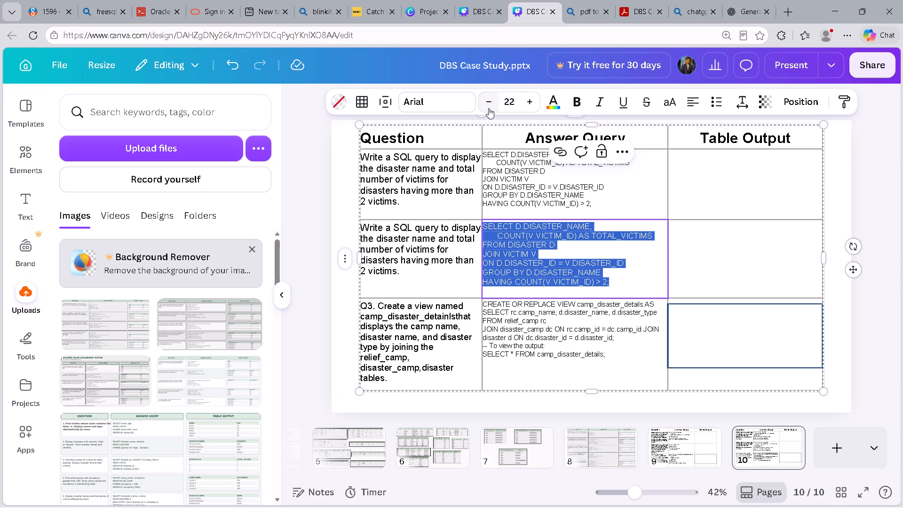
{"action": "left_click", "coordinate": [715, 270]}
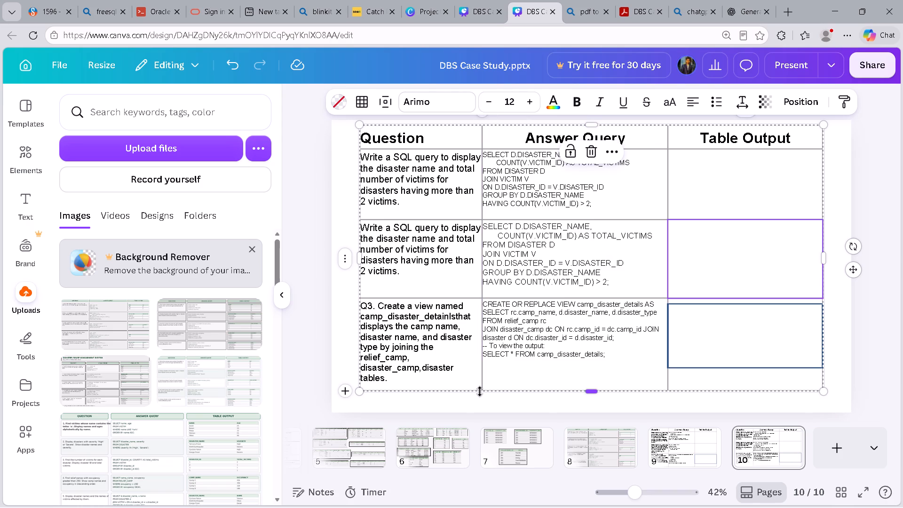
Reduce the page 10 table's height slightly from its bottom edge.
{"action": "left_click_drag", "start_coordinate": [480, 391], "coordinate": [477, 314]}
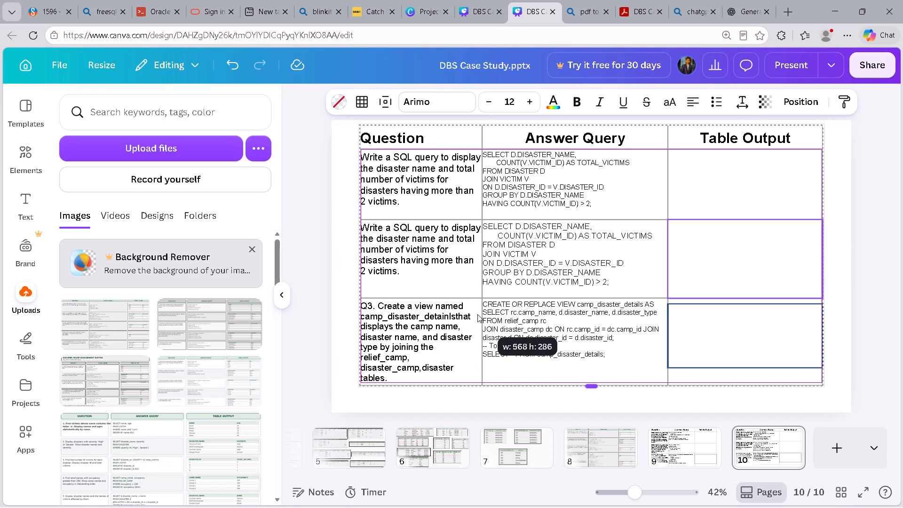
Clear the Q3 camp_disaster_details question and its CREATE VIEW answer query from the table's third row.
{"action": "left_click", "coordinate": [461, 341]}
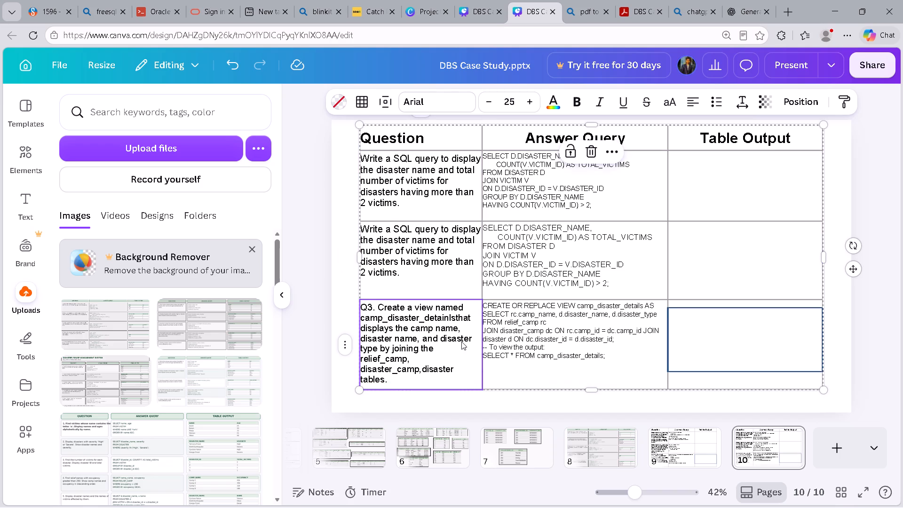
{"action": "key", "text": "BackSpace"}
{"action": "left_click", "coordinate": [537, 340]}
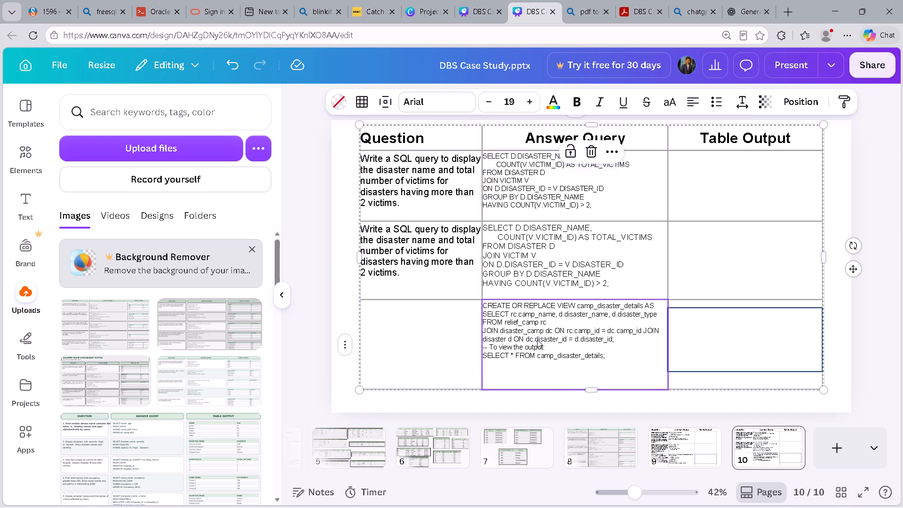
{"action": "key", "text": "BackSpace"}
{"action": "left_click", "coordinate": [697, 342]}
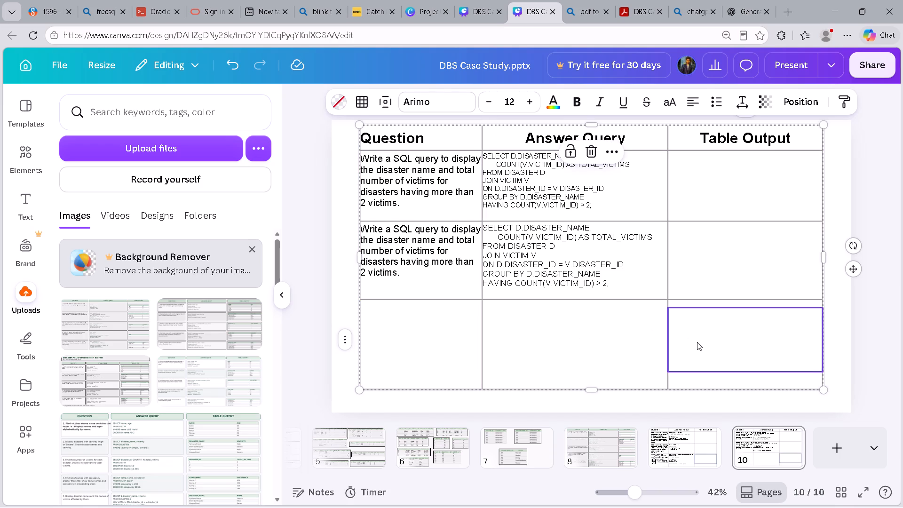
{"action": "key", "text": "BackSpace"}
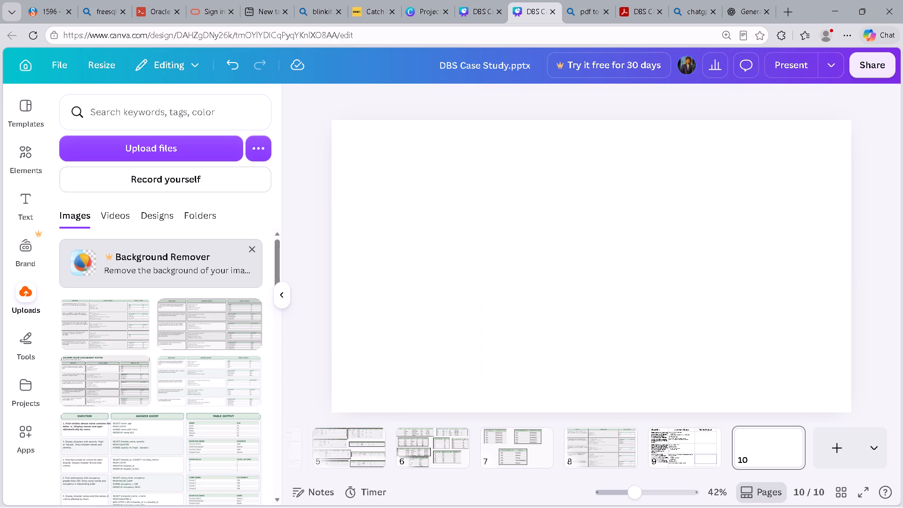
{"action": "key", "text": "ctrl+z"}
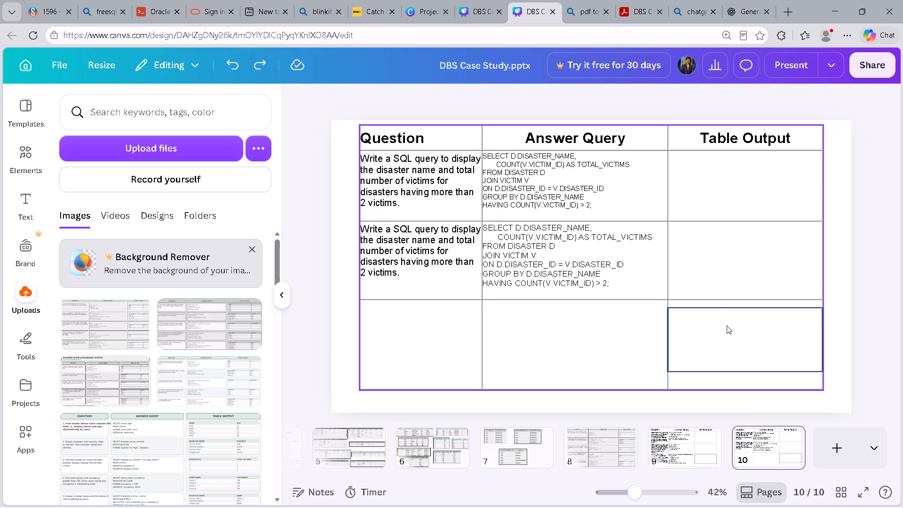
Shrink the emptied third row by raising the table's bottom edge.
{"action": "left_click", "coordinate": [727, 325]}
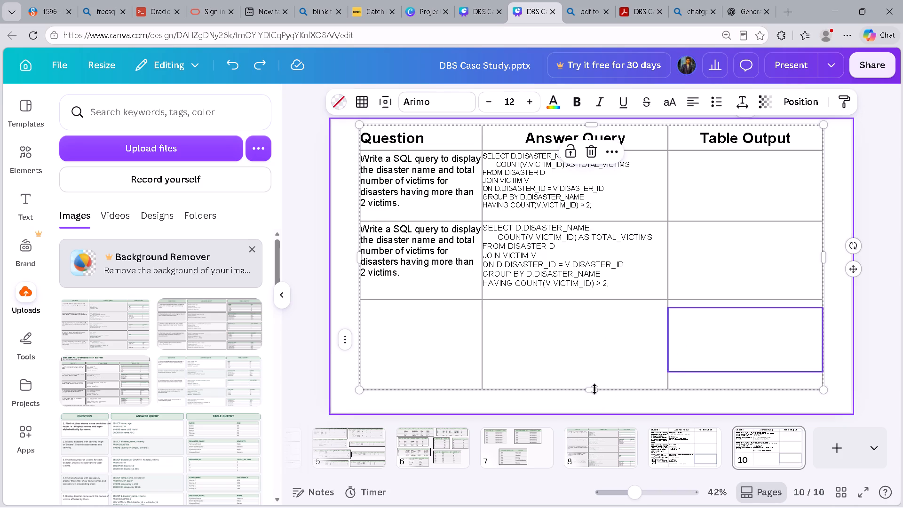
{"action": "left_click_drag", "start_coordinate": [594, 389], "coordinate": [594, 305]}
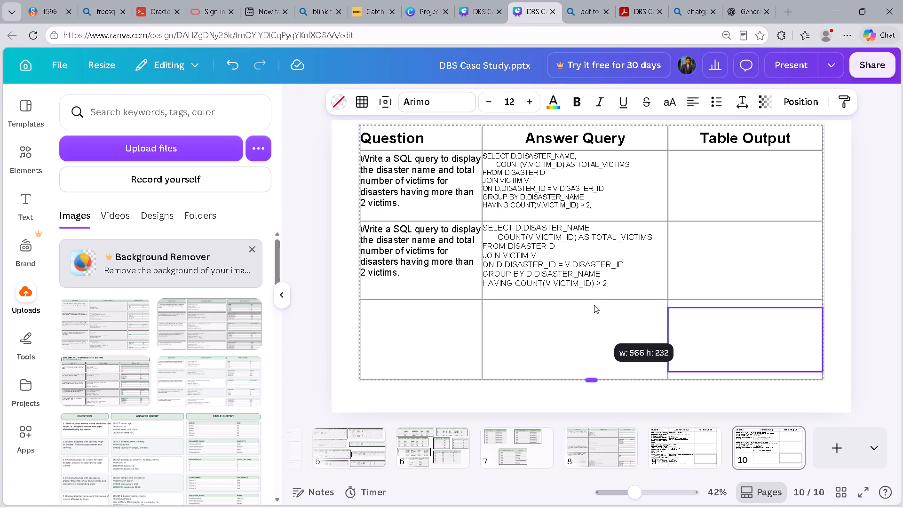
{"action": "left_click_drag", "start_coordinate": [594, 305], "coordinate": [595, 285]}
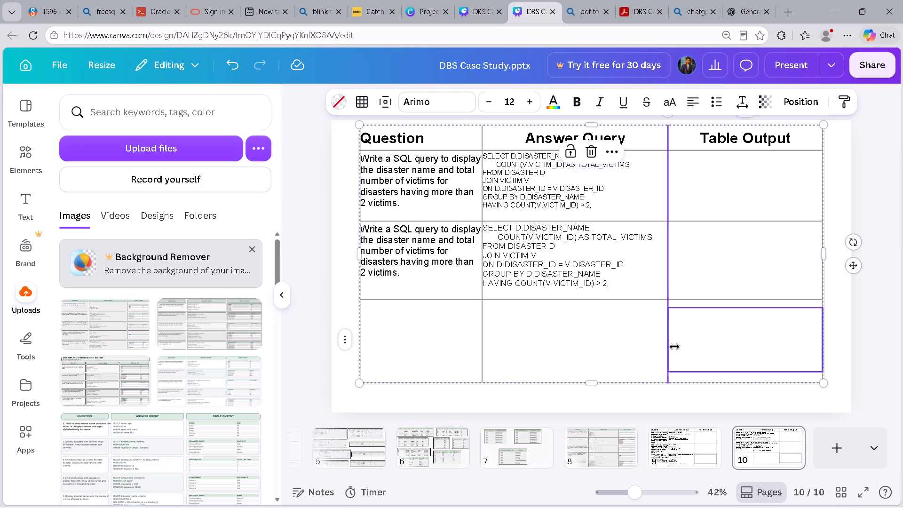
Add the label "Q4." at the start of the second-row question in the page 10 table.
{"action": "left_click", "coordinate": [364, 227]}
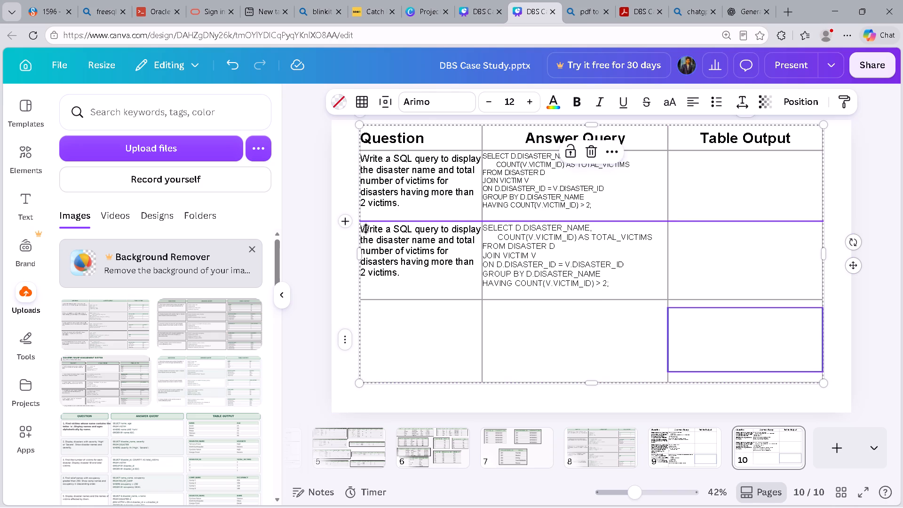
{"action": "left_click", "coordinate": [370, 230]}
{"action": "left_click", "coordinate": [382, 225]}
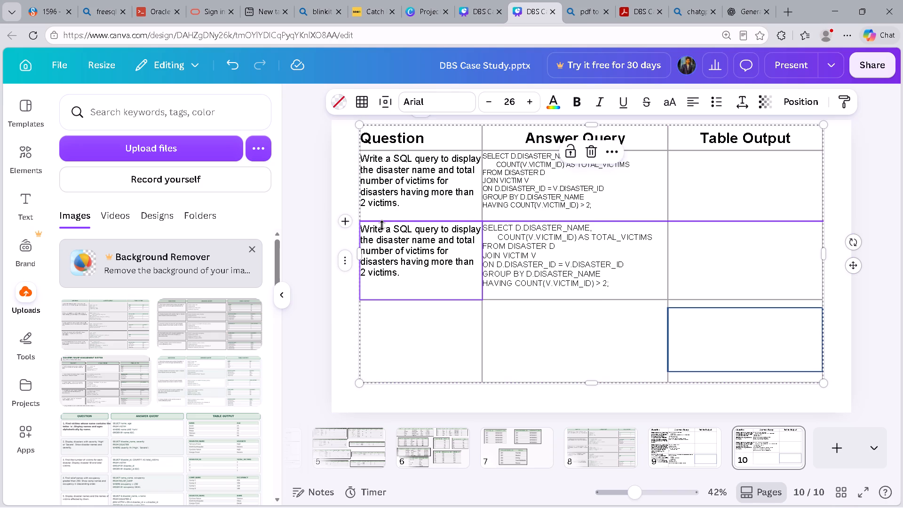
{"action": "double_click", "coordinate": [384, 229]}
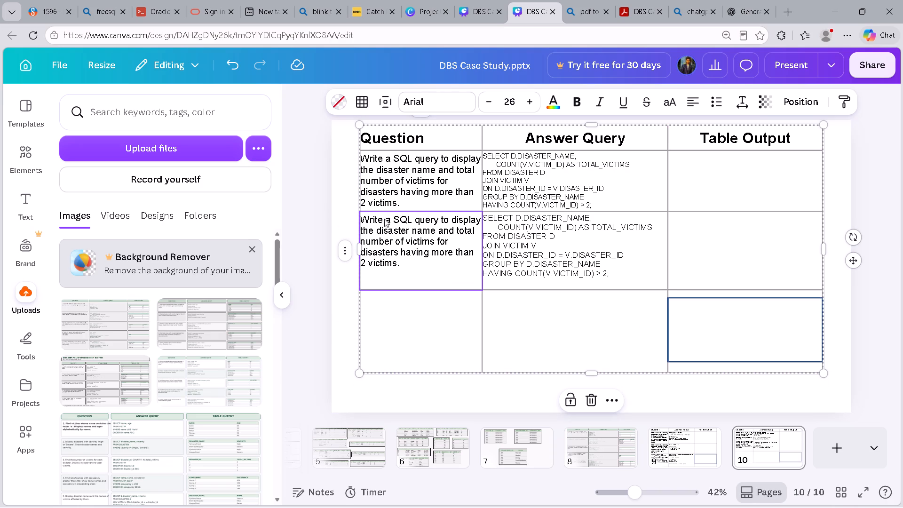
{"action": "double_click", "coordinate": [384, 216]}
{"action": "triple_click", "coordinate": [384, 235]}
{"action": "left_click", "coordinate": [375, 218]}
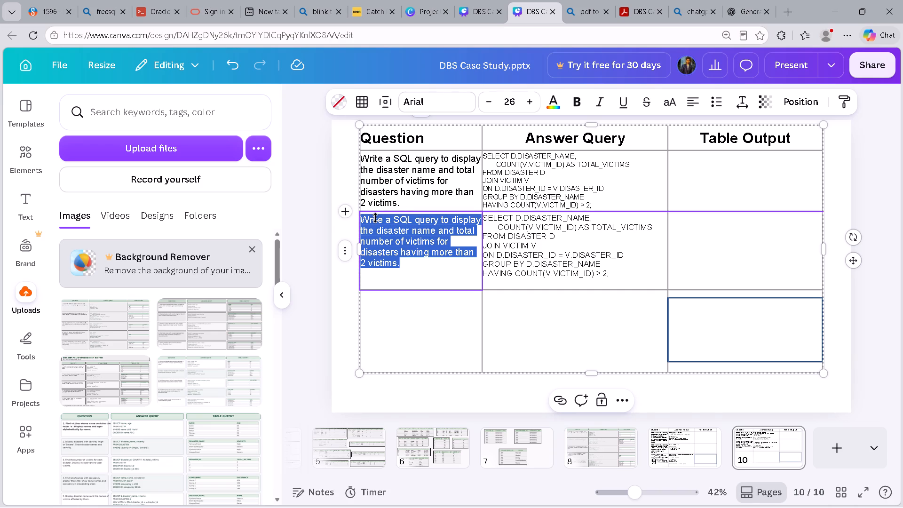
{"action": "left_click", "coordinate": [376, 228]}
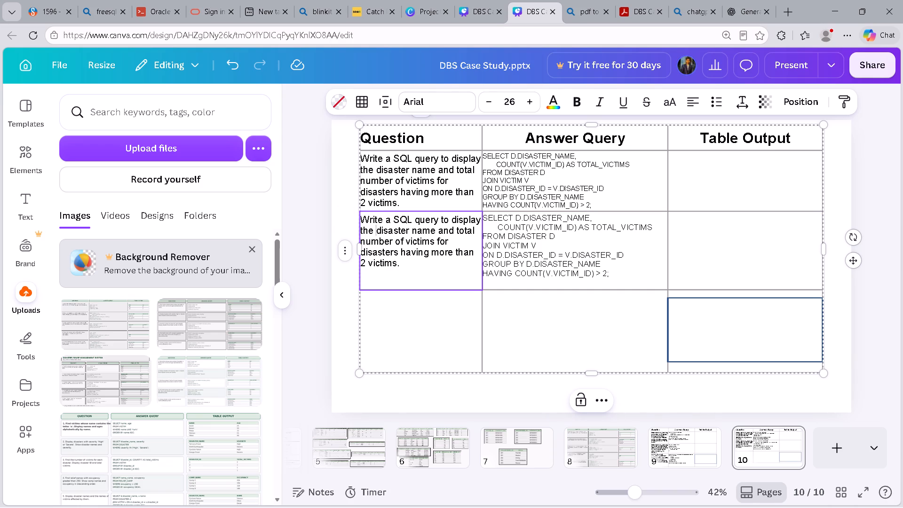
{"action": "key", "text": "Up"}
{"action": "key", "text": "Left"}
{"action": "key", "text": "Left"}
{"action": "key", "text": "Left"}
{"action": "key", "text": "shift+q"}
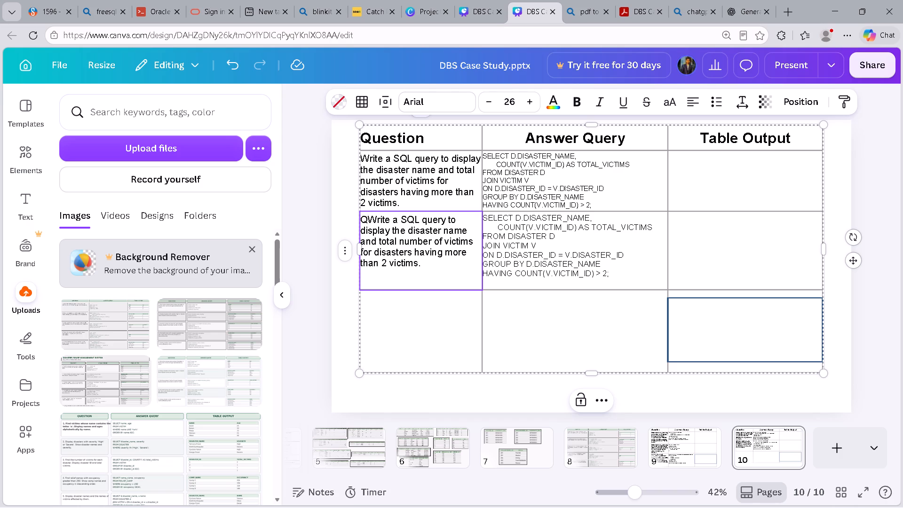
{"action": "key", "text": "shift+dollar"}
{"action": "key", "text": "BackSpace"}
{"action": "key", "text": "4"}
{"action": "key", "text": "period"}
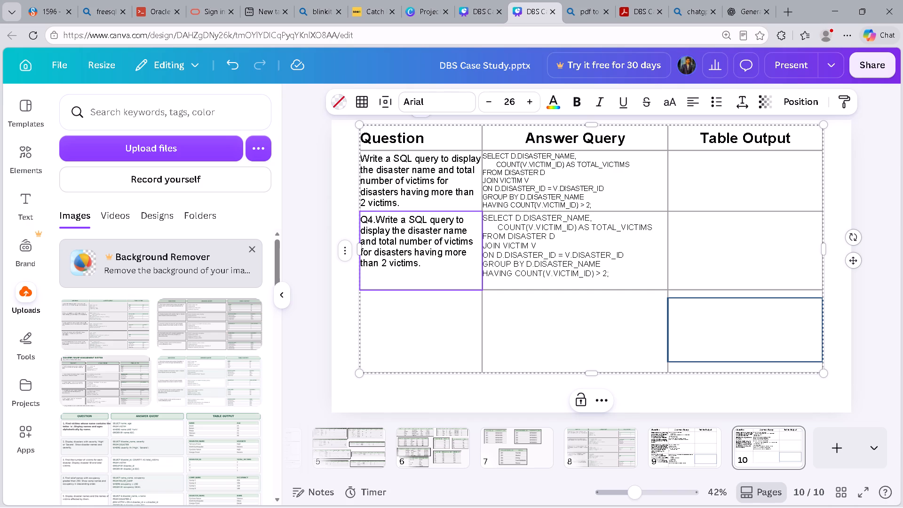
Add the label "Q3." at the start of the first-row question in the page 10 table.
{"action": "left_click", "coordinate": [374, 156]}
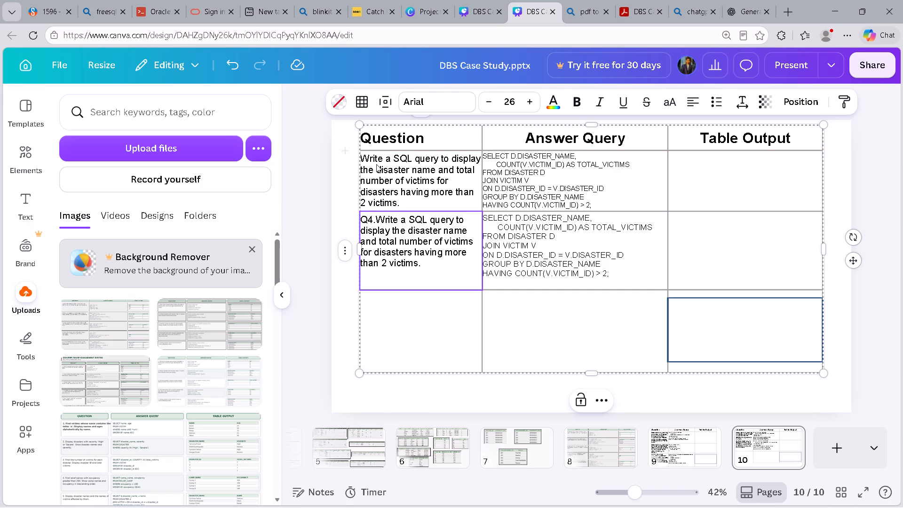
{"action": "double_click", "coordinate": [376, 164]}
{"action": "left_click", "coordinate": [378, 163]}
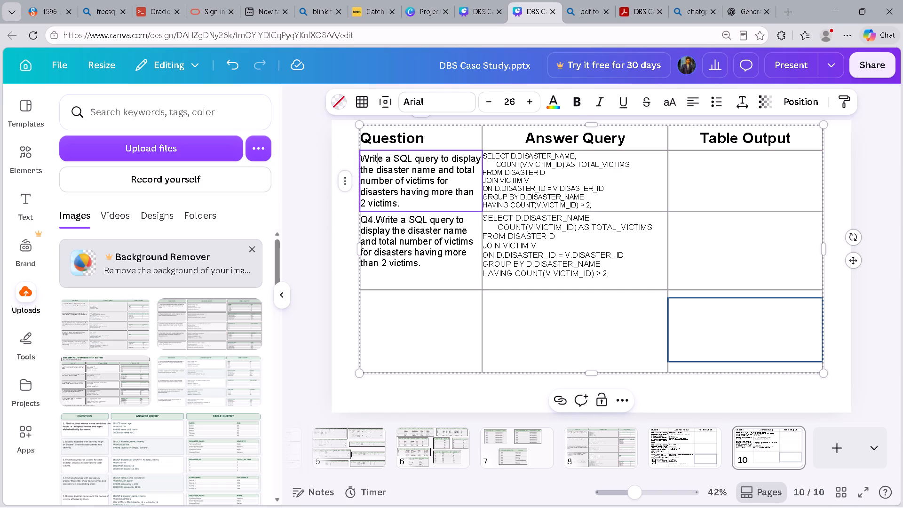
{"action": "key", "text": "Left"}
{"action": "key", "text": "Left"}
{"action": "key", "text": "Left"}
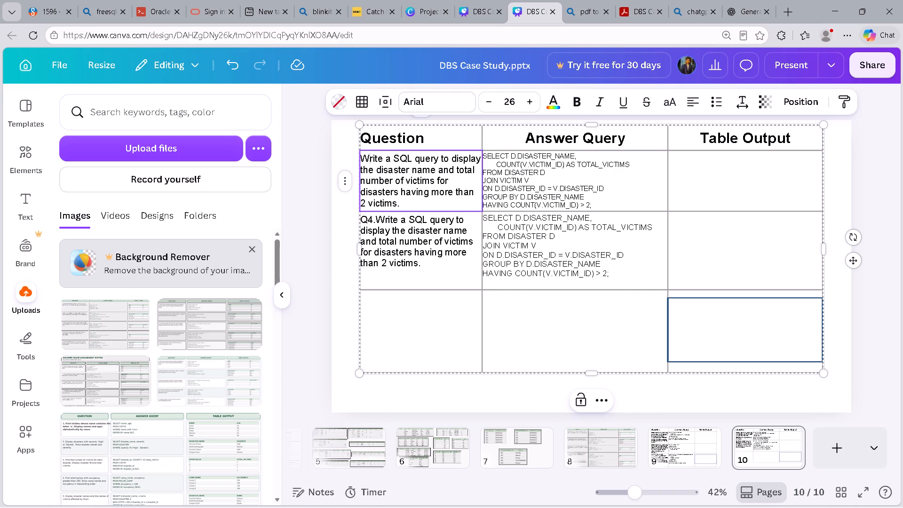
{"action": "key", "text": "Left"}
{"action": "key", "text": "Left"}
{"action": "key", "text": "Left"}
{"action": "key", "text": "shift+q"}
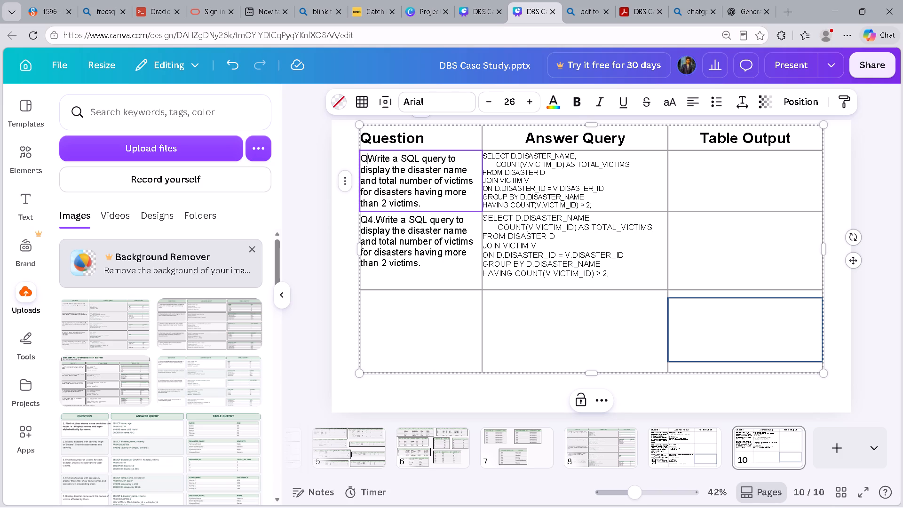
{"action": "key", "text": "shift+numbersign"}
{"action": "key", "text": "BackSpace"}
{"action": "key", "text": "3"}
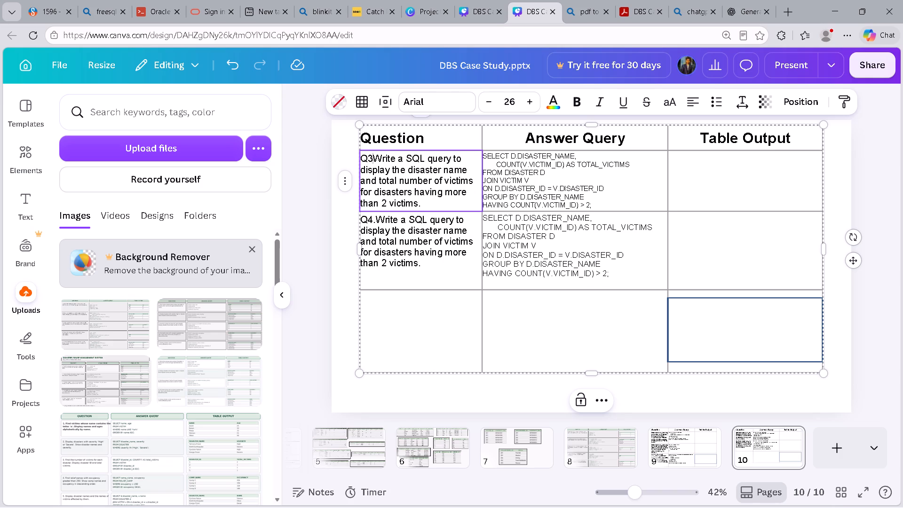
{"action": "key", "text": "period"}
Check the questions on page 9, and renumber the first-row question in the page 10 table as "Q4.".
{"action": "left_click", "coordinate": [682, 447]}
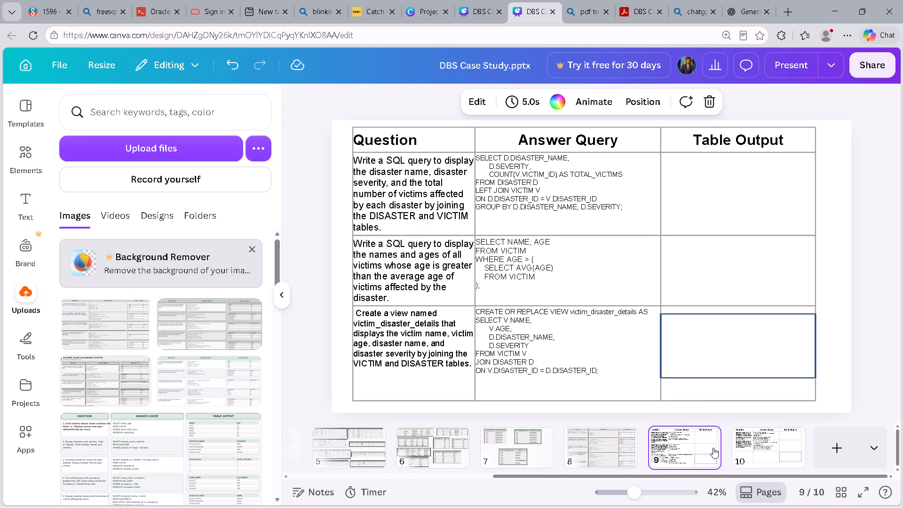
{"action": "left_click", "coordinate": [754, 437]}
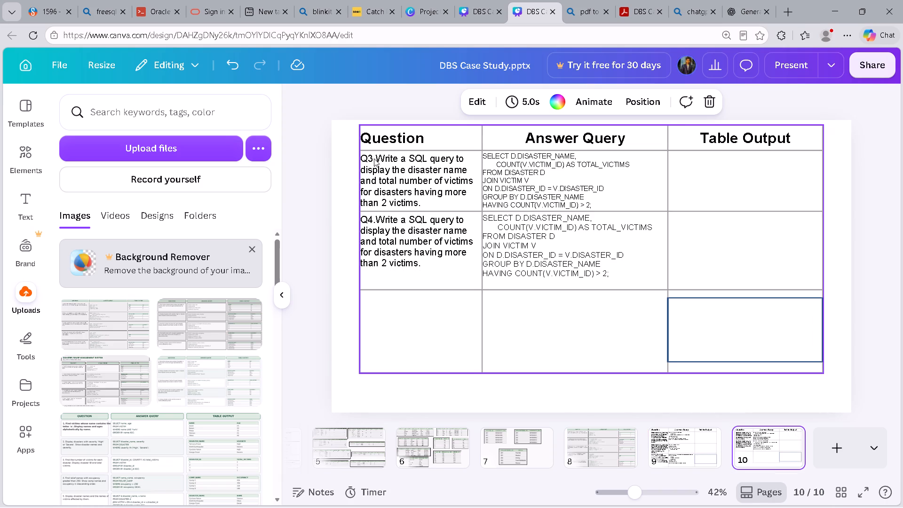
{"action": "double_click", "coordinate": [372, 156]}
{"action": "left_click", "coordinate": [375, 161]}
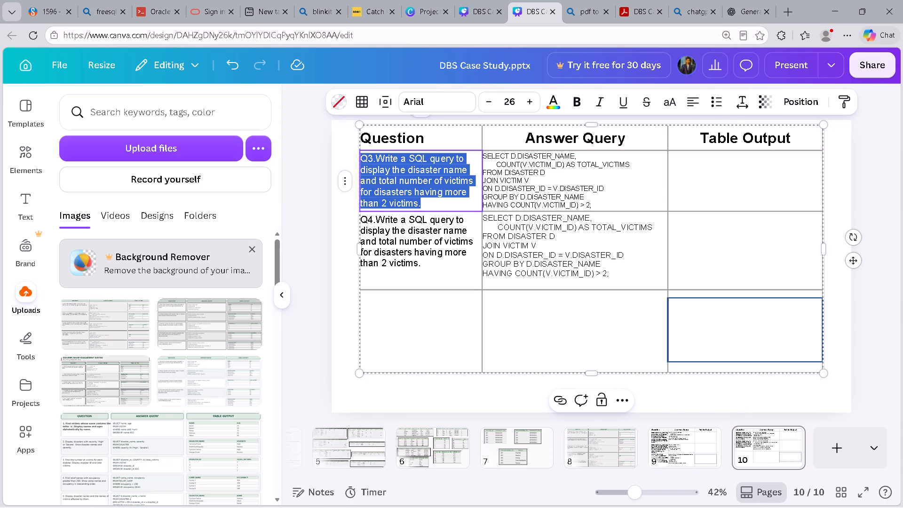
{"action": "left_click", "coordinate": [380, 157]}
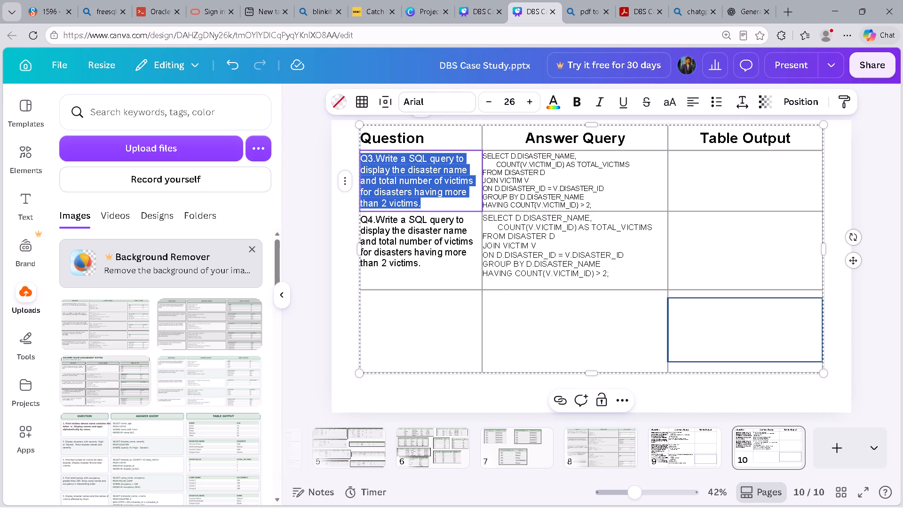
{"action": "left_click", "coordinate": [372, 157]}
{"action": "left_click", "coordinate": [372, 159]}
{"action": "key", "text": "BackSpace"}
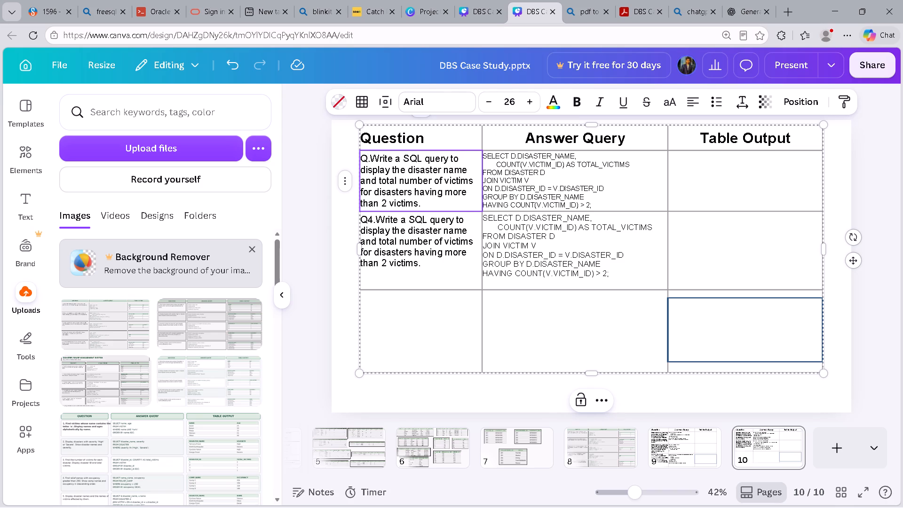
{"action": "key", "text": "4"}
Renumber the second-row question in the page 10 table as "Q5.".
{"action": "double_click", "coordinate": [378, 222]}
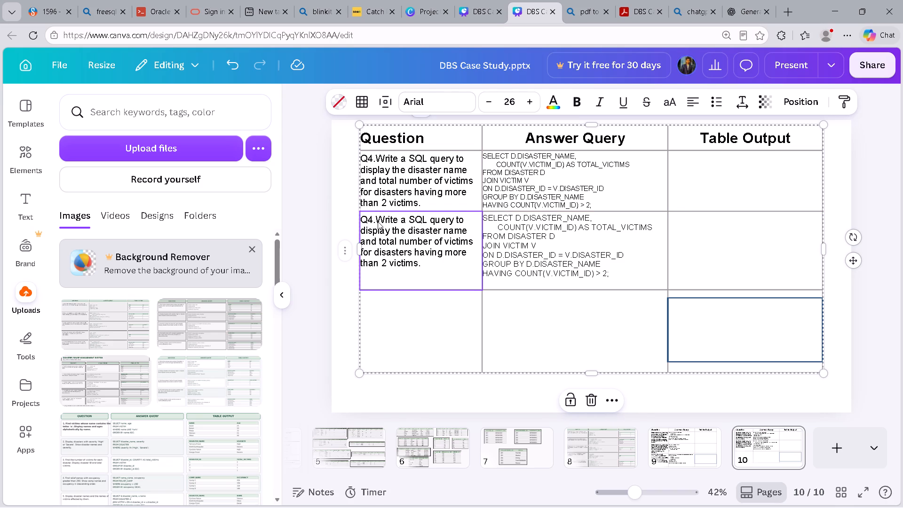
{"action": "left_click", "coordinate": [372, 219]}
{"action": "key", "text": "BackSpace"}
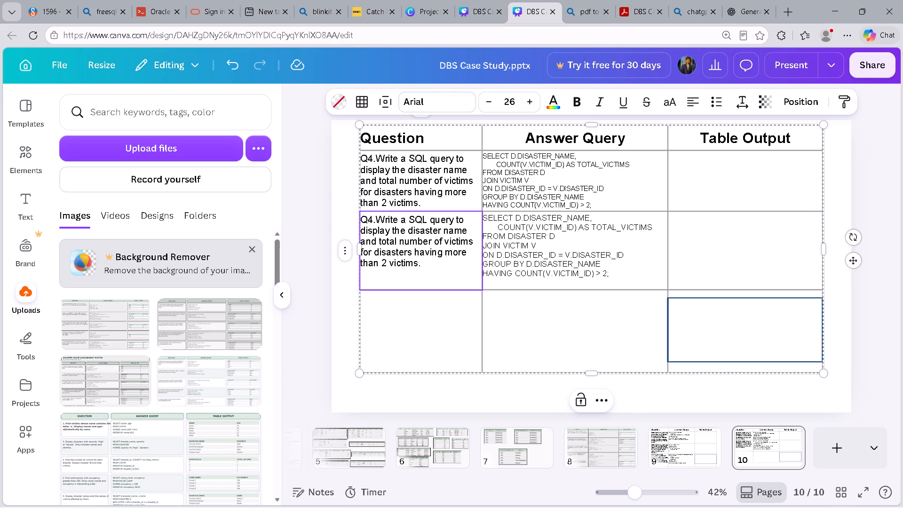
{"action": "key", "text": "5"}
Add the label "Q1." directly before the first-row question in the page 9 table, with no space after it.
{"action": "left_click", "coordinate": [681, 438]}
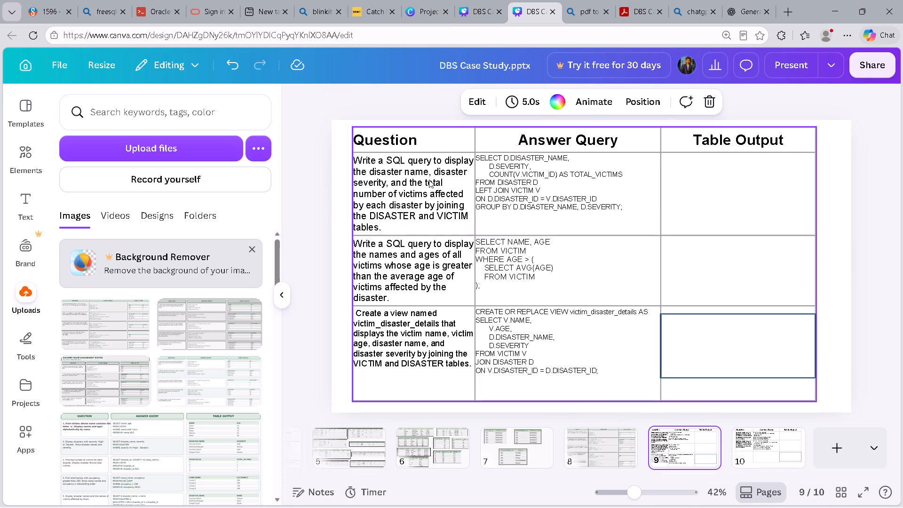
{"action": "double_click", "coordinate": [361, 160]}
{"action": "double_click", "coordinate": [361, 160]}
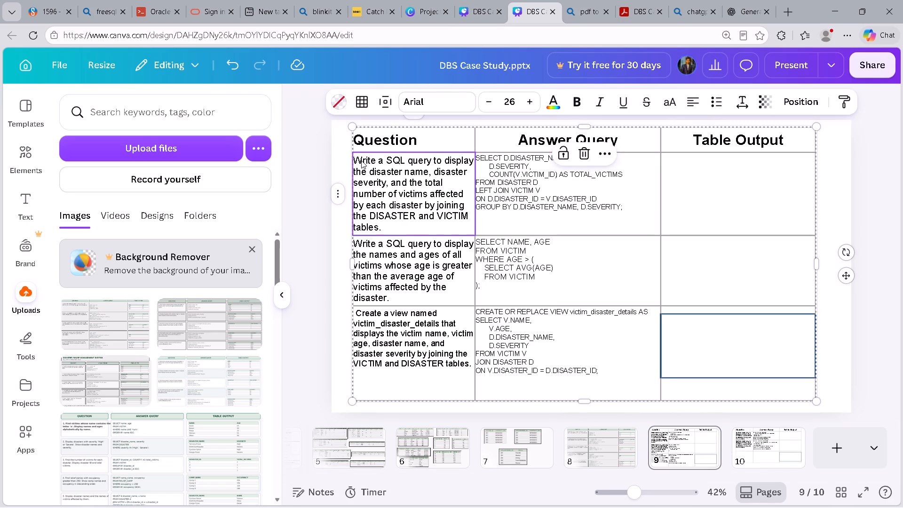
{"action": "key", "text": "Left"}
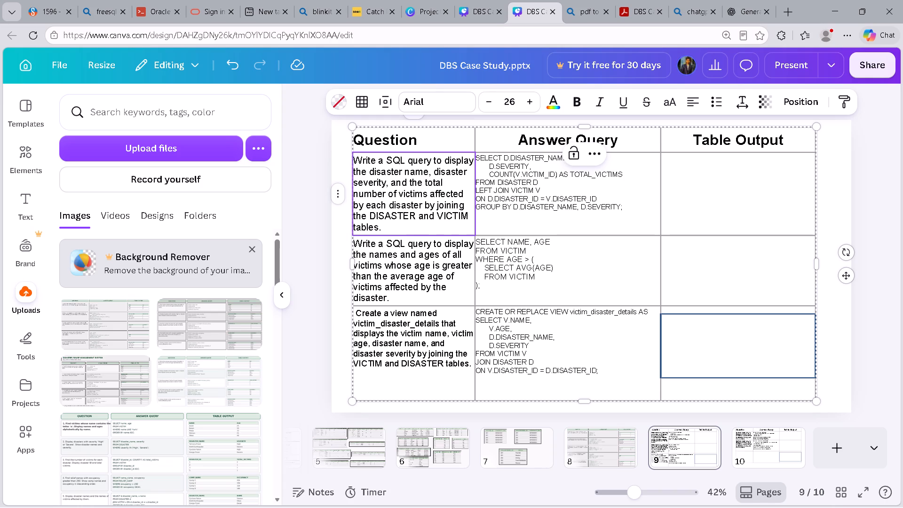
{"action": "key", "text": "t"}
{"action": "key", "text": "BackSpace"}
{"action": "type", "text": "Q1"}
{"action": "key", "text": "period"}
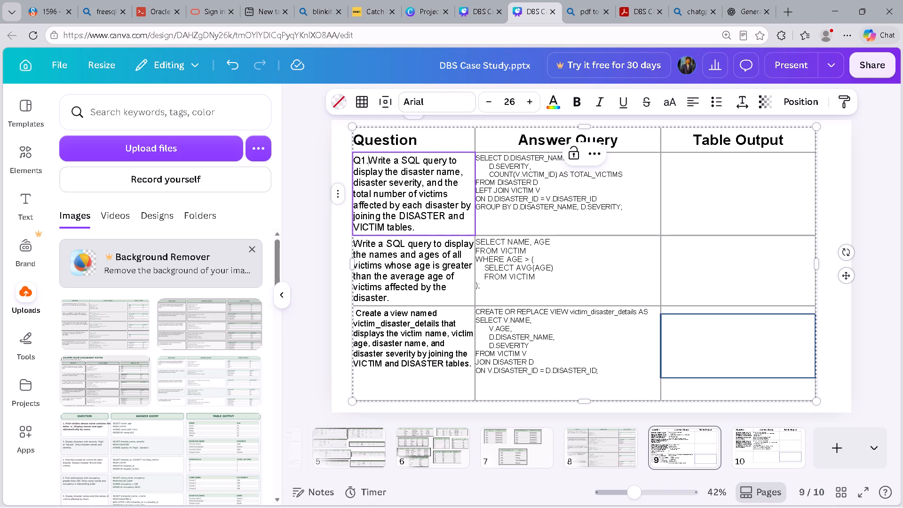
{"action": "key", "text": "space"}
{"action": "key", "text": "BackSpace"}
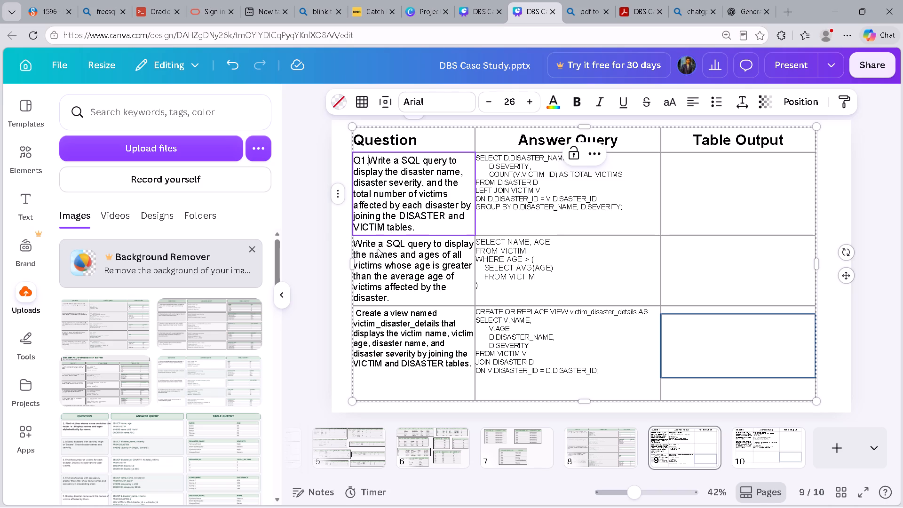
Add the label "Q2." at the start of the second-row question about victims' ages in the page 9 table.
{"action": "double_click", "coordinate": [378, 249]}
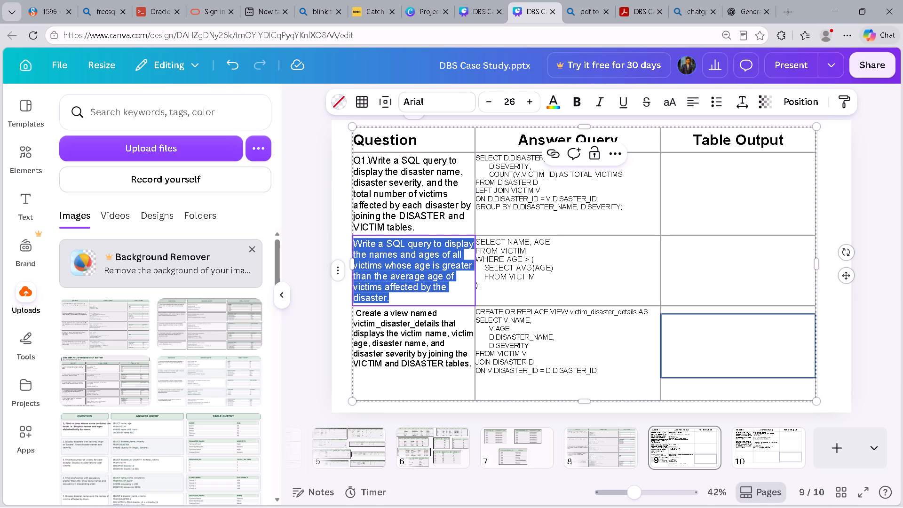
{"action": "left_click", "coordinate": [366, 247]}
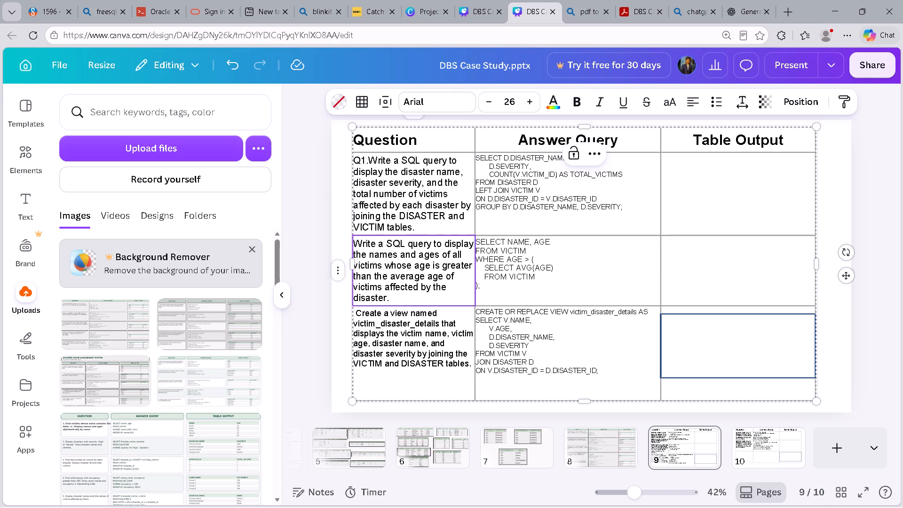
{"action": "key", "text": "Left"}
{"action": "key", "text": "Left"}
{"action": "key", "text": "shift+q"}
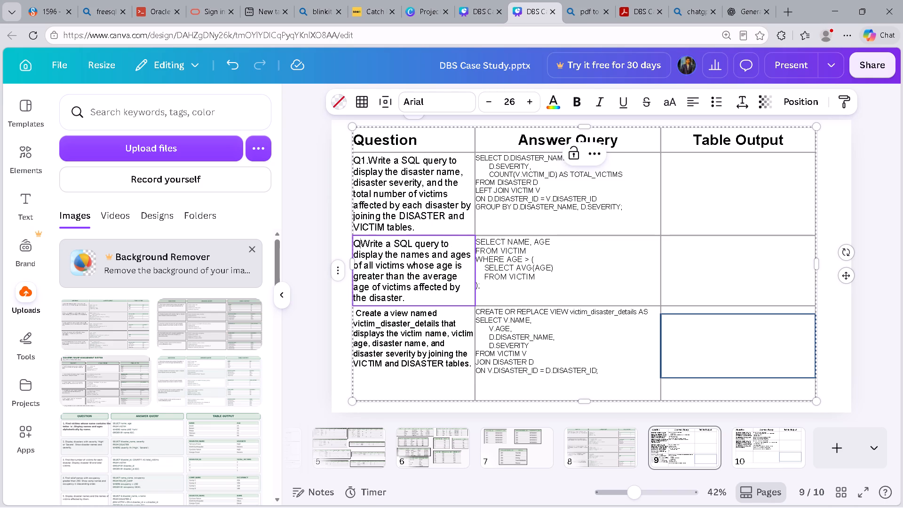
{"action": "key", "text": "shift+at"}
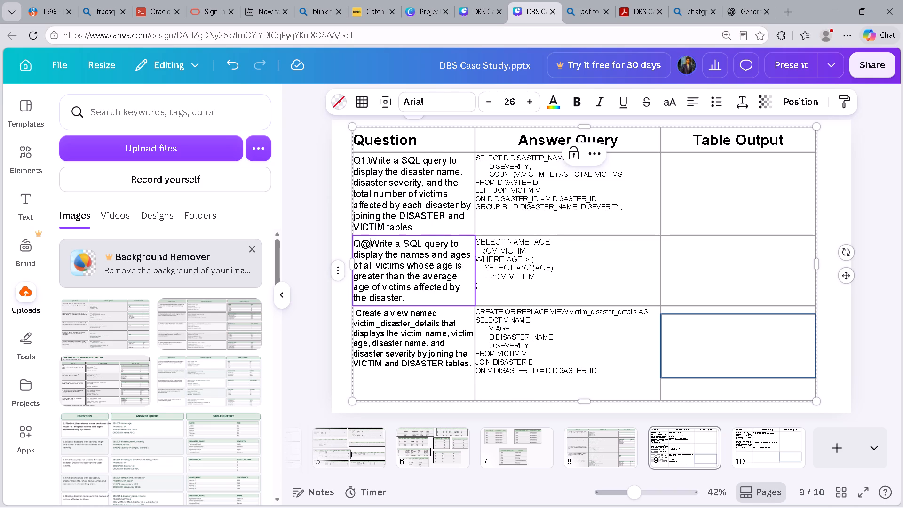
{"action": "key", "text": "shift+BackSpace"}
{"action": "type", "text": "2."}
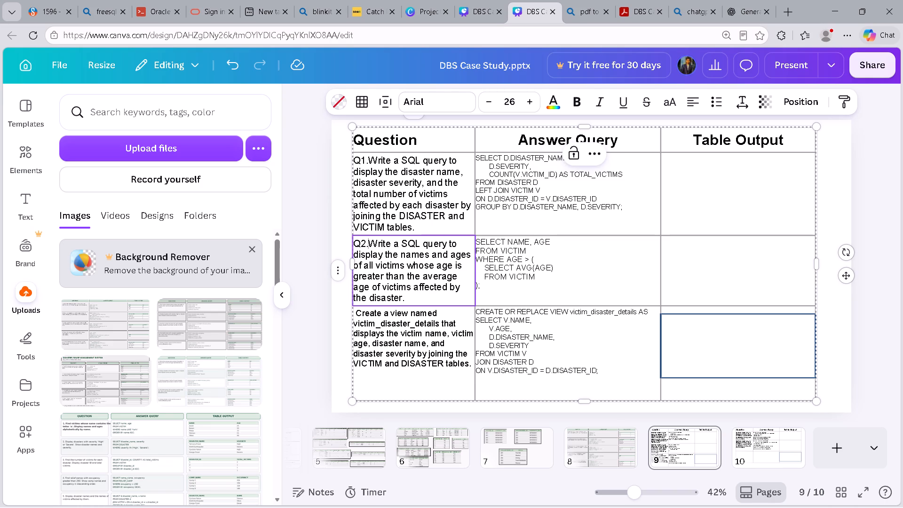
Open the third-row victim_disaster_details question in the page 9 table for editing.
{"action": "left_click", "coordinate": [374, 311]}
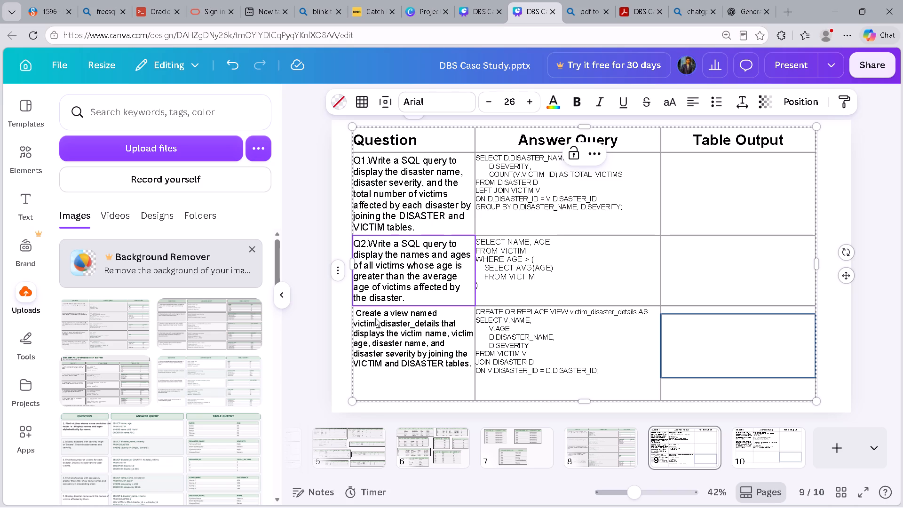
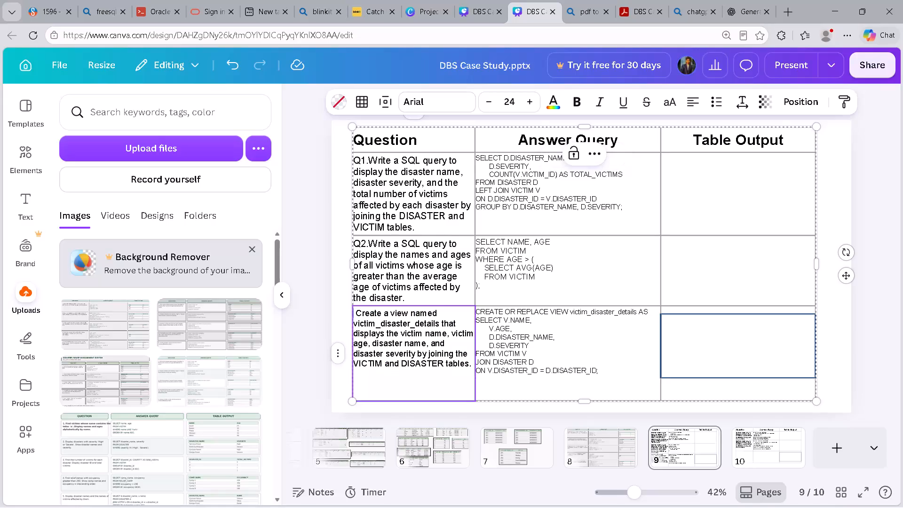
Add the label "Q3." at the start of the third-row victim_disaster_details question in the page 9 table.
{"action": "type", "text": "Q#"}
{"action": "key", "text": "BackSpace"}
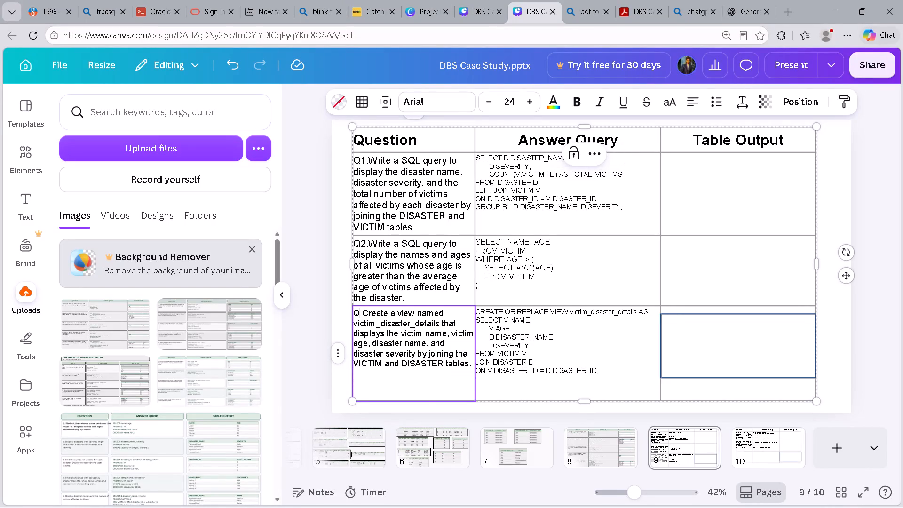
{"action": "key", "text": "3"}
{"action": "key", "text": "period"}
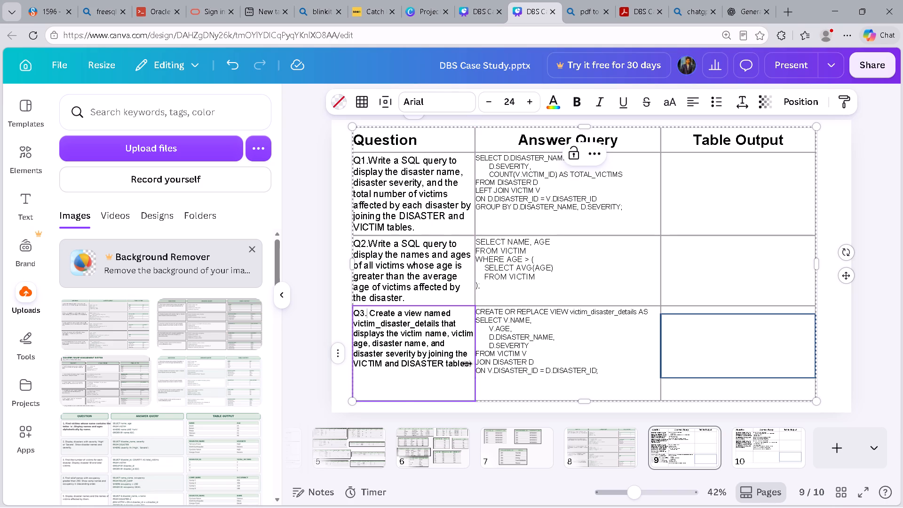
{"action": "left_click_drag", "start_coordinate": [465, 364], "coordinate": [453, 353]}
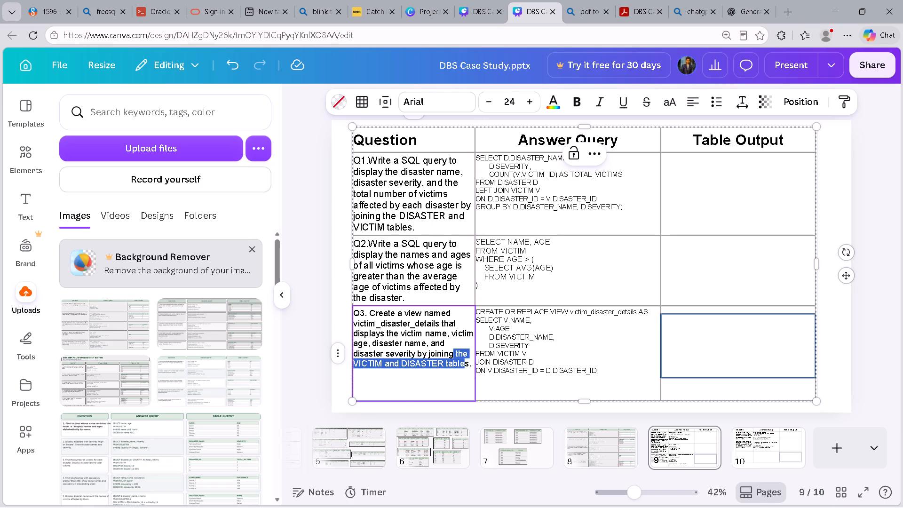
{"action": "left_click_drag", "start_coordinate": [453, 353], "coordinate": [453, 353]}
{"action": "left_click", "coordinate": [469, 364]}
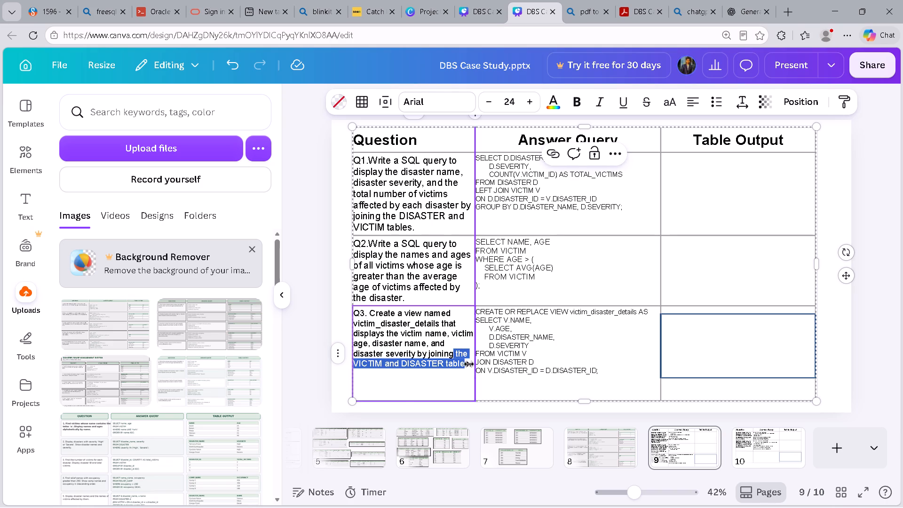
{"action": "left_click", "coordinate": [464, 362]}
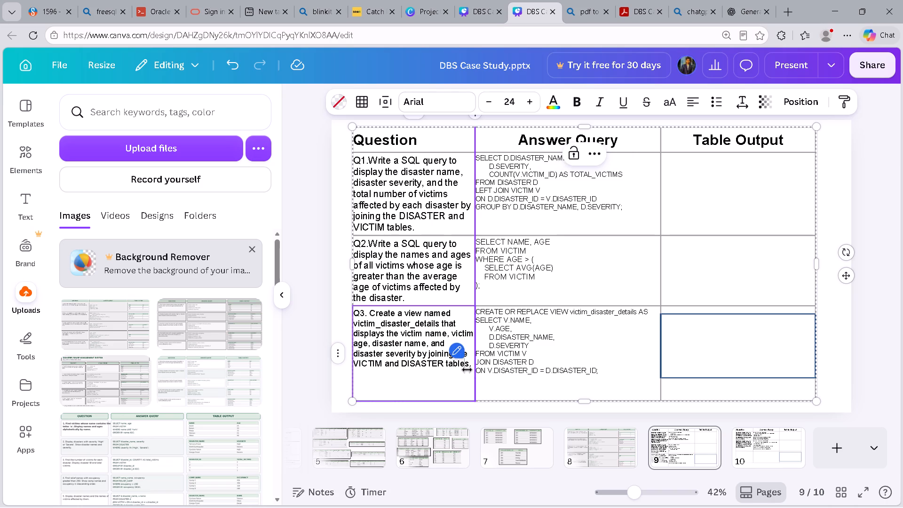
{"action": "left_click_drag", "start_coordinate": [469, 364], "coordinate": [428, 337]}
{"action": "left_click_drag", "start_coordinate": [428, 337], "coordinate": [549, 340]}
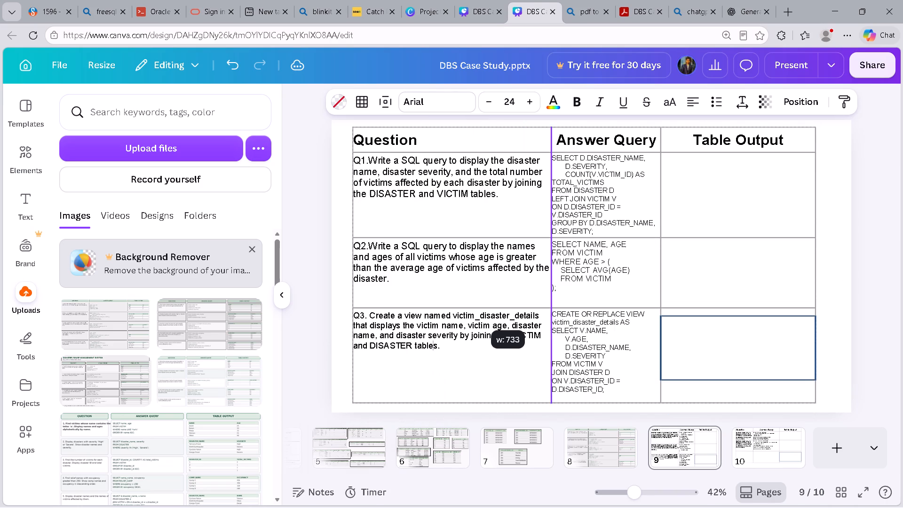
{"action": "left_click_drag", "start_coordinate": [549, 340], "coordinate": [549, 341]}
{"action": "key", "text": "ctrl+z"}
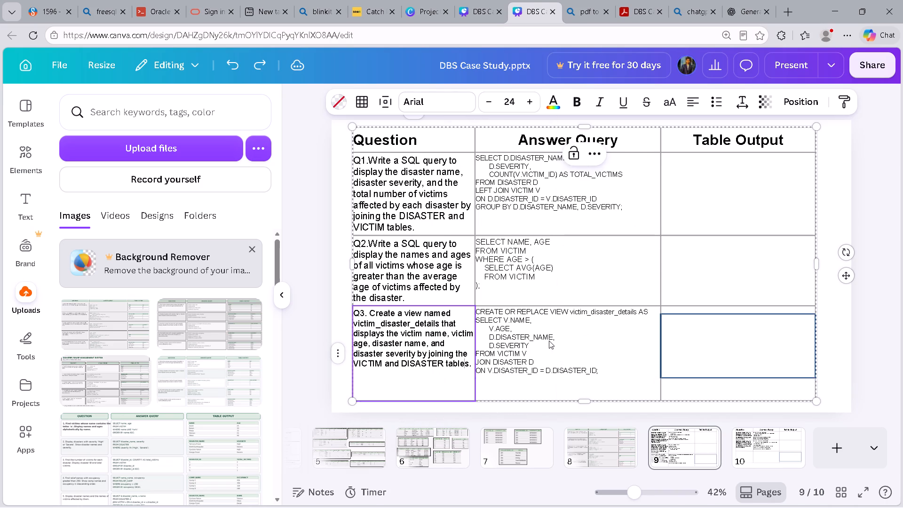
Set the font size of the whole Q3 question text in the page 9 table to 23.
{"action": "double_click", "coordinate": [430, 354]}
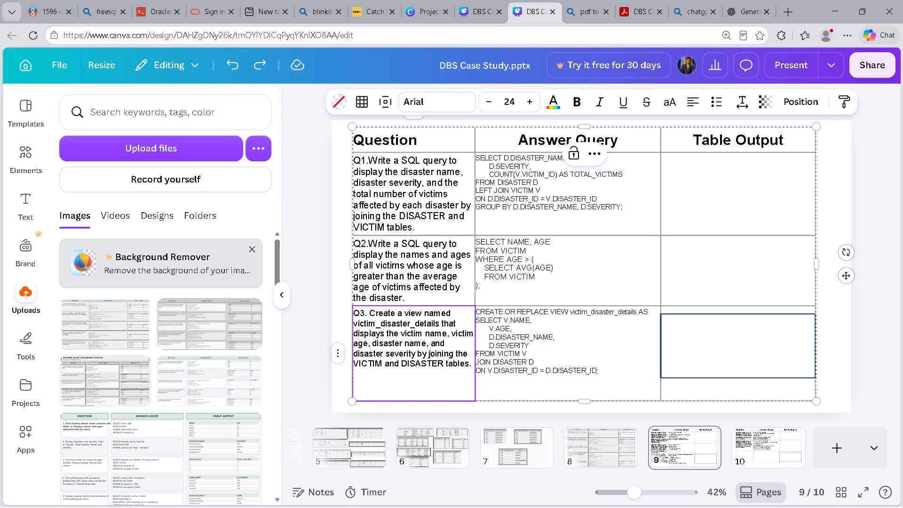
{"action": "triple_click", "coordinate": [430, 354]}
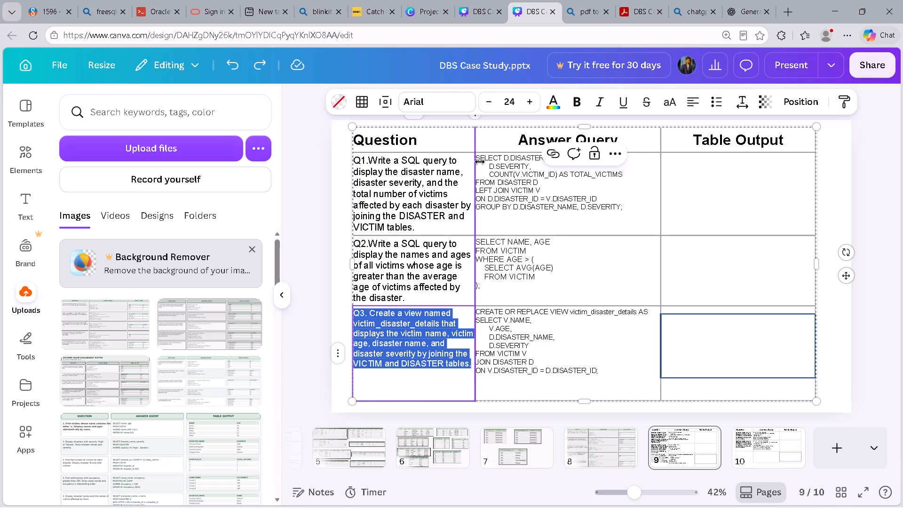
{"action": "left_click", "coordinate": [494, 103]}
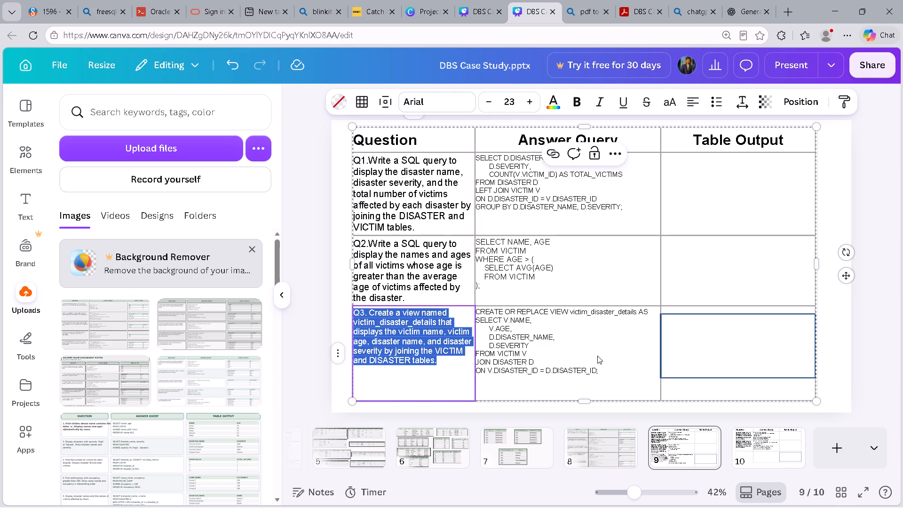
{"action": "left_click", "coordinate": [599, 358]}
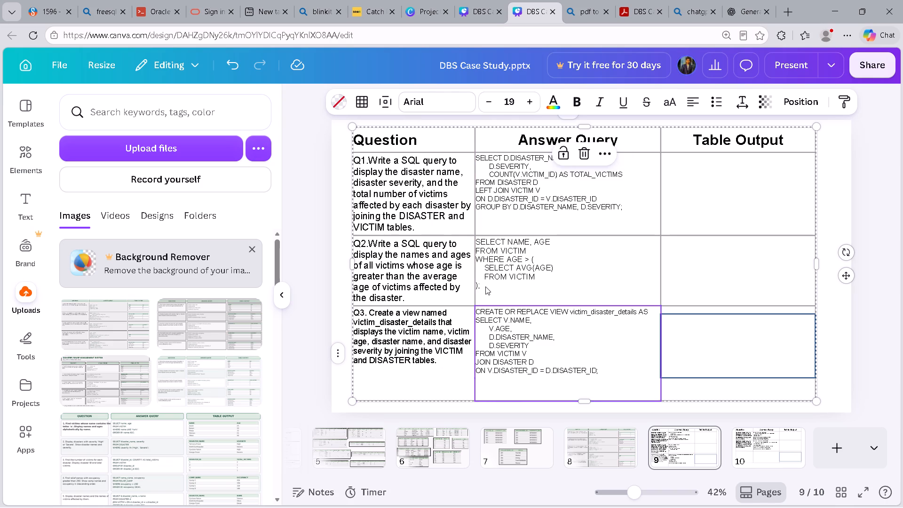
Widen the page 9 table by extending both outer side edges close to the page edges.
{"action": "left_click_drag", "start_coordinate": [353, 262], "coordinate": [344, 263]}
{"action": "left_click_drag", "start_coordinate": [344, 263], "coordinate": [340, 263]}
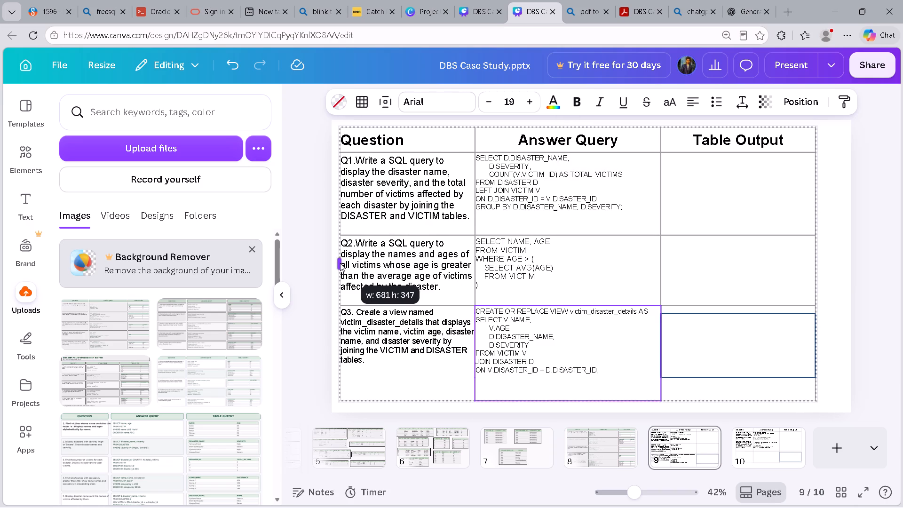
{"action": "left_click_drag", "start_coordinate": [340, 263], "coordinate": [345, 263]}
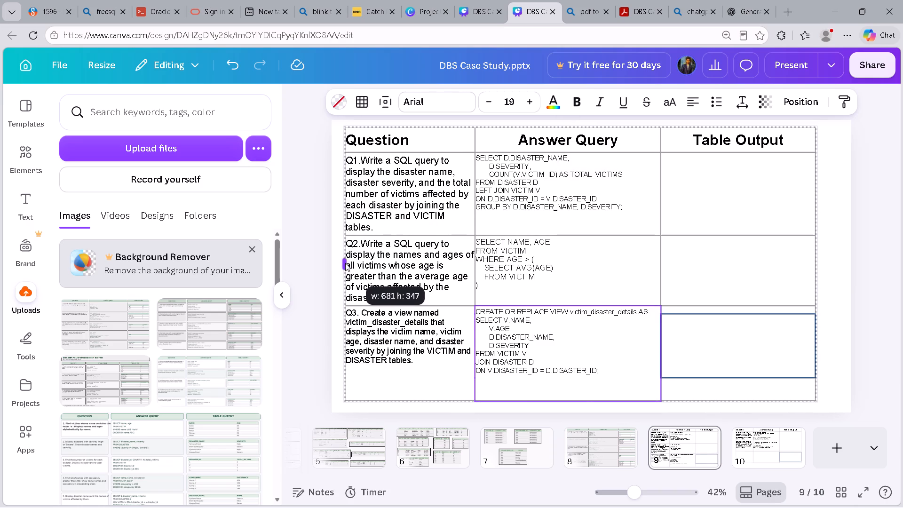
{"action": "left_click_drag", "start_coordinate": [345, 263], "coordinate": [345, 262]}
{"action": "left_click_drag", "start_coordinate": [818, 263], "coordinate": [844, 266]}
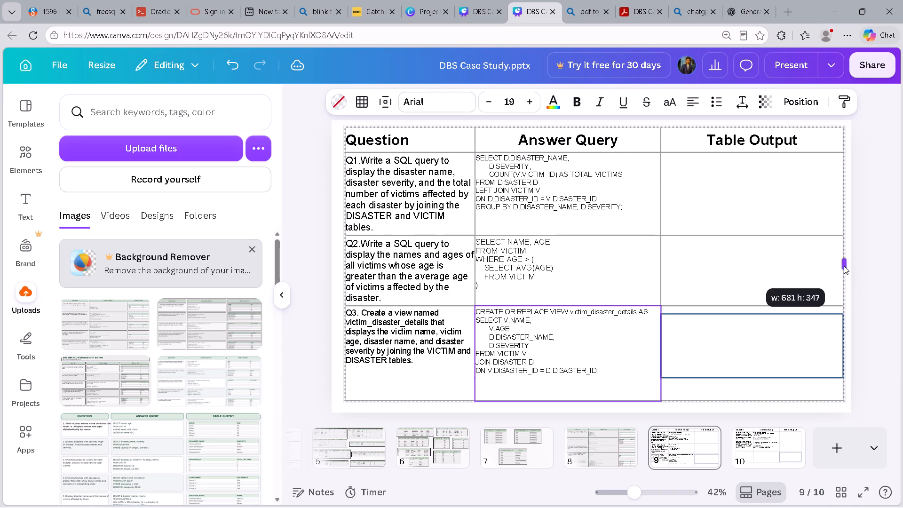
Shift both borders of the Answer Query column rightward, making the Question column about 585 wide.
{"action": "left_click_drag", "start_coordinate": [665, 264], "coordinate": [697, 262]}
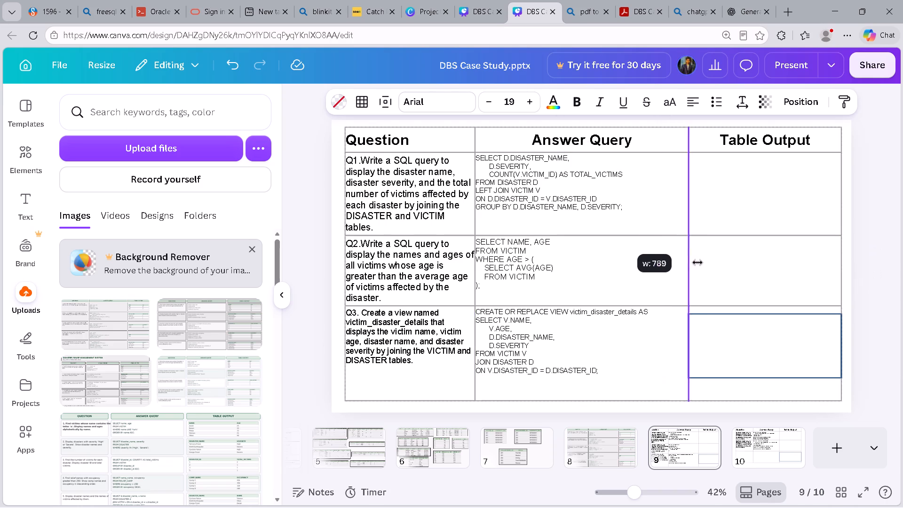
{"action": "left_click_drag", "start_coordinate": [697, 262], "coordinate": [698, 262]}
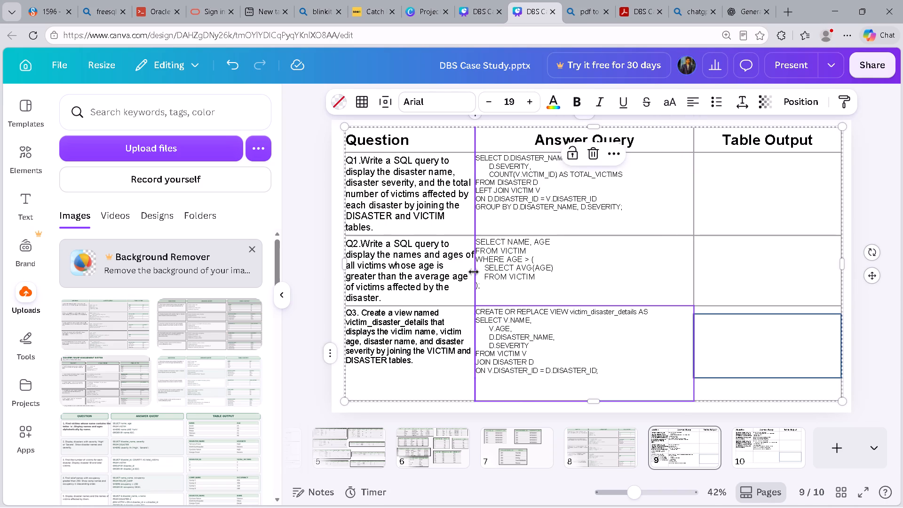
{"action": "left_click_drag", "start_coordinate": [475, 272], "coordinate": [503, 273]}
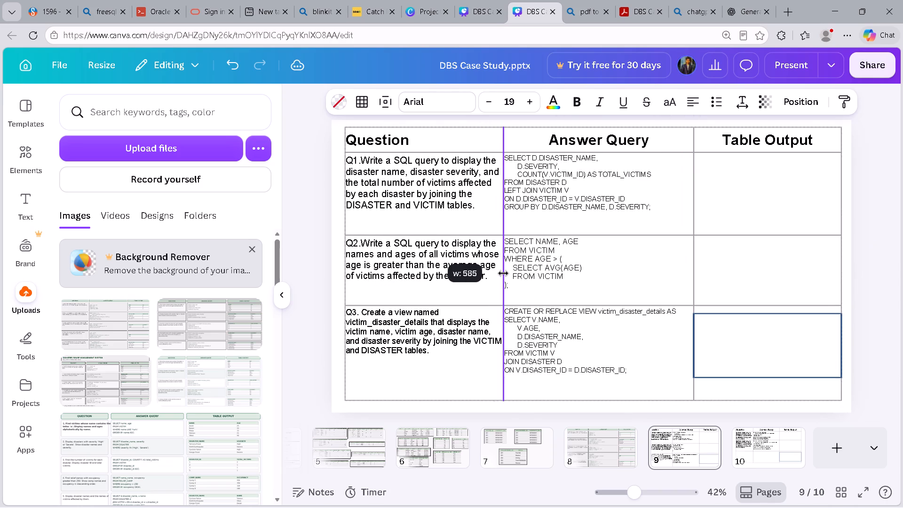
{"action": "left_click_drag", "start_coordinate": [503, 273], "coordinate": [505, 273]}
Set the font size of the Q1 question text in the page 9 table to 25.
{"action": "double_click", "coordinate": [393, 201]}
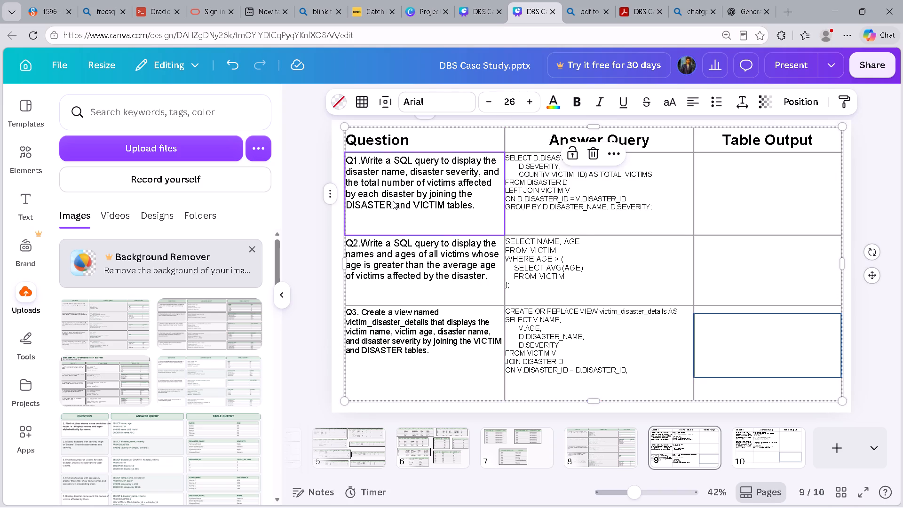
{"action": "left_click", "coordinate": [393, 205]}
{"action": "left_click_drag", "start_coordinate": [393, 205], "coordinate": [345, 203]}
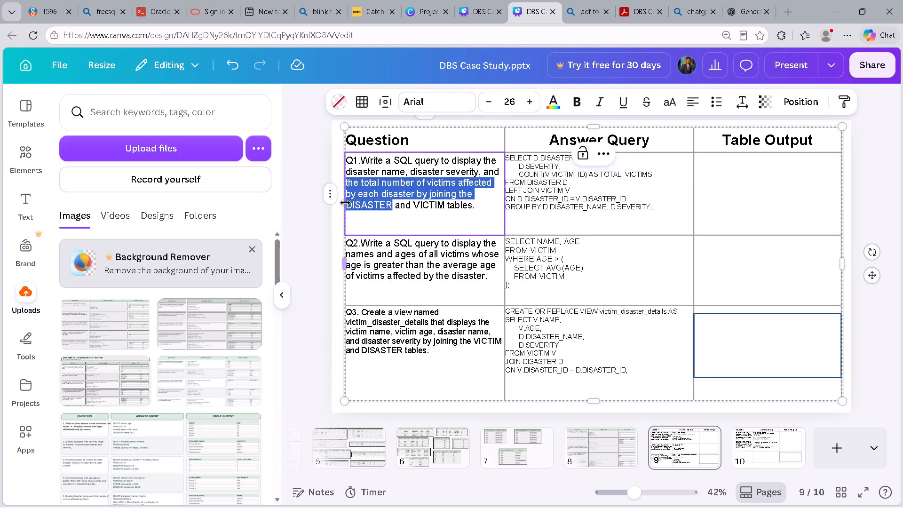
{"action": "left_click_drag", "start_coordinate": [345, 203], "coordinate": [349, 209]}
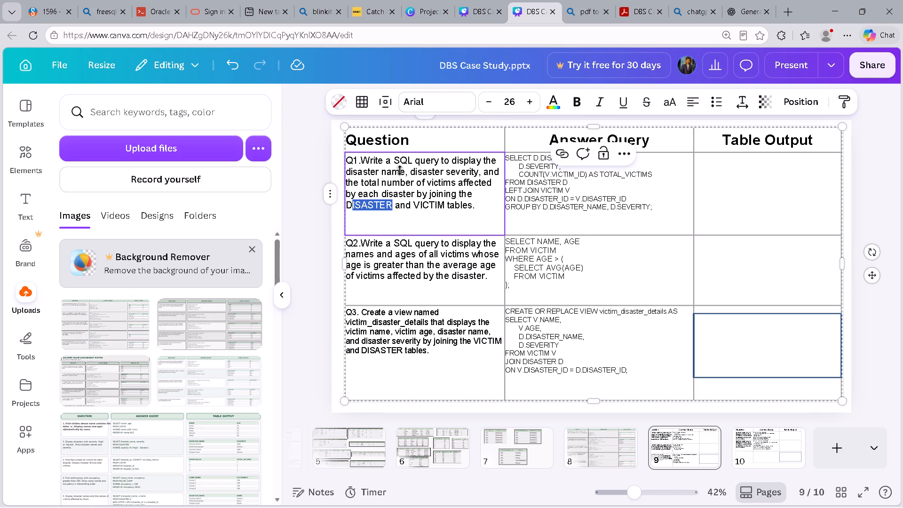
{"action": "left_click", "coordinate": [403, 206]}
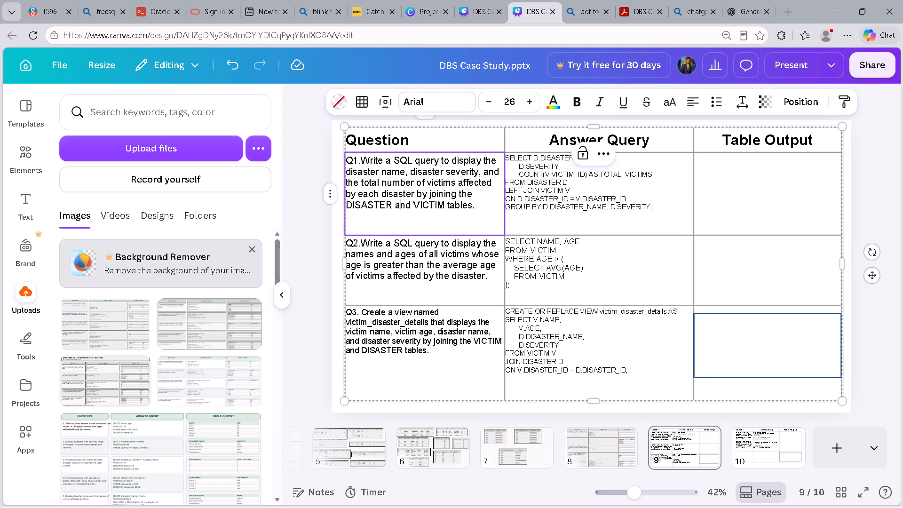
{"action": "left_click_drag", "start_coordinate": [477, 204], "coordinate": [348, 206]}
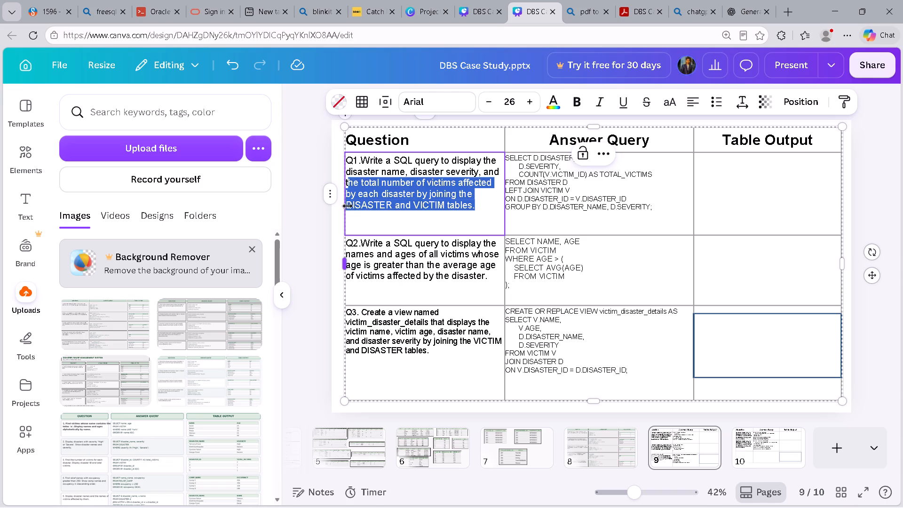
{"action": "left_click_drag", "start_coordinate": [348, 206], "coordinate": [345, 214]}
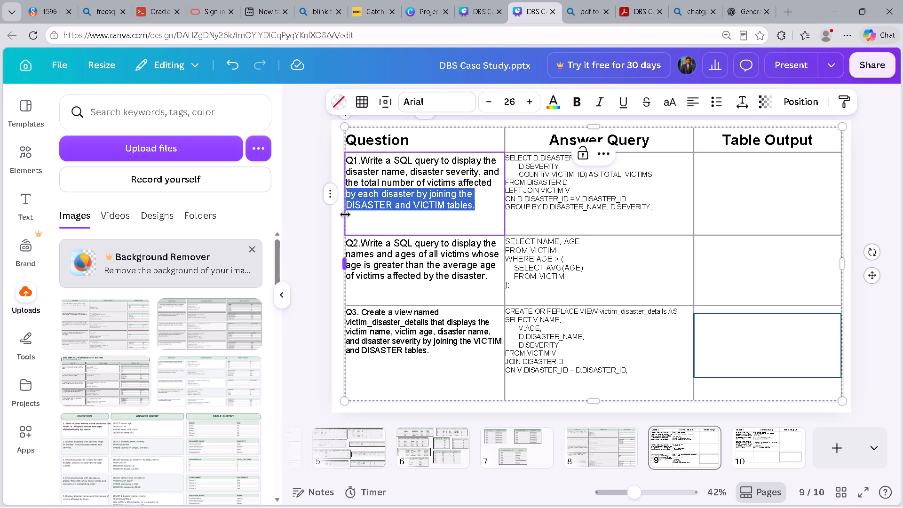
{"action": "left_click_drag", "start_coordinate": [345, 214], "coordinate": [349, 216]}
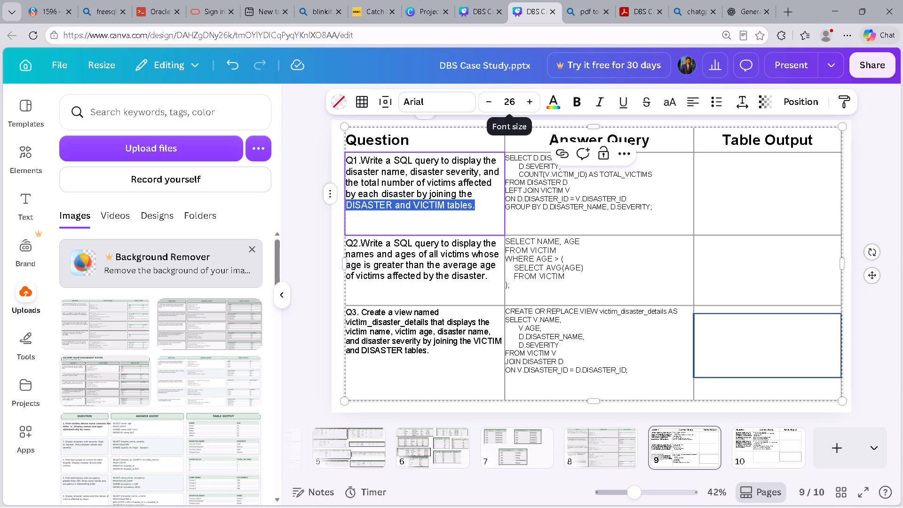
{"action": "left_click", "coordinate": [492, 103]}
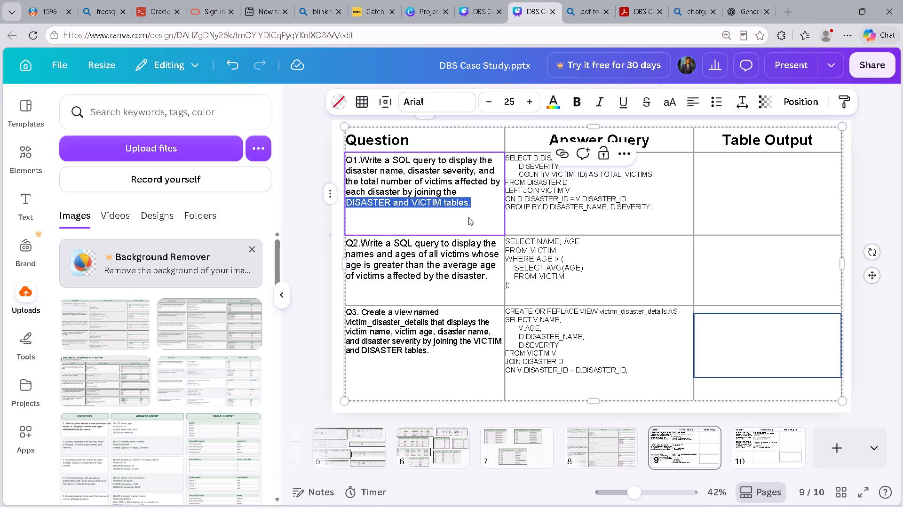
{"action": "left_click", "coordinate": [475, 208]}
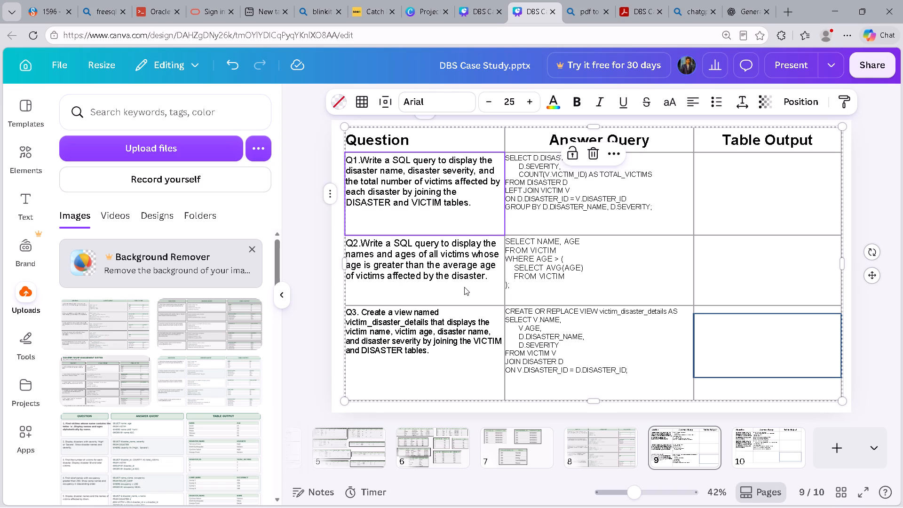
Copy the full SQL answer query for Q1 from the page 9 table.
{"action": "left_click", "coordinate": [727, 180]}
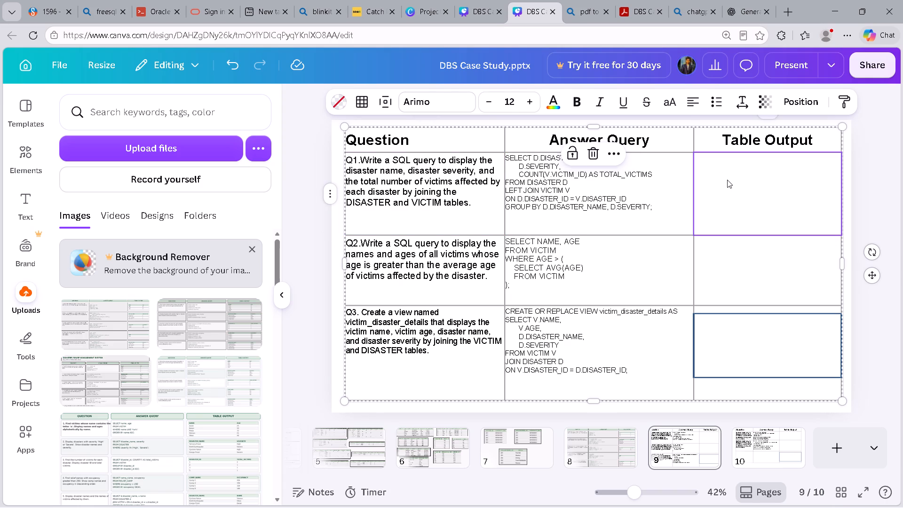
{"action": "left_click", "coordinate": [573, 200]}
{"action": "double_click", "coordinate": [573, 200]}
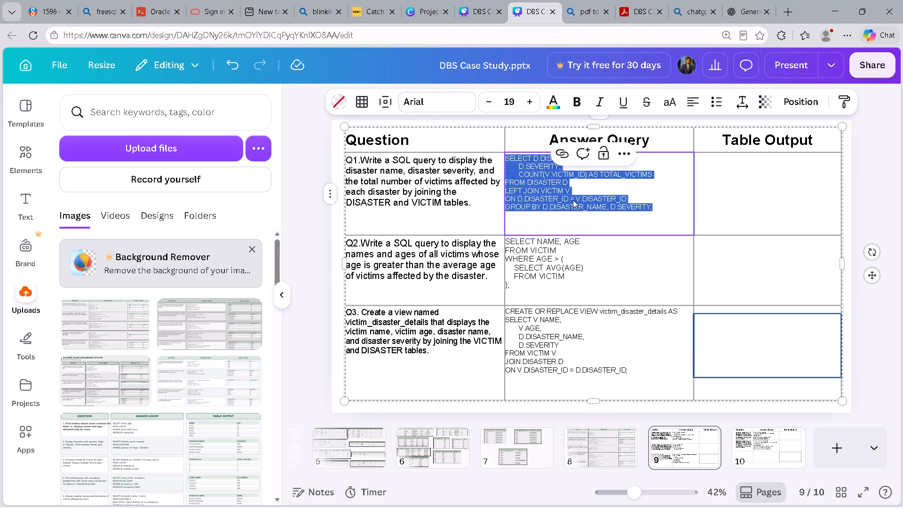
{"action": "key", "text": "ctrl+c"}
Switch to Oracle FreeSQL and paste the copied Q1 query into the worksheet below the average-age query.
{"action": "key", "text": "alt+Tab"}
{"action": "key", "text": "alt+Tab"}
{"action": "key", "text": "alt+Tab"}
{"action": "key", "text": "alt+Tab"}
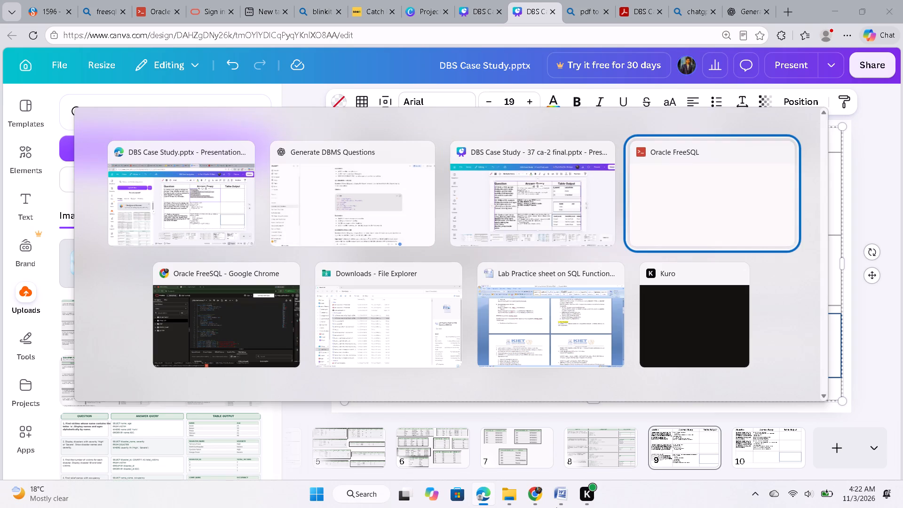
{"action": "scroll", "coordinate": [513, 328], "scroll_direction": "down", "scroll_amount": 3}
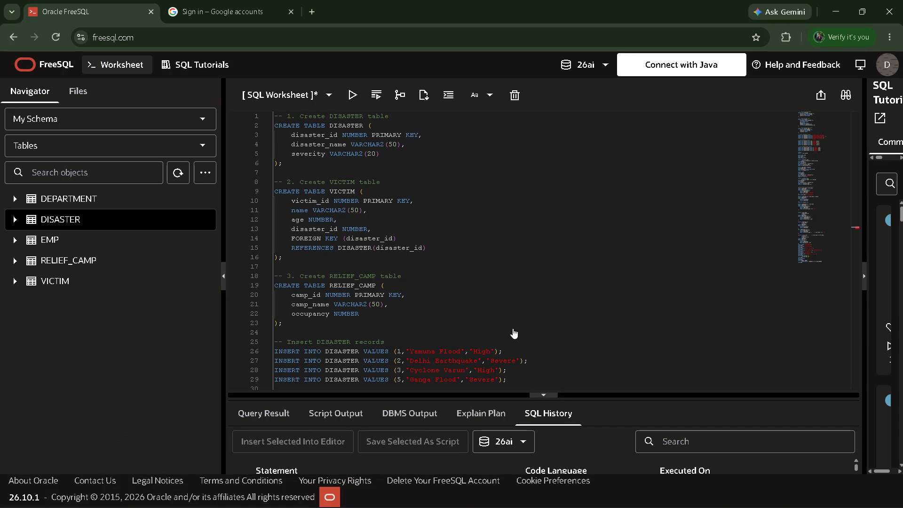
{"action": "scroll", "coordinate": [513, 328], "scroll_direction": "down", "scroll_amount": 5}
{"action": "left_click", "coordinate": [513, 328]}
{"action": "scroll", "coordinate": [513, 328], "scroll_direction": "down", "scroll_amount": 8}
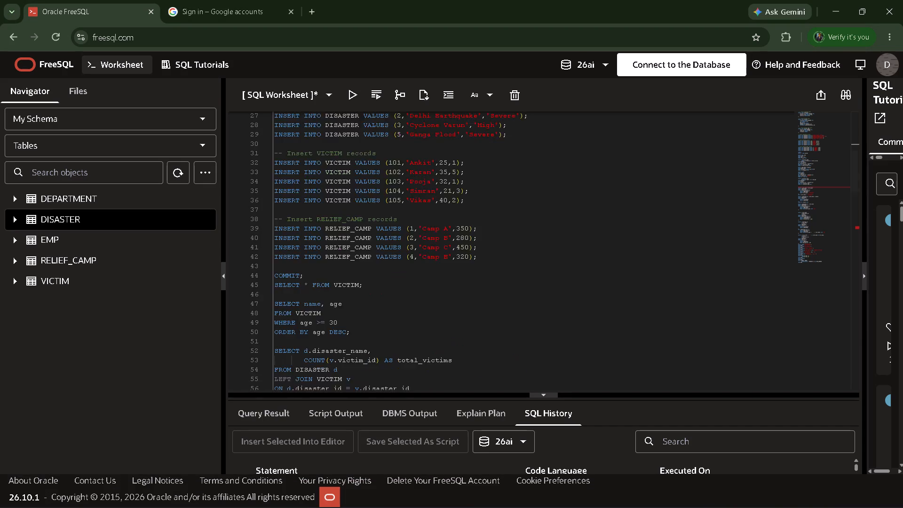
{"action": "scroll", "coordinate": [513, 328], "scroll_direction": "down", "scroll_amount": 2}
{"action": "scroll", "coordinate": [426, 298], "scroll_direction": "down", "scroll_amount": 4}
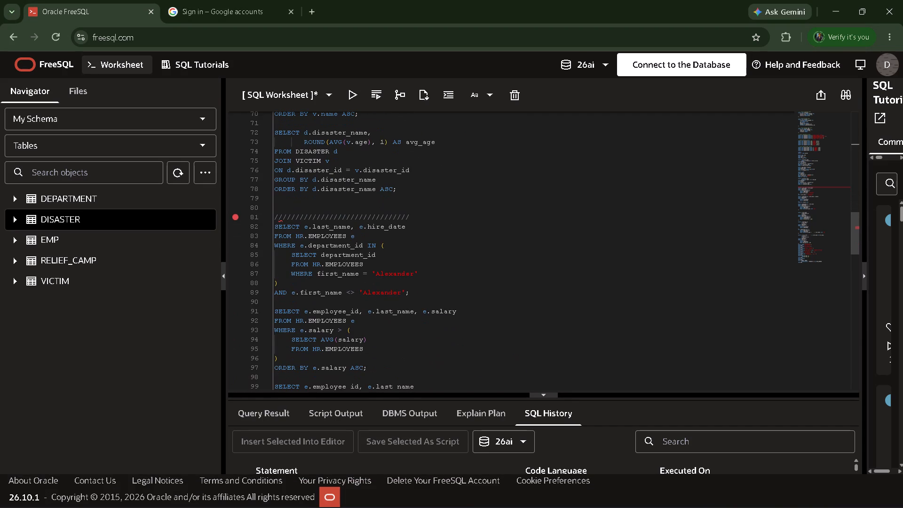
{"action": "left_click", "coordinate": [416, 192]}
{"action": "key", "text": "Return"}
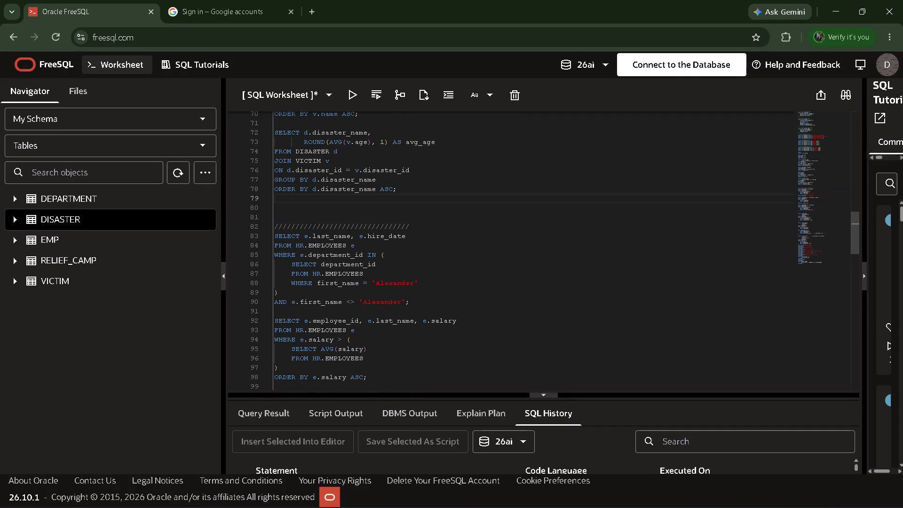
{"action": "key", "text": "ctrl+v"}
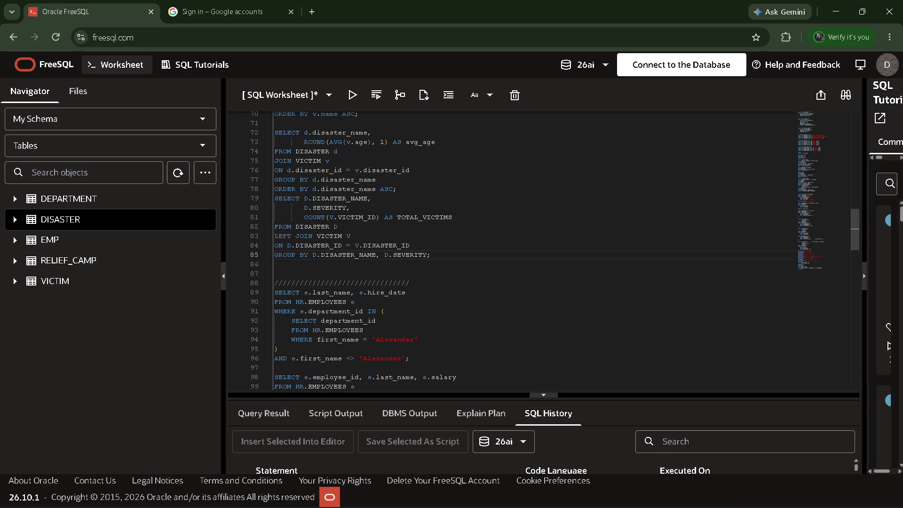
Run the pasted Q1 query and enlarge the query result area.
{"action": "left_click_drag", "start_coordinate": [439, 255], "coordinate": [271, 189]}
{"action": "left_click", "coordinate": [353, 95]}
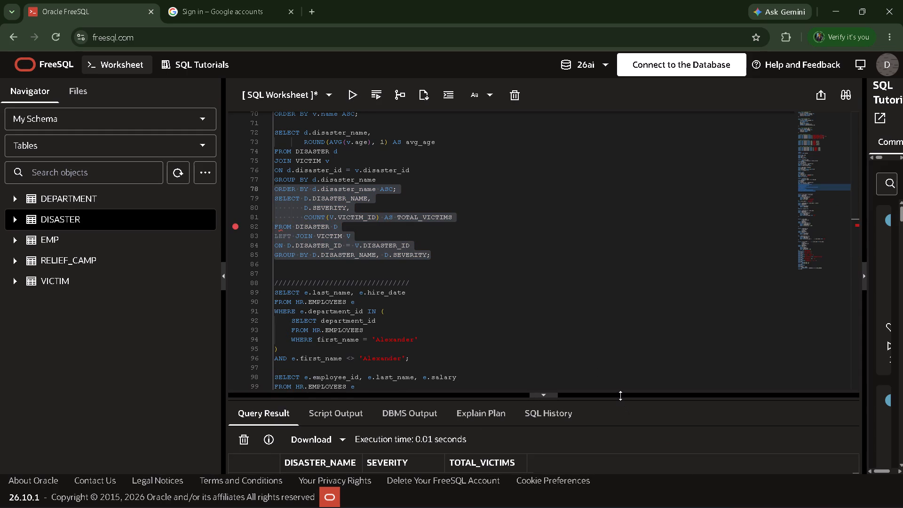
{"action": "left_click_drag", "start_coordinate": [620, 396], "coordinate": [615, 239]}
{"action": "left_click_drag", "start_coordinate": [617, 240], "coordinate": [618, 177]}
Take a screenshot of the Q1 result and choose to save screenshots to OneDrive.
{"action": "key", "text": "Print"}
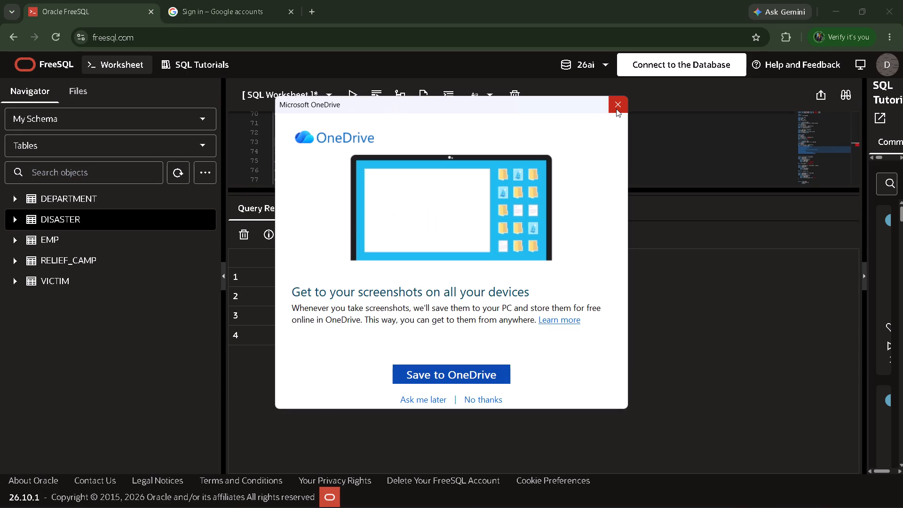
{"action": "left_click", "coordinate": [616, 109]}
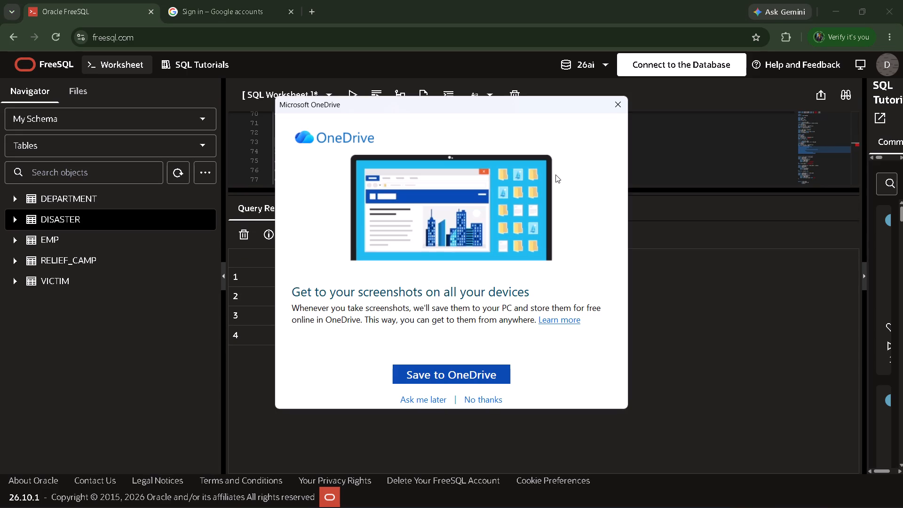
{"action": "left_click", "coordinate": [426, 381]}
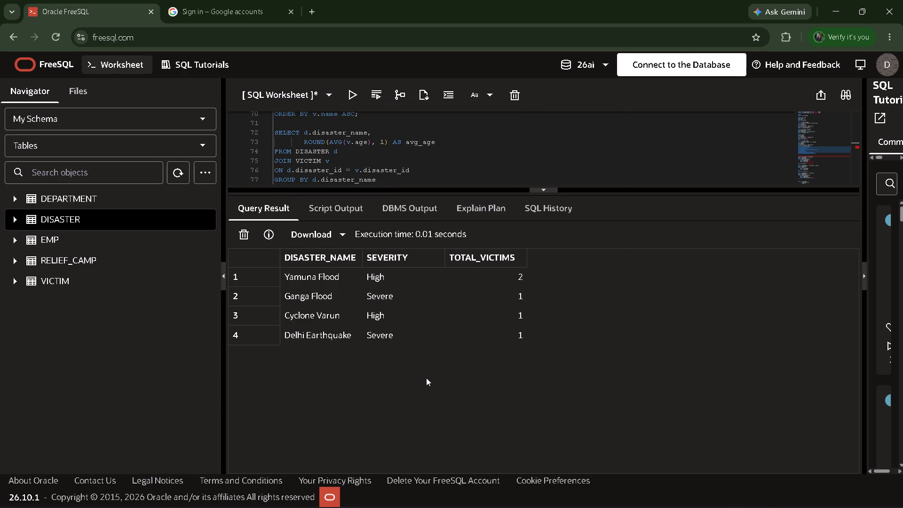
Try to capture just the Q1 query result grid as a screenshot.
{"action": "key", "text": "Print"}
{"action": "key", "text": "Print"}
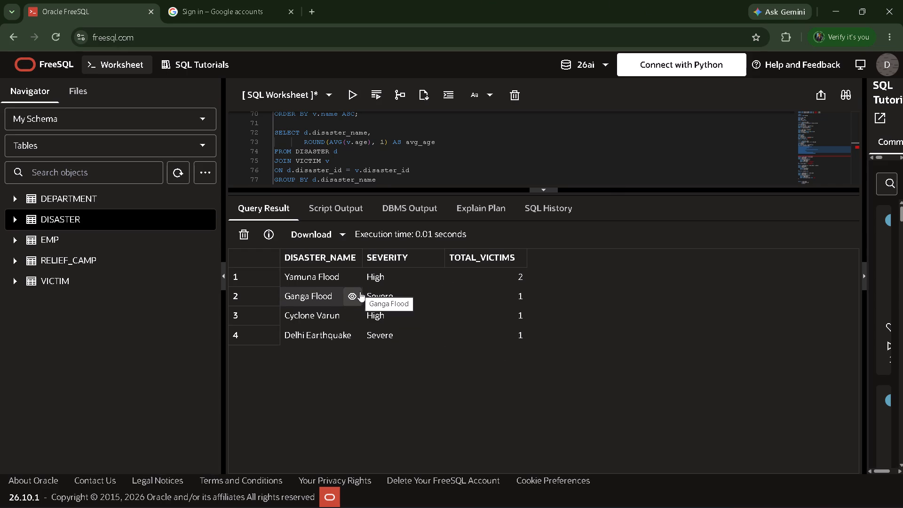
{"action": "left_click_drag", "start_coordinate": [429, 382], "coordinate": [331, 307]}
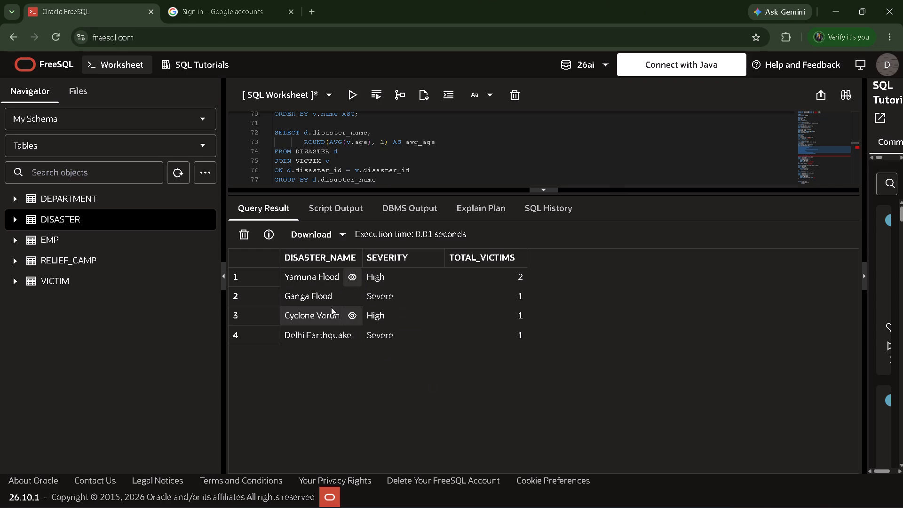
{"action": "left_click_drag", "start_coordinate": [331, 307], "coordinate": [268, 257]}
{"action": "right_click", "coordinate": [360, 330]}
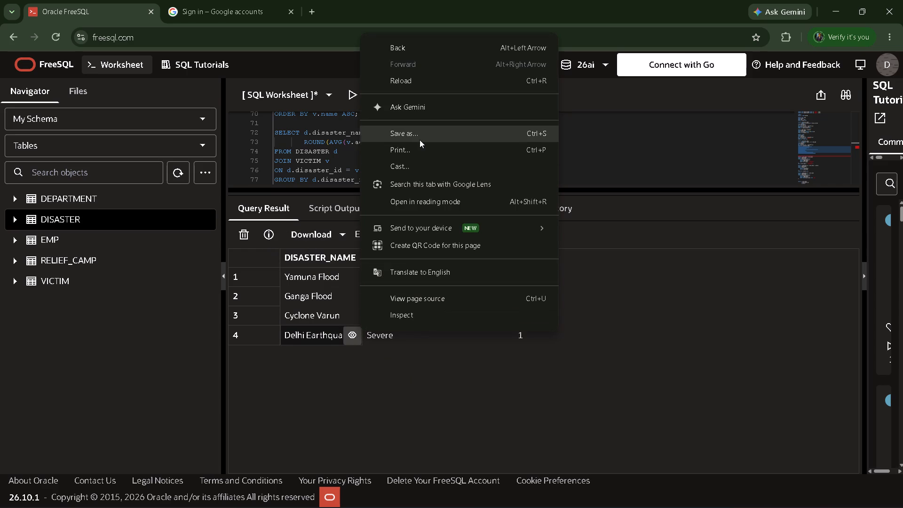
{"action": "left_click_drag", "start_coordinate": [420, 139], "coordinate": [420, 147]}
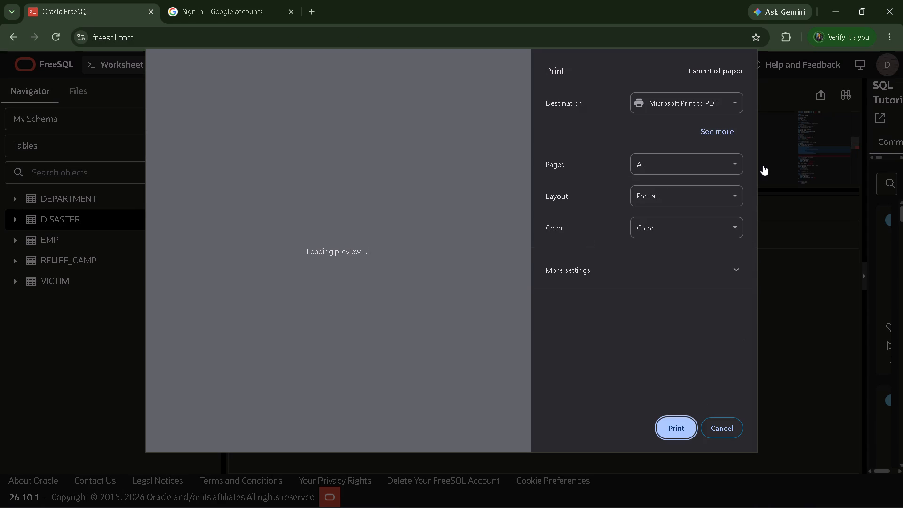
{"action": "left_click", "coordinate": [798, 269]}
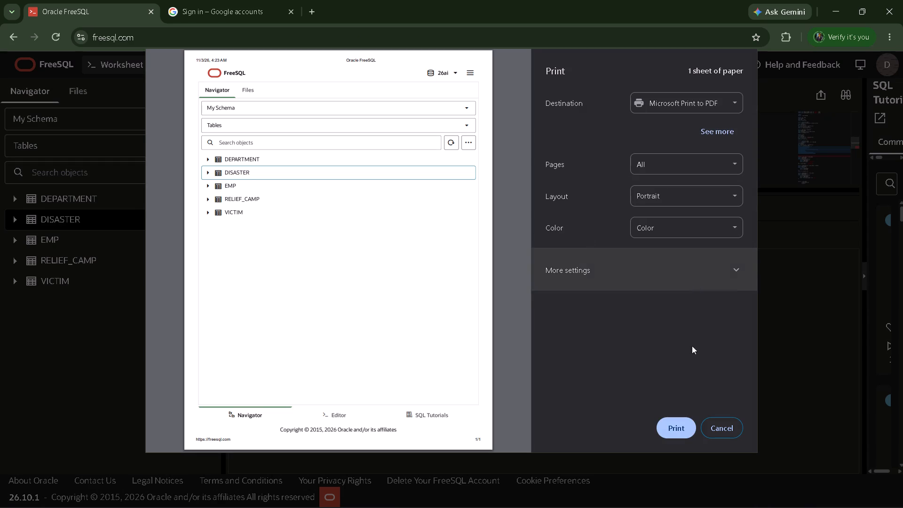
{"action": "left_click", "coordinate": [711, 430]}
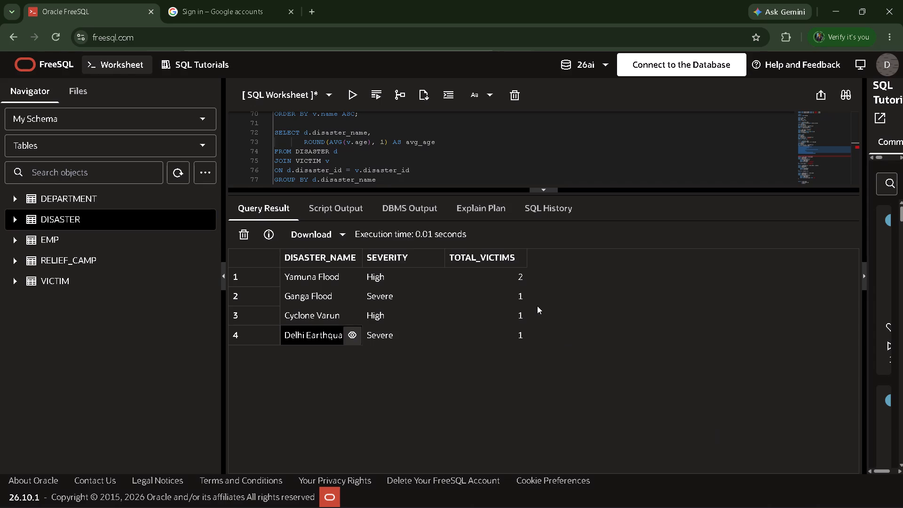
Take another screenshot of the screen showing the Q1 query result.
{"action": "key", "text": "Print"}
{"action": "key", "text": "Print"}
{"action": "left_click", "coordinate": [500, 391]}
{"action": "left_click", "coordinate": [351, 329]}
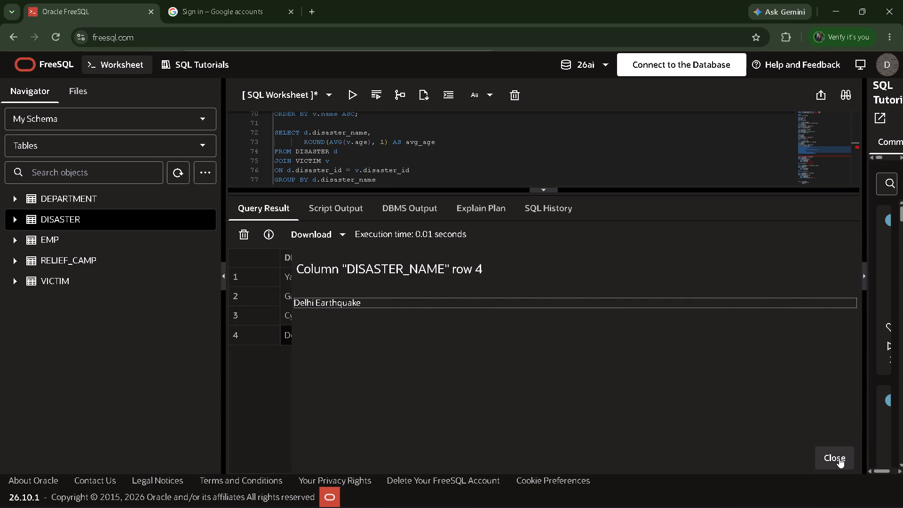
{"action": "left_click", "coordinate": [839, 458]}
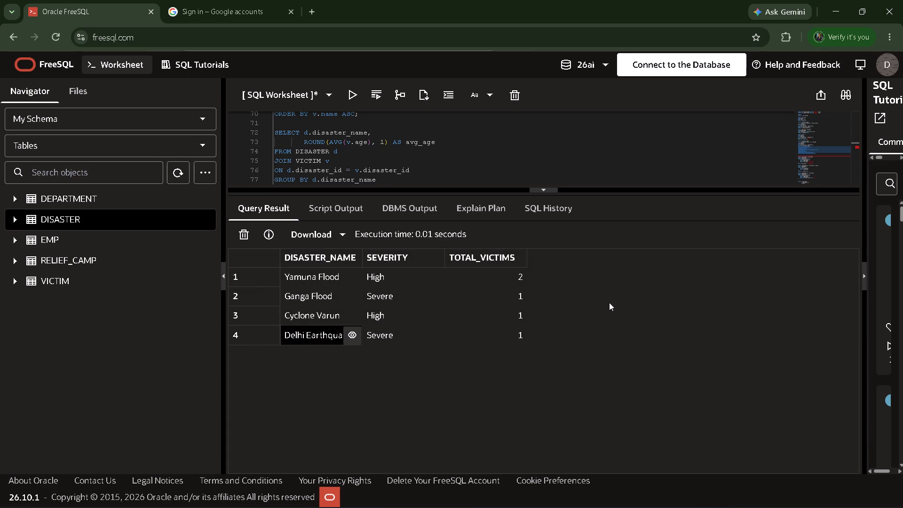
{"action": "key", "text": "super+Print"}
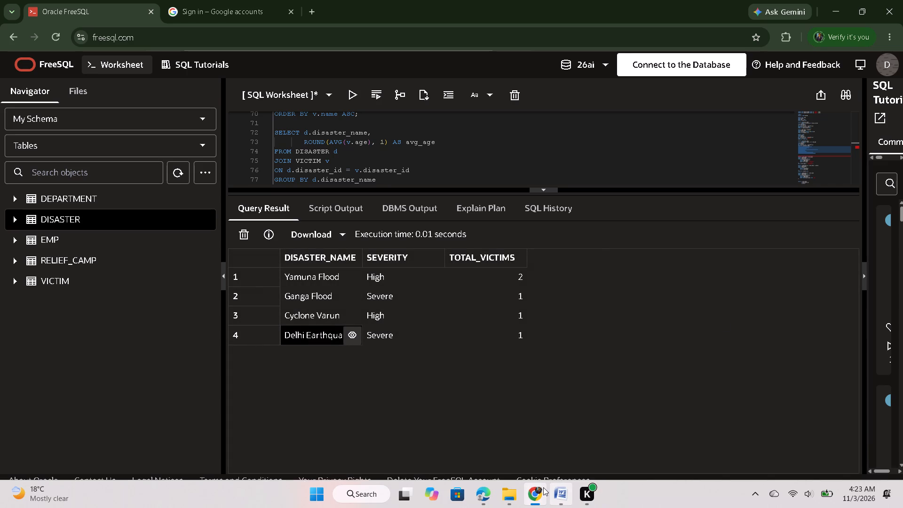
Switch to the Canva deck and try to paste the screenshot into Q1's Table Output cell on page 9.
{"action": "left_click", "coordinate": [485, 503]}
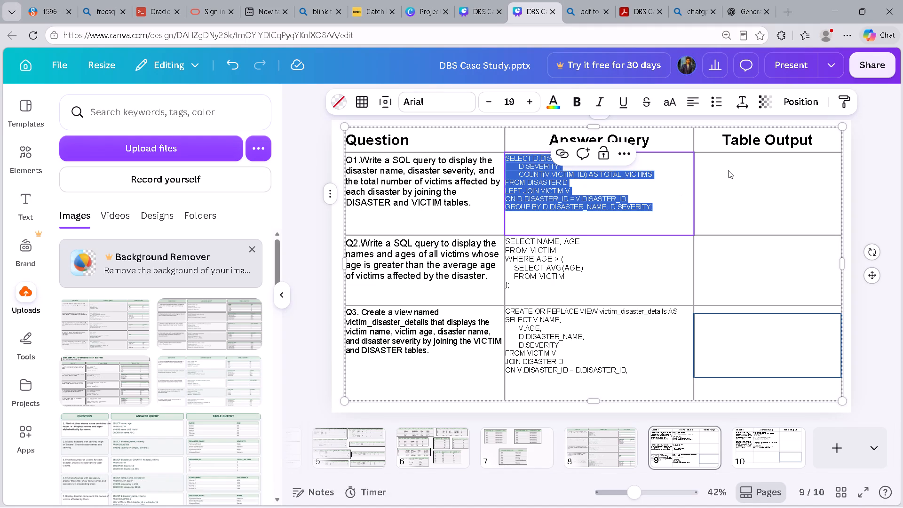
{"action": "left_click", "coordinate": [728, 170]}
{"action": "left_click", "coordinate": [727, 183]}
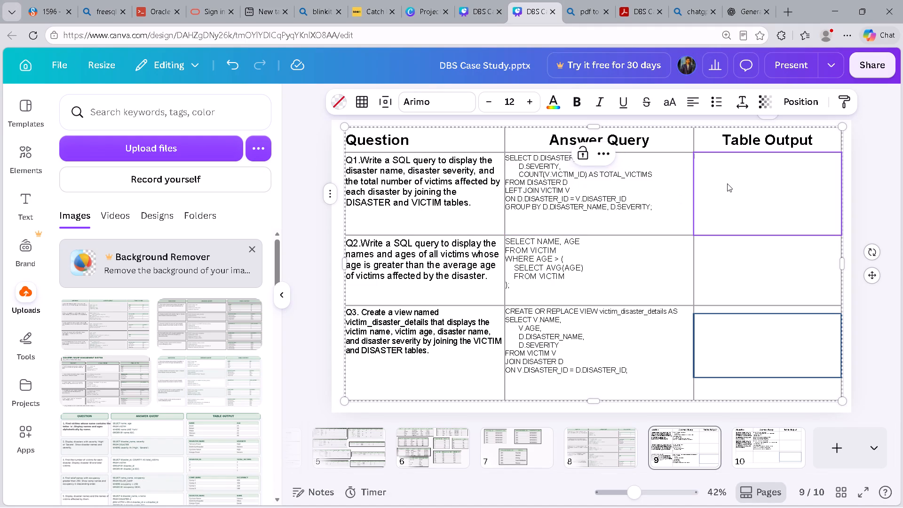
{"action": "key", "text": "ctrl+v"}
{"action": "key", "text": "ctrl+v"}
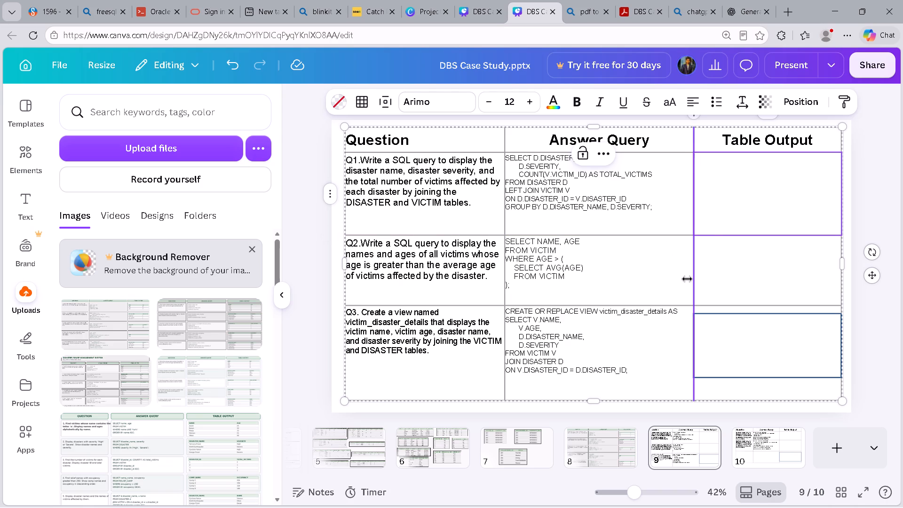
Return to Oracle FreeSQL and capture the screen with the Q1 query result again.
{"action": "key", "text": "alt+Tab"}
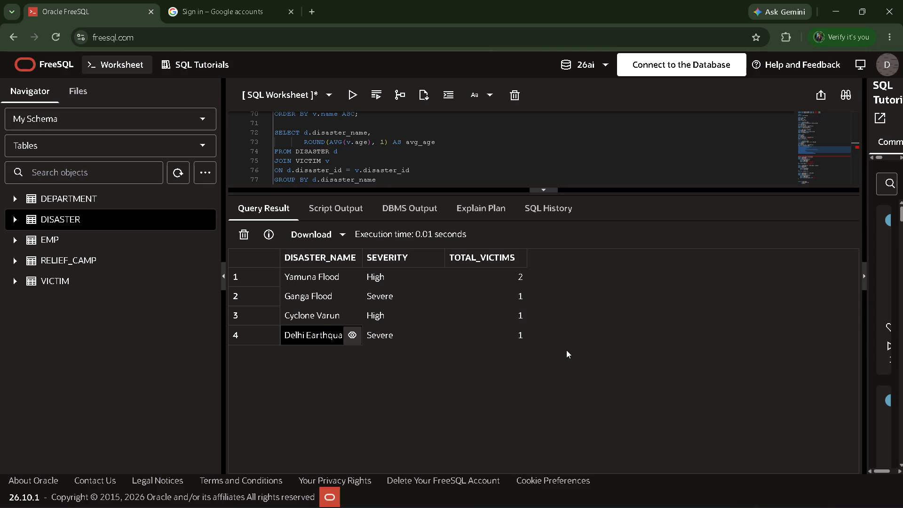
{"action": "left_click_drag", "start_coordinate": [566, 350], "coordinate": [554, 343]}
{"action": "key", "text": "super+Print"}
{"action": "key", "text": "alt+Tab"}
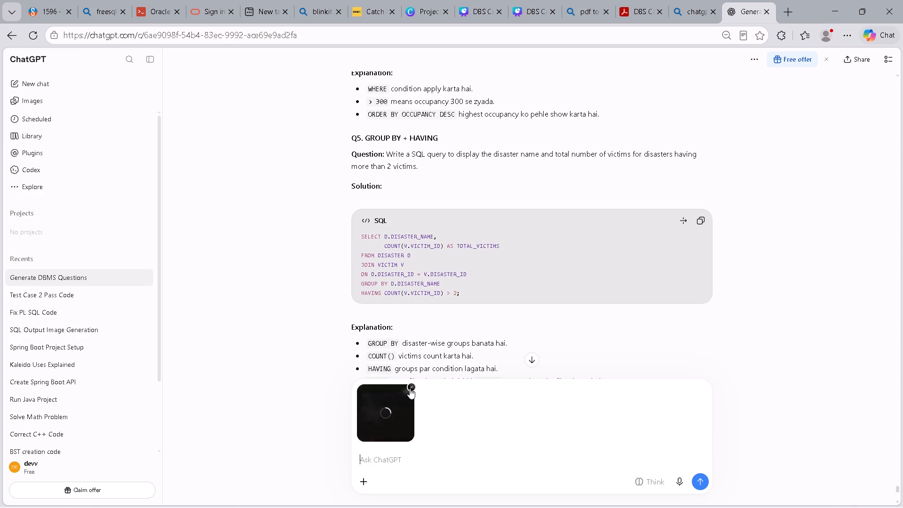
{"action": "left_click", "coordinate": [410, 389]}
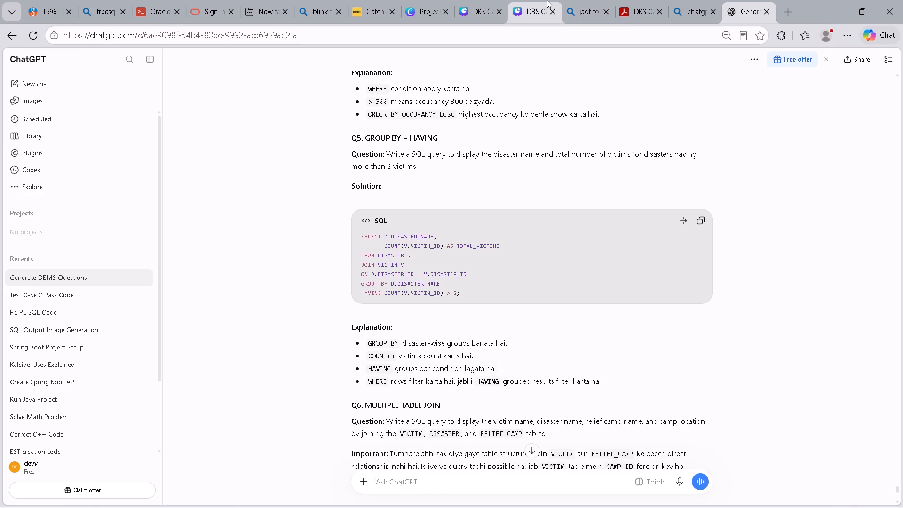
Switch to the Canva deck, add a blank page 11 after page 10, and paste the Q1 result screenshot onto it.
{"action": "left_click", "coordinate": [547, 0]}
{"action": "key", "text": "ctrl+v"}
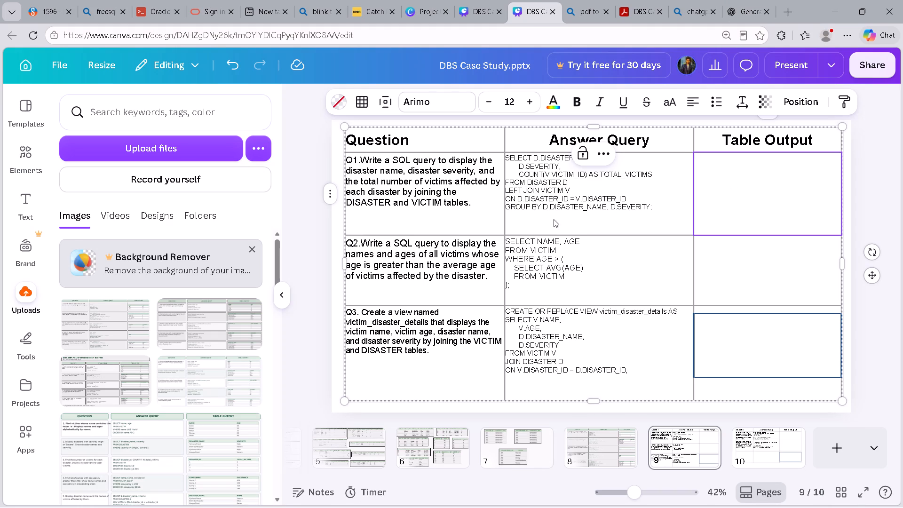
{"action": "left_click", "coordinate": [771, 448]}
{"action": "left_click", "coordinate": [837, 440]}
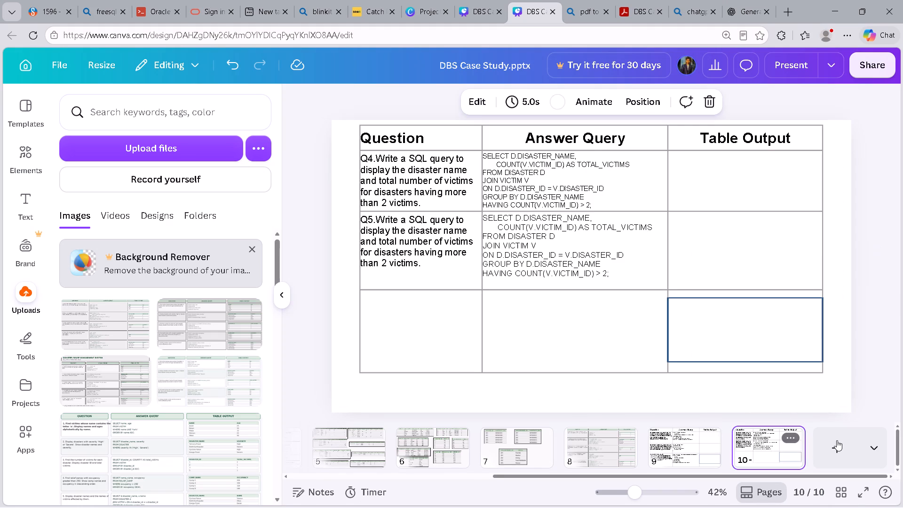
{"action": "left_click", "coordinate": [632, 224]}
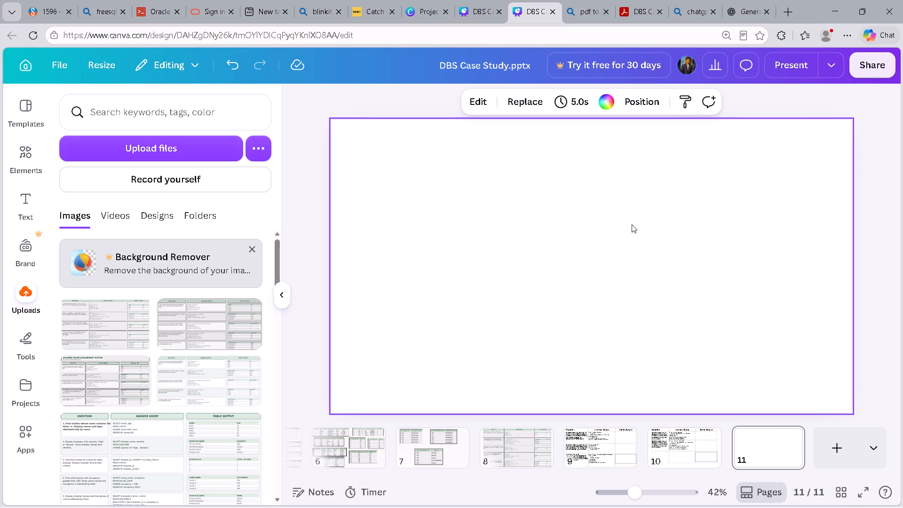
{"action": "key", "text": "ctrl+v"}
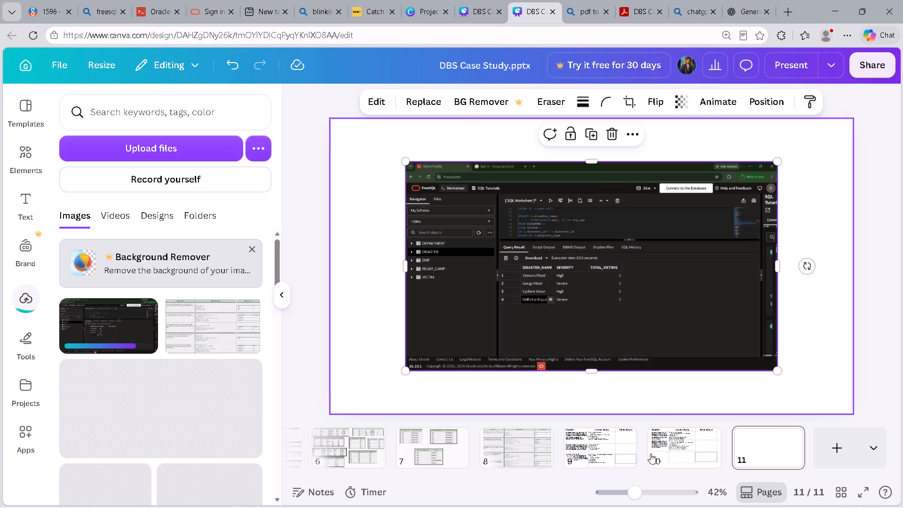
Paste the Q1 result screenshot onto page 9 as well.
{"action": "left_click", "coordinate": [618, 442]}
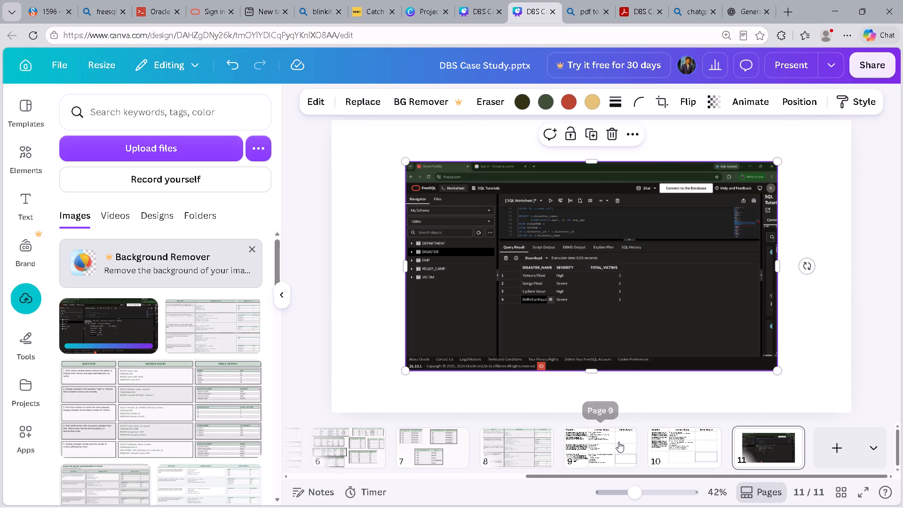
{"action": "left_click", "coordinate": [628, 283]}
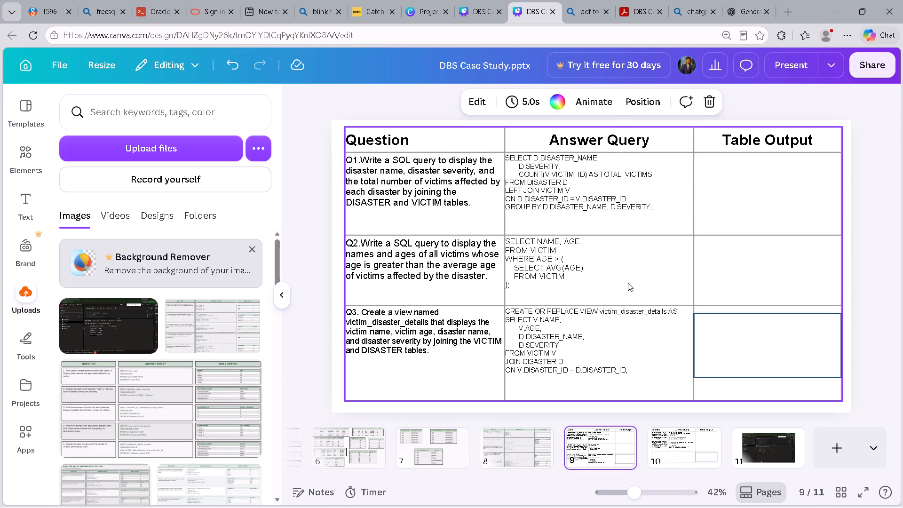
{"action": "left_click", "coordinate": [711, 196]}
{"action": "key", "text": "ctrl+v"}
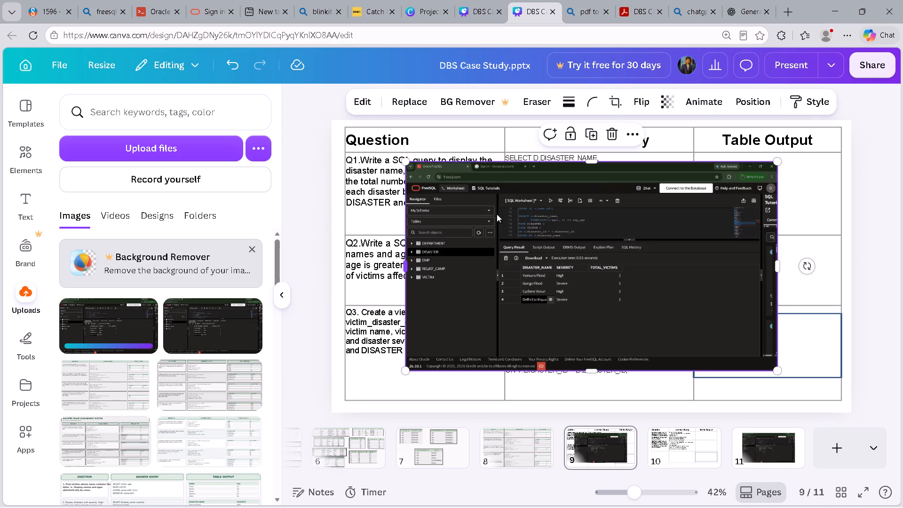
Crop the pasted screenshot on all four sides so only the query result header and its four rows remain.
{"action": "left_click_drag", "start_coordinate": [589, 163], "coordinate": [590, 205]}
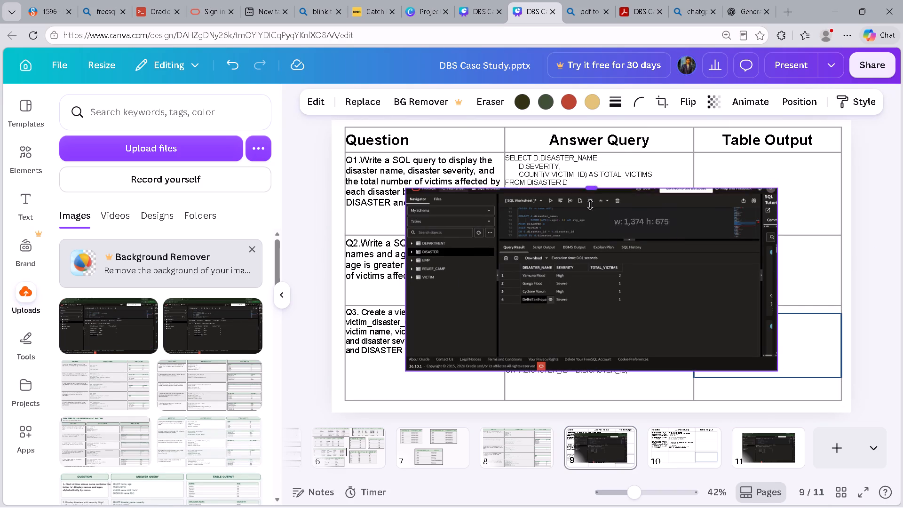
{"action": "left_click_drag", "start_coordinate": [590, 205], "coordinate": [596, 242]}
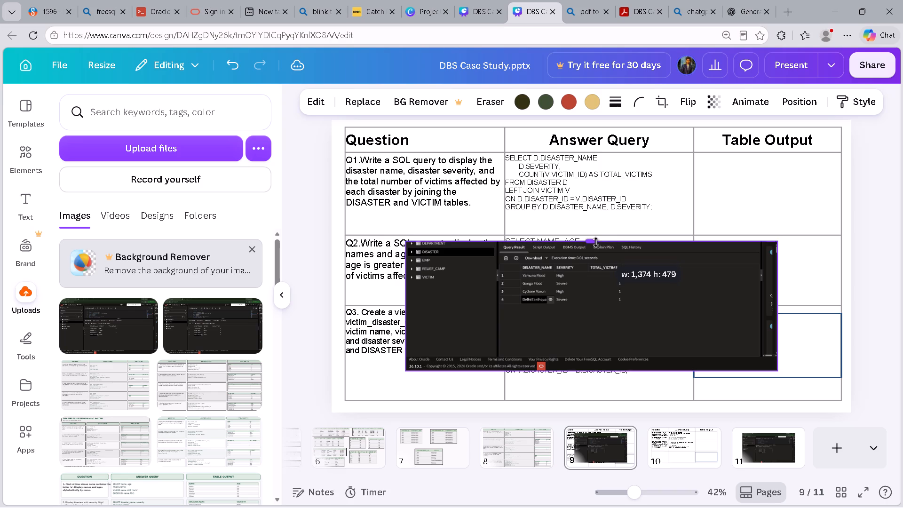
{"action": "left_click_drag", "start_coordinate": [596, 242], "coordinate": [596, 245]}
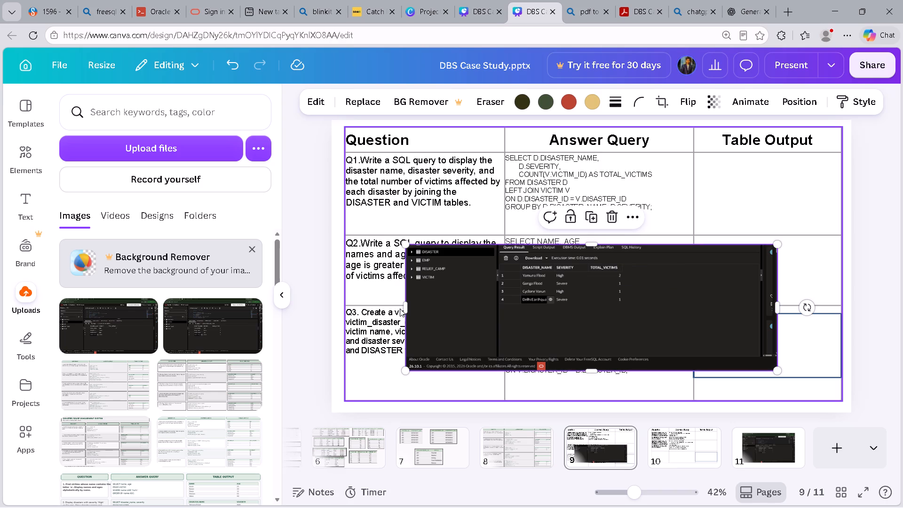
{"action": "left_click_drag", "start_coordinate": [403, 307], "coordinate": [491, 301]}
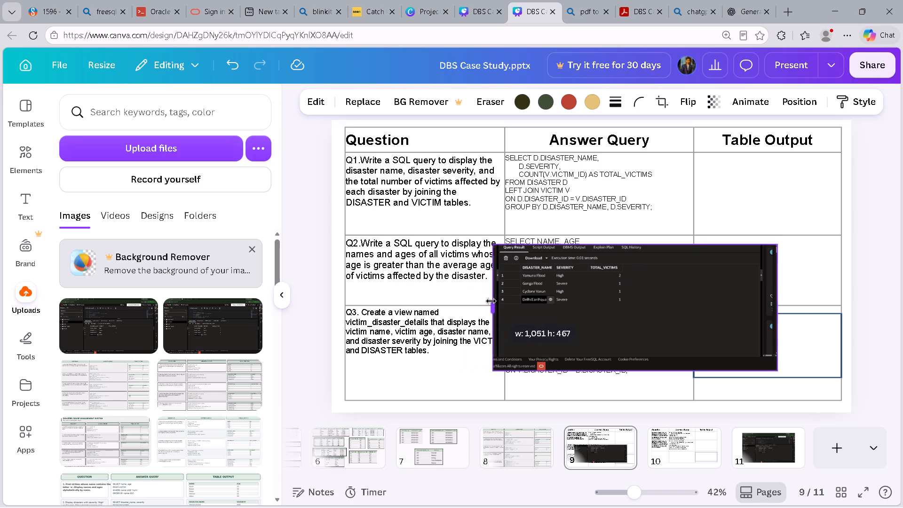
{"action": "left_click_drag", "start_coordinate": [491, 301], "coordinate": [493, 302]}
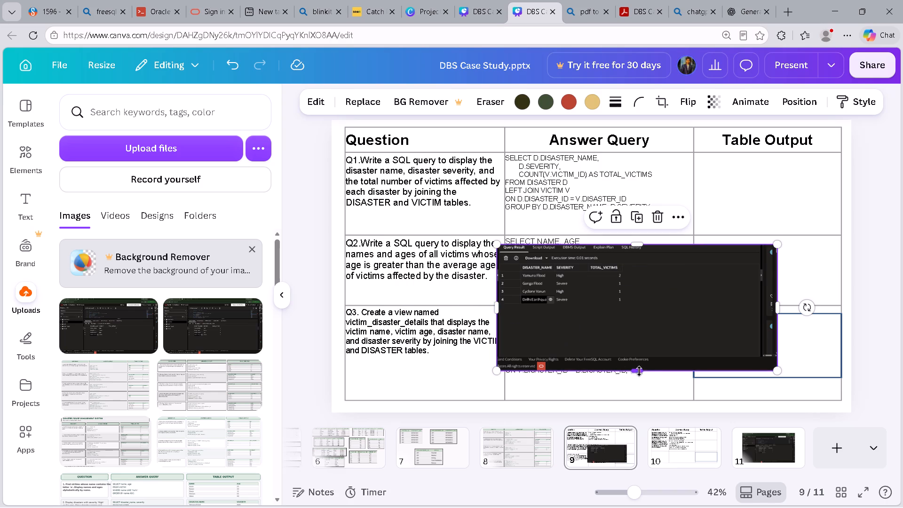
{"action": "left_click_drag", "start_coordinate": [643, 372], "coordinate": [630, 310]}
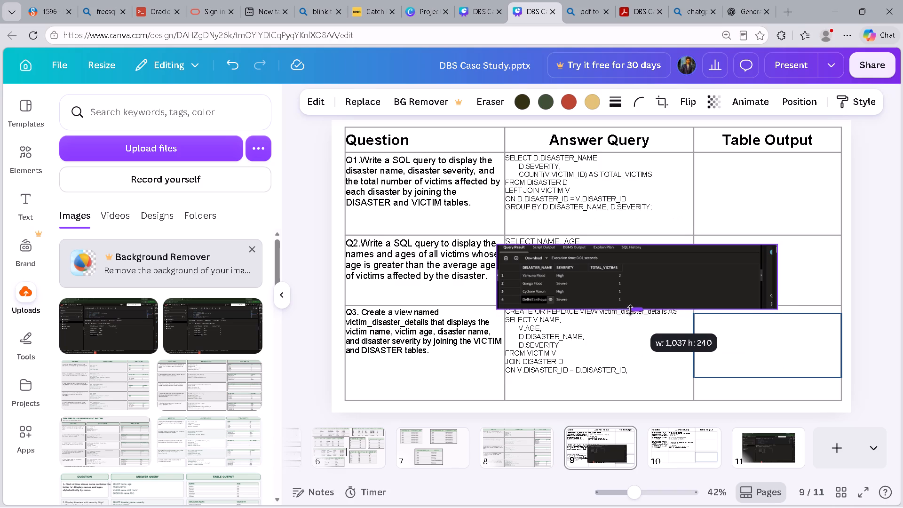
{"action": "left_click_drag", "start_coordinate": [630, 310], "coordinate": [630, 312]}
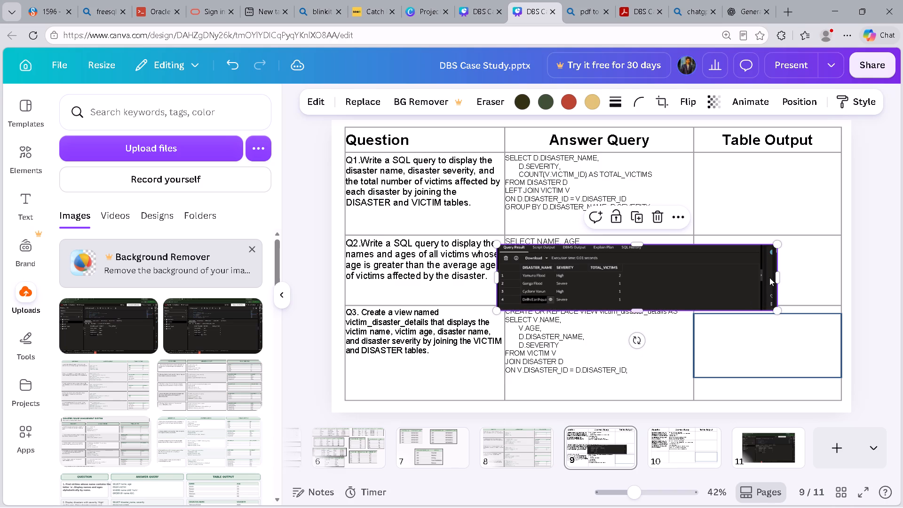
{"action": "left_click_drag", "start_coordinate": [777, 276], "coordinate": [645, 282]}
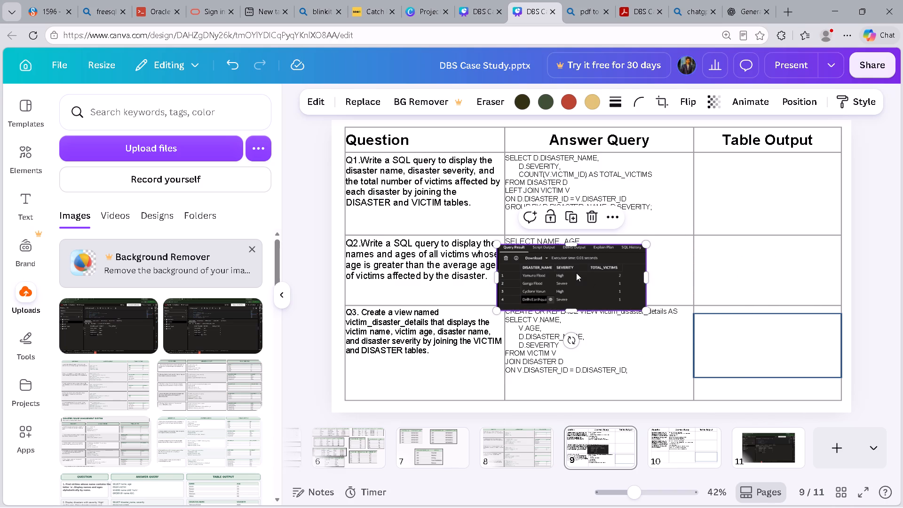
Move the cropped result image into Q1's Table Output cell on page 9.
{"action": "left_click_drag", "start_coordinate": [576, 273], "coordinate": [762, 195]}
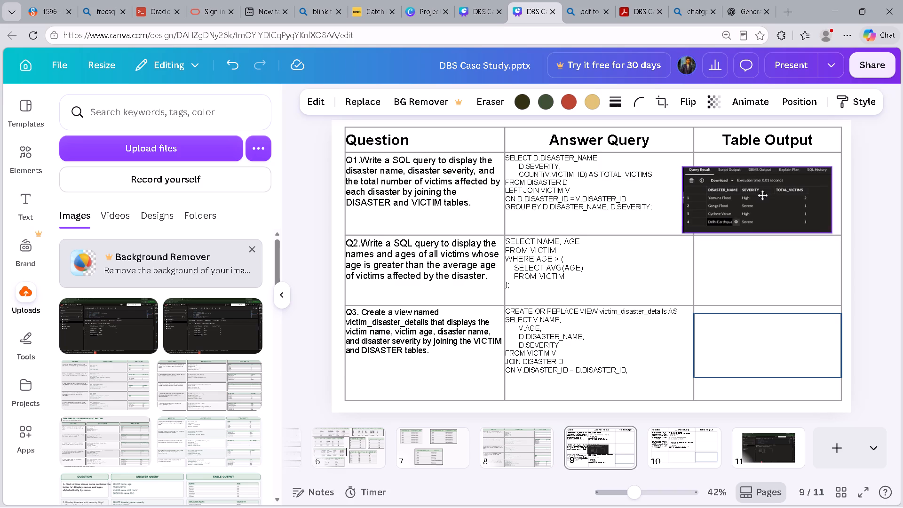
{"action": "left_click_drag", "start_coordinate": [762, 195], "coordinate": [774, 190]}
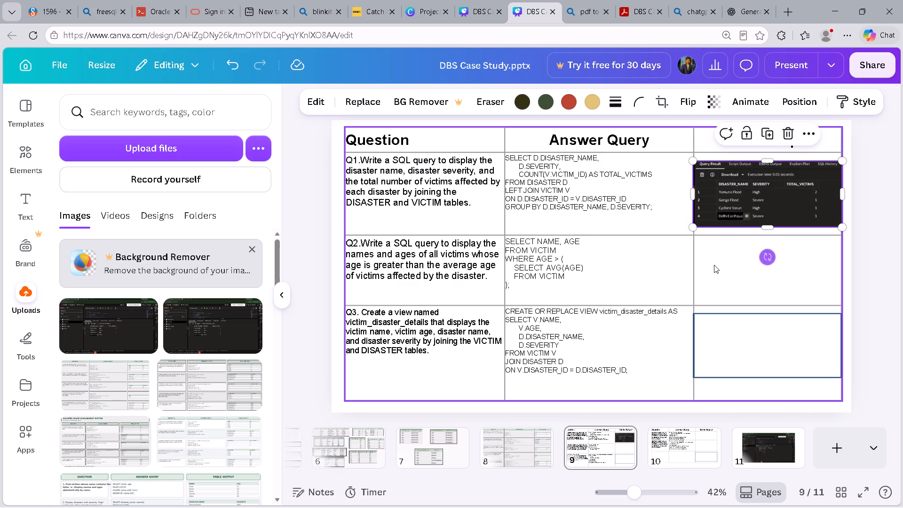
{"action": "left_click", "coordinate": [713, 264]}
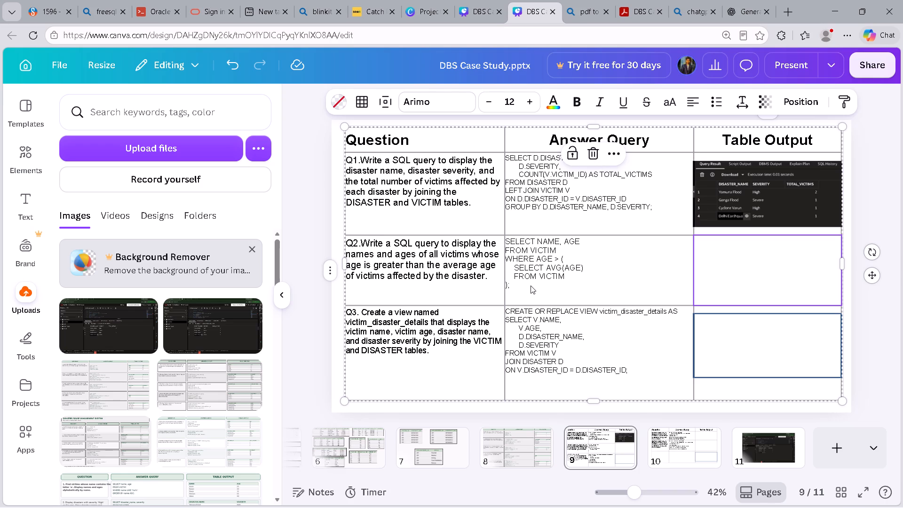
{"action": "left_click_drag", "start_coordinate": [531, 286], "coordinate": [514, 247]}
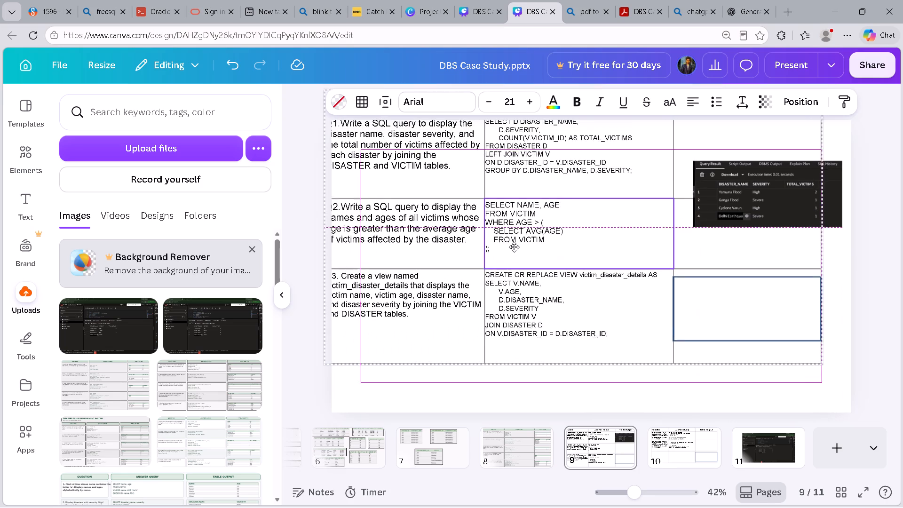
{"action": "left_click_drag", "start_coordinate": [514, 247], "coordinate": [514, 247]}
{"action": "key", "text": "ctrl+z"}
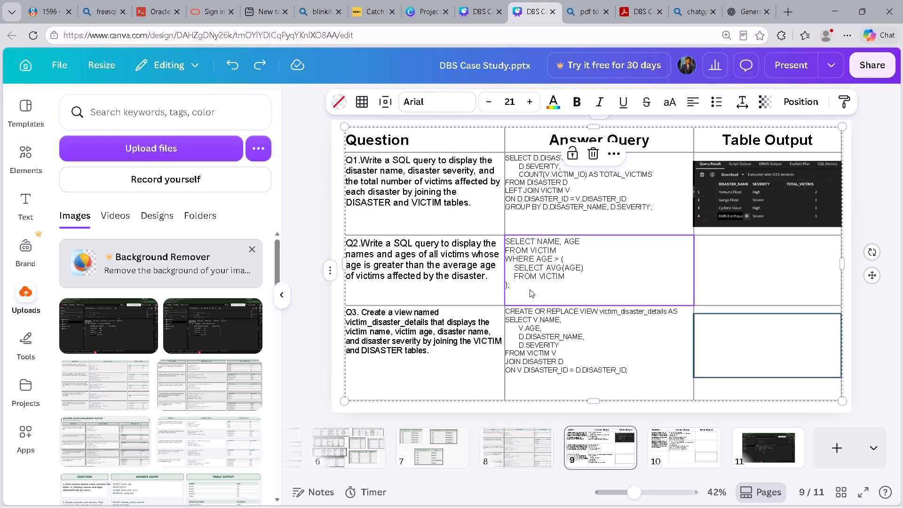
Copy Q2's answer query from the page 9 table and paste it at the end of the Oracle FreeSQL worksheet.
{"action": "double_click", "coordinate": [538, 256]}
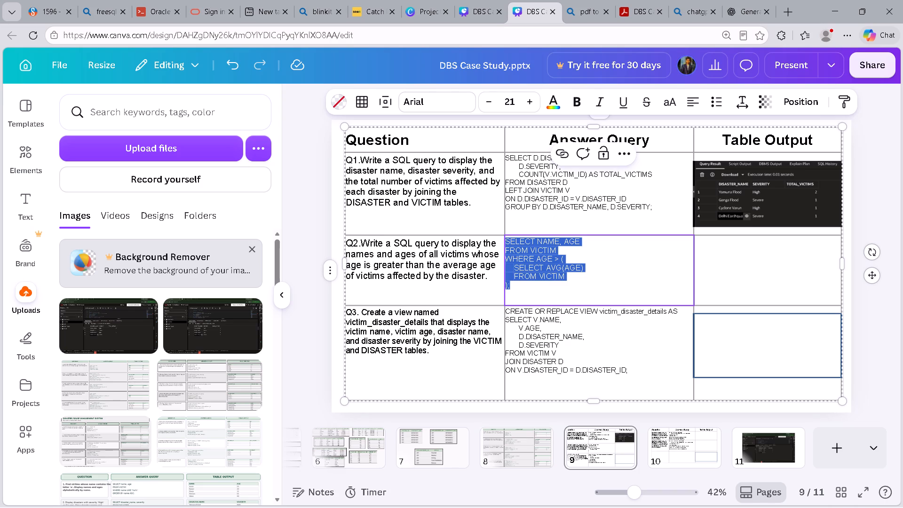
{"action": "key", "text": "ctrl+c"}
{"action": "key", "text": "alt+Tab"}
{"action": "key", "text": "alt+Tab"}
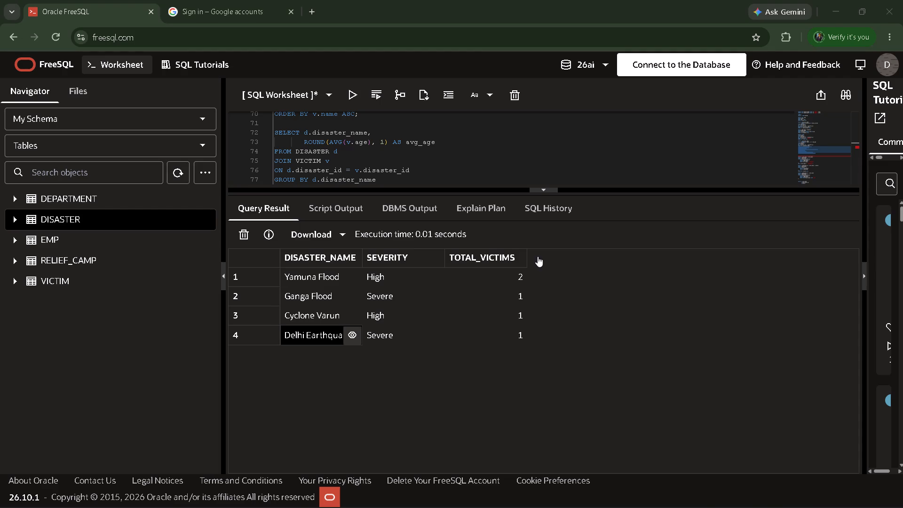
{"action": "left_click", "coordinate": [444, 168]}
{"action": "scroll", "coordinate": [444, 168], "scroll_direction": "down", "scroll_amount": 2}
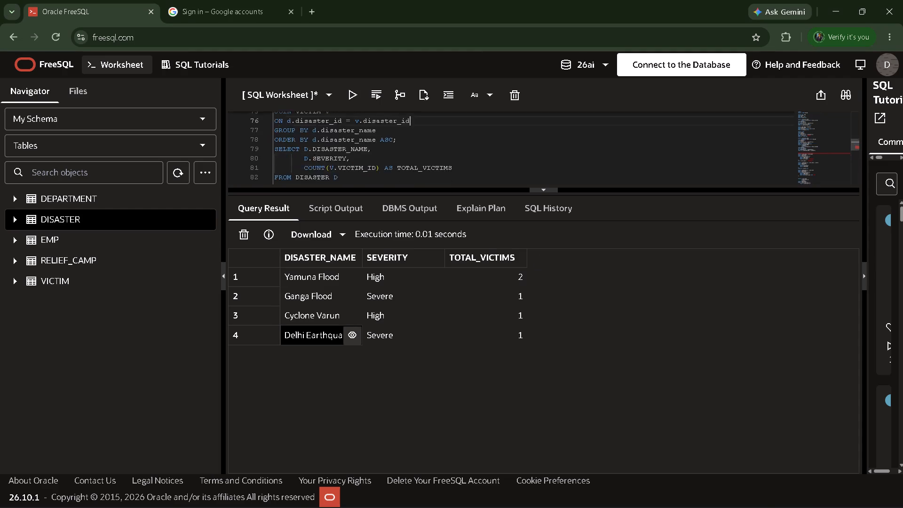
{"action": "scroll", "coordinate": [444, 168], "scroll_direction": "down", "scroll_amount": 2}
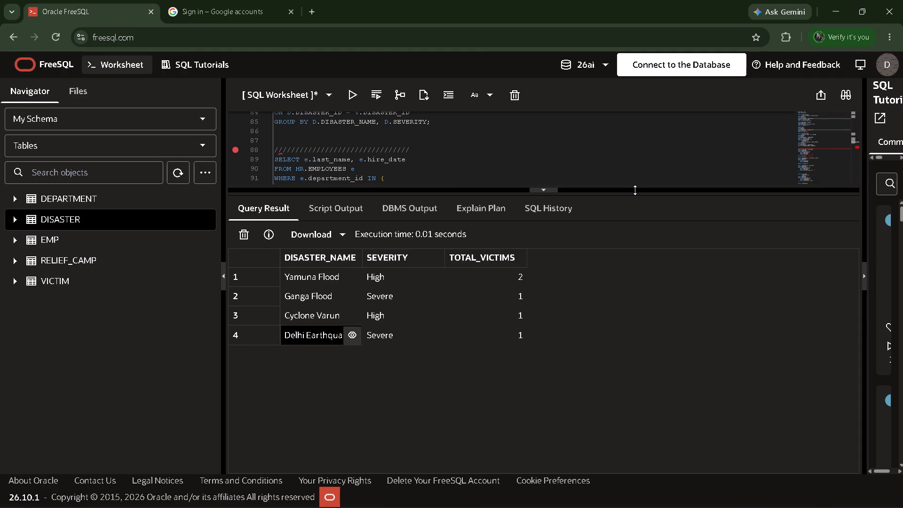
{"action": "left_click_drag", "start_coordinate": [635, 190], "coordinate": [630, 222]}
{"action": "left_click", "coordinate": [441, 190]}
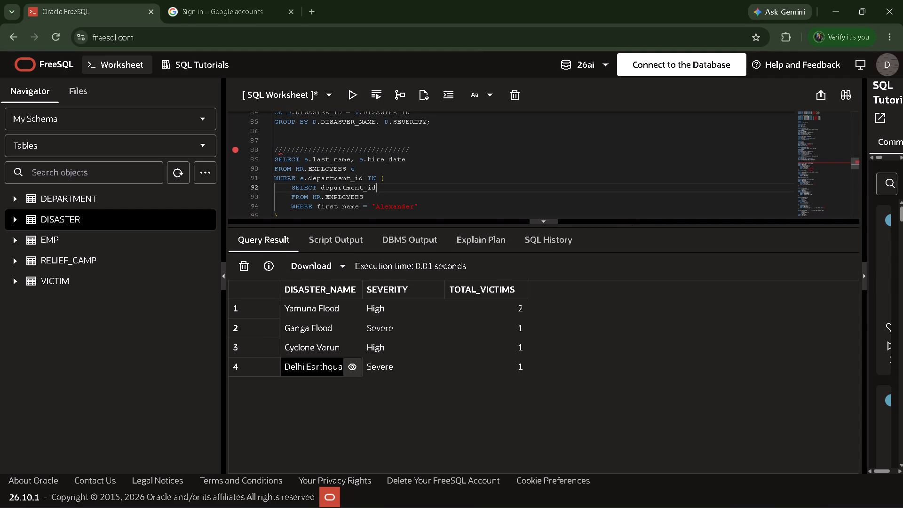
{"action": "scroll", "coordinate": [441, 190], "scroll_direction": "down", "scroll_amount": 20}
{"action": "scroll", "coordinate": [441, 190], "scroll_direction": "down", "scroll_amount": 2}
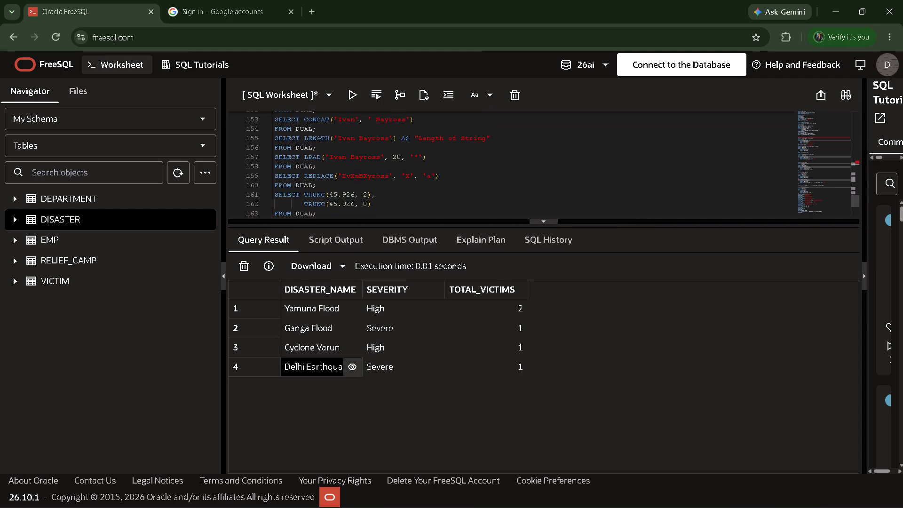
{"action": "scroll", "coordinate": [441, 190], "scroll_direction": "down", "scroll_amount": 9}
{"action": "scroll", "coordinate": [441, 190], "scroll_direction": "up", "scroll_amount": 3}
{"action": "left_click", "coordinate": [403, 207]}
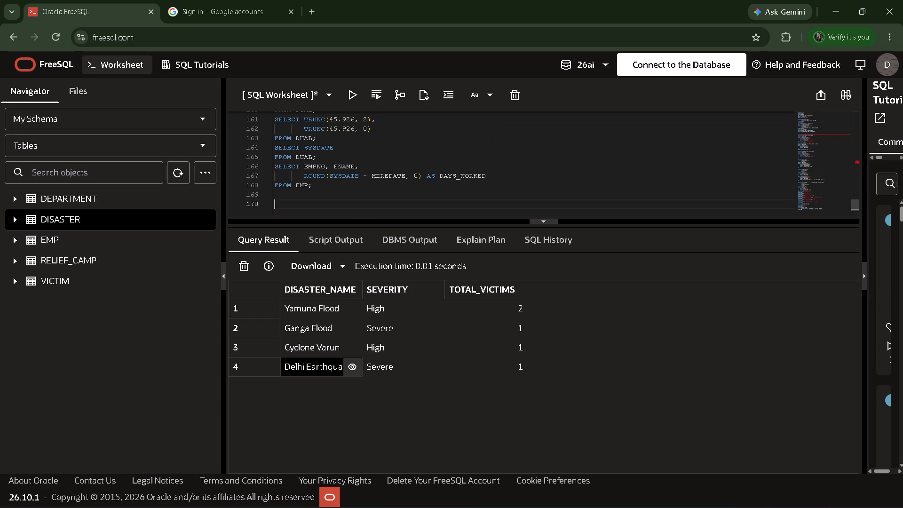
{"action": "key", "text": "ctrl+v"}
Select only the pasted Q2 query, from SELECT NAME, AGE to its closing line, and run it.
{"action": "left_click_drag", "start_coordinate": [403, 207], "coordinate": [311, 149]}
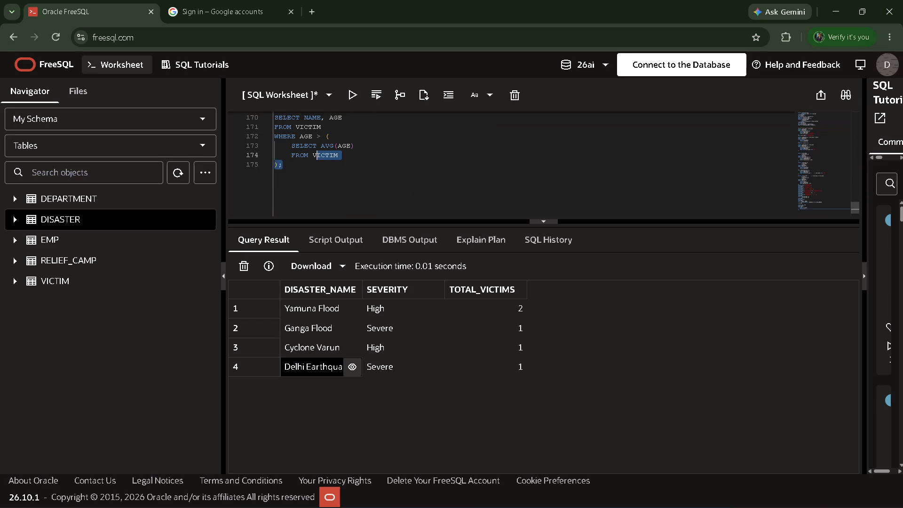
{"action": "left_click_drag", "start_coordinate": [311, 149], "coordinate": [274, 119]}
{"action": "scroll", "coordinate": [274, 119], "scroll_direction": "up", "scroll_amount": 1}
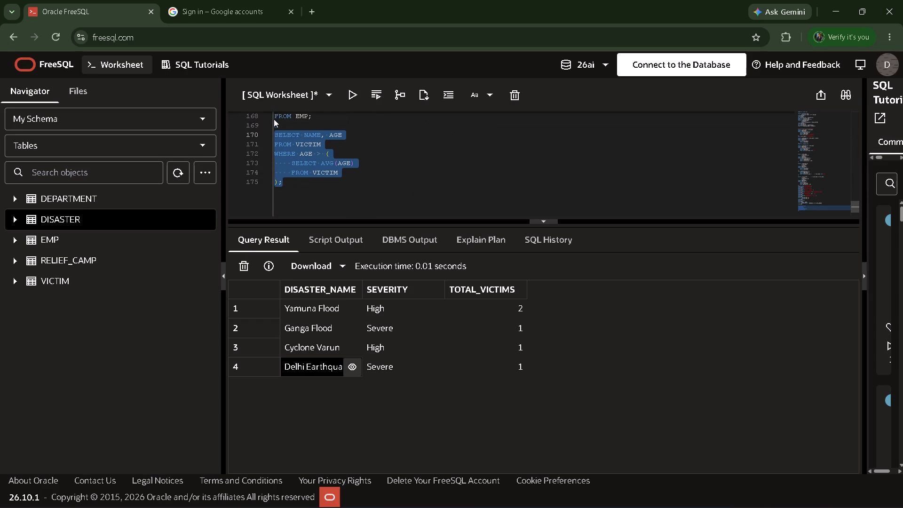
{"action": "scroll", "coordinate": [274, 119], "scroll_direction": "up", "scroll_amount": 1}
{"action": "left_click", "coordinate": [345, 92]}
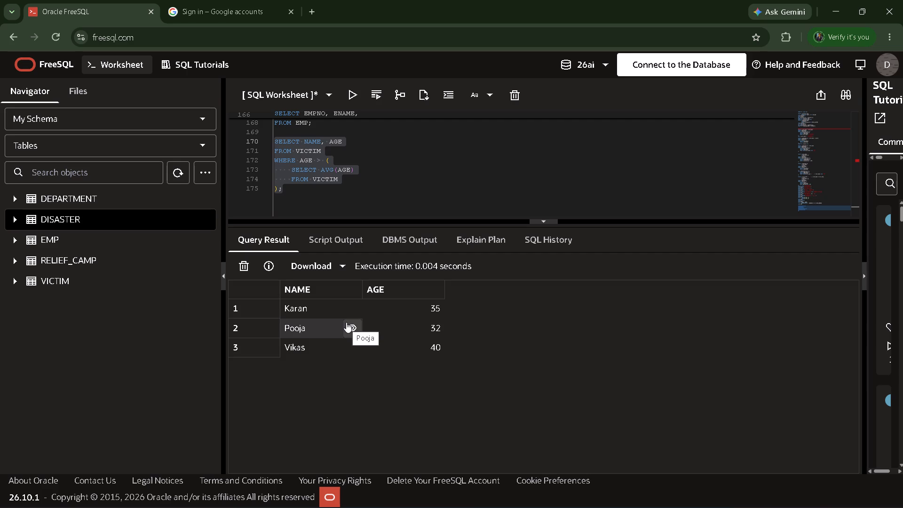
Take a screenshot of the Q2 query result and paste it onto page 9 of the Canva deck.
{"action": "key", "text": "super+Print"}
{"action": "key", "text": "alt+Tab"}
{"action": "left_click", "coordinate": [709, 268]}
{"action": "left_click", "coordinate": [732, 260]}
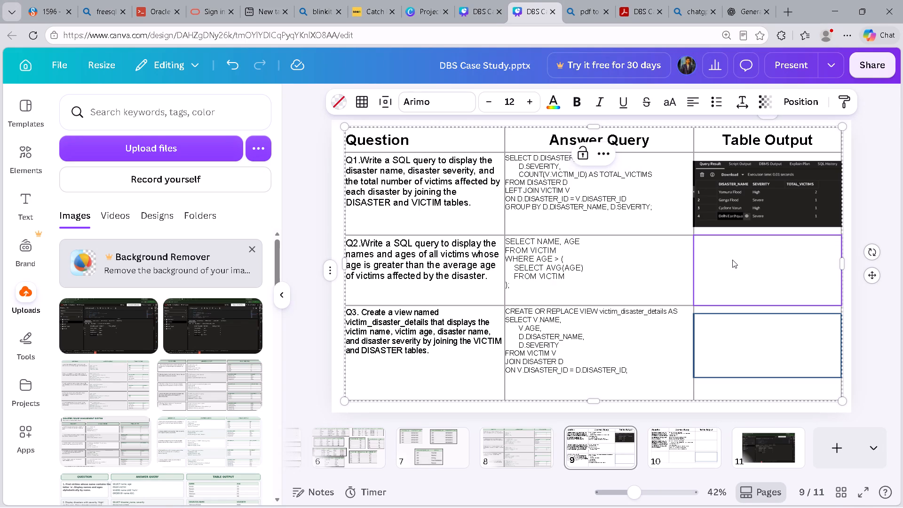
{"action": "key", "text": "ctrl+v"}
{"action": "left_click", "coordinate": [721, 268]}
{"action": "double_click", "coordinate": [721, 268]}
{"action": "key", "text": "ctrl+v"}
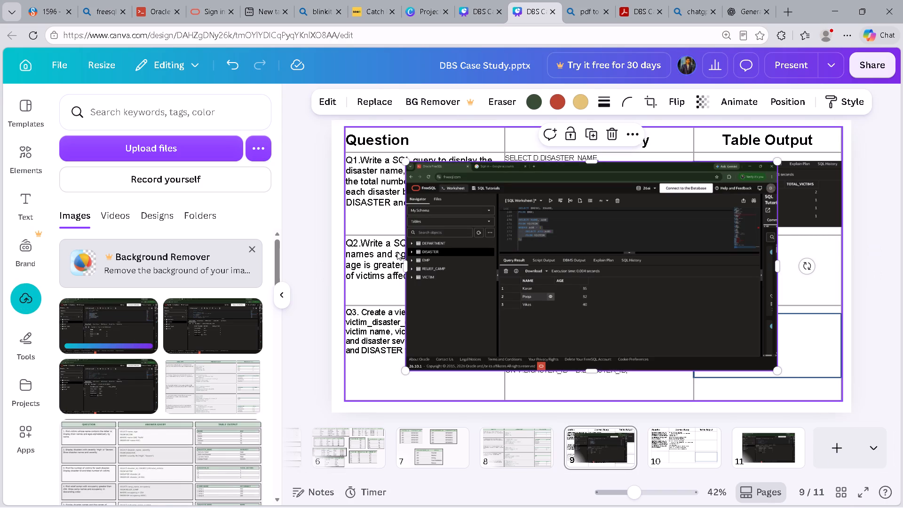
Crop the Q2 screenshot on page 9 to the query result area with the NAME and AGE rows.
{"action": "left_click_drag", "start_coordinate": [404, 263], "coordinate": [499, 271]}
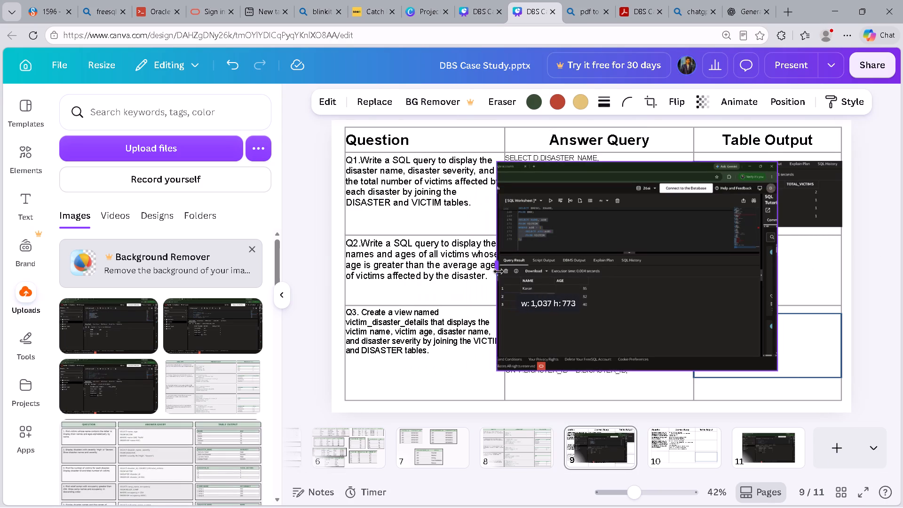
{"action": "left_click_drag", "start_coordinate": [499, 271], "coordinate": [497, 273]}
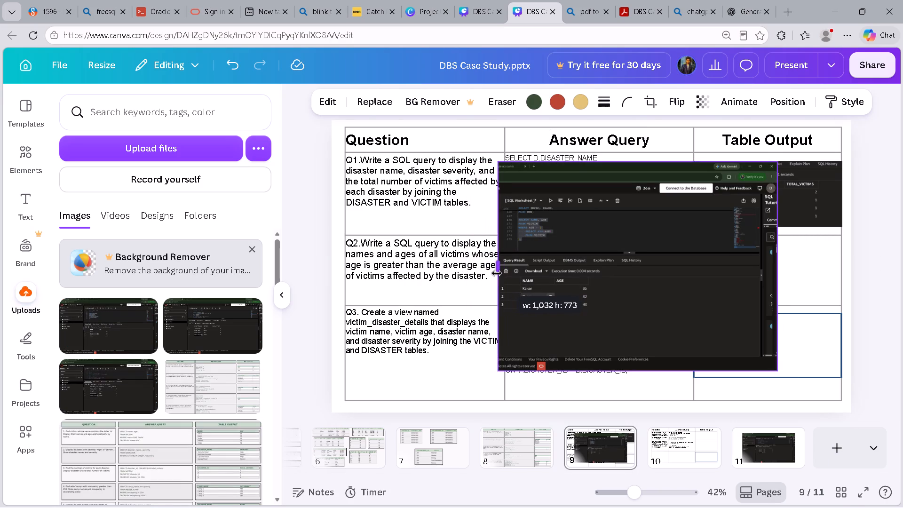
{"action": "left_click_drag", "start_coordinate": [497, 273], "coordinate": [493, 273]}
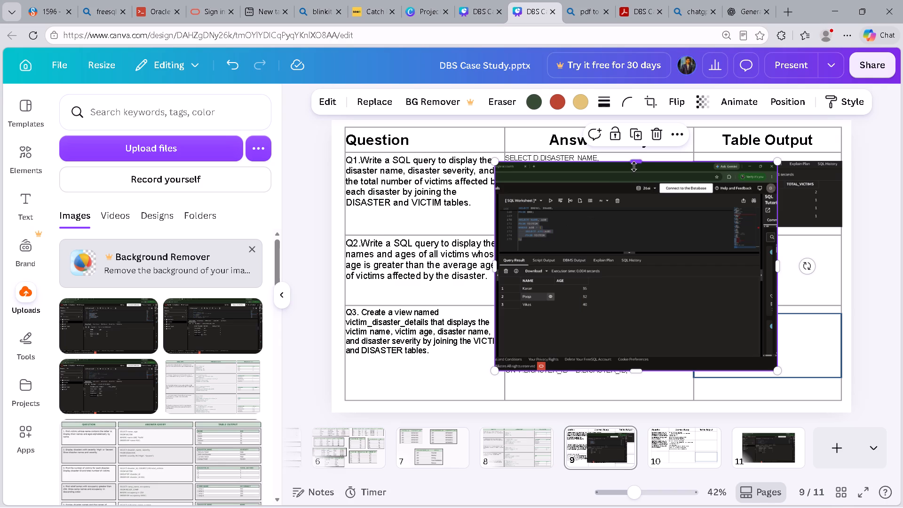
{"action": "left_click_drag", "start_coordinate": [634, 163], "coordinate": [636, 254]}
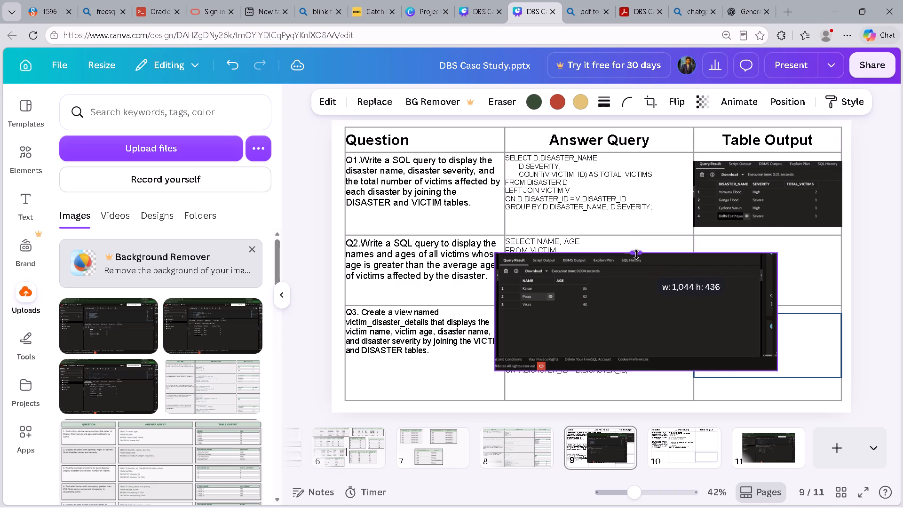
{"action": "left_click_drag", "start_coordinate": [636, 254], "coordinate": [637, 257]}
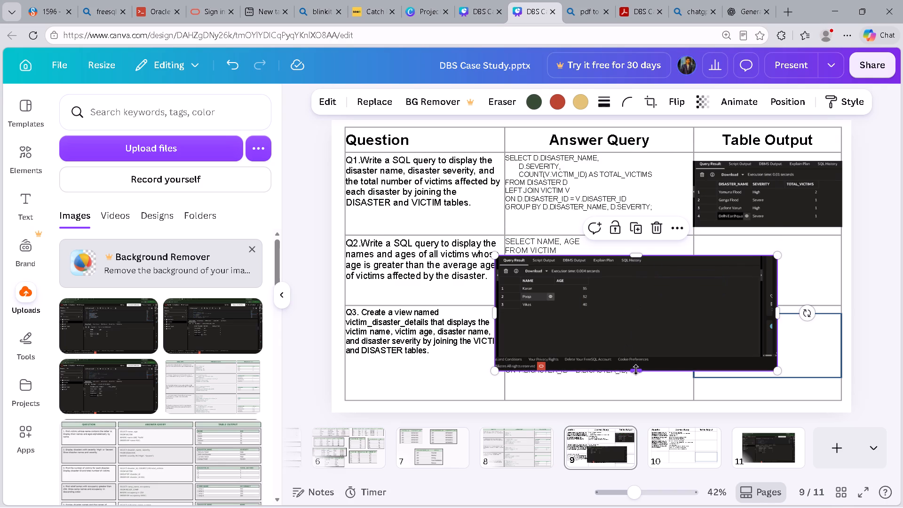
{"action": "left_click_drag", "start_coordinate": [636, 370], "coordinate": [634, 316]}
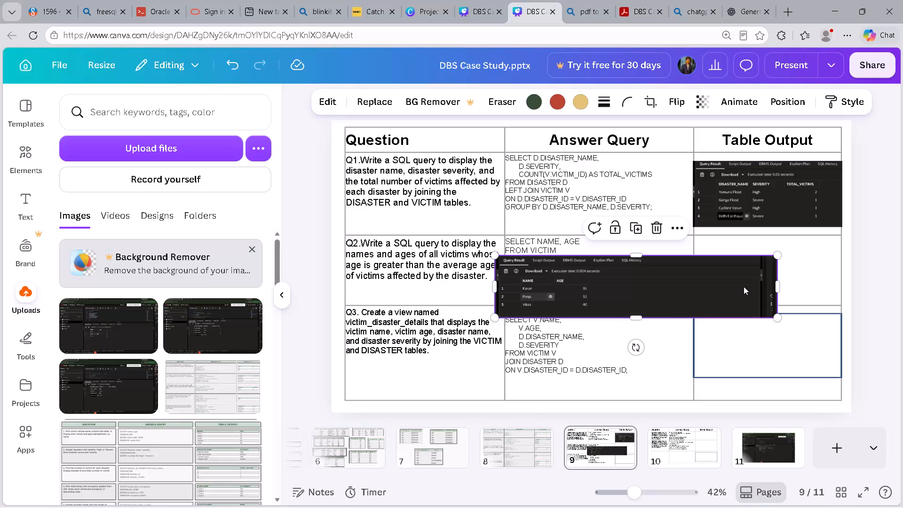
{"action": "left_click_drag", "start_coordinate": [777, 285], "coordinate": [643, 295]}
Move the cropped result image into Q2's Table Output cell on page 9.
{"action": "left_click_drag", "start_coordinate": [587, 286], "coordinate": [691, 270]}
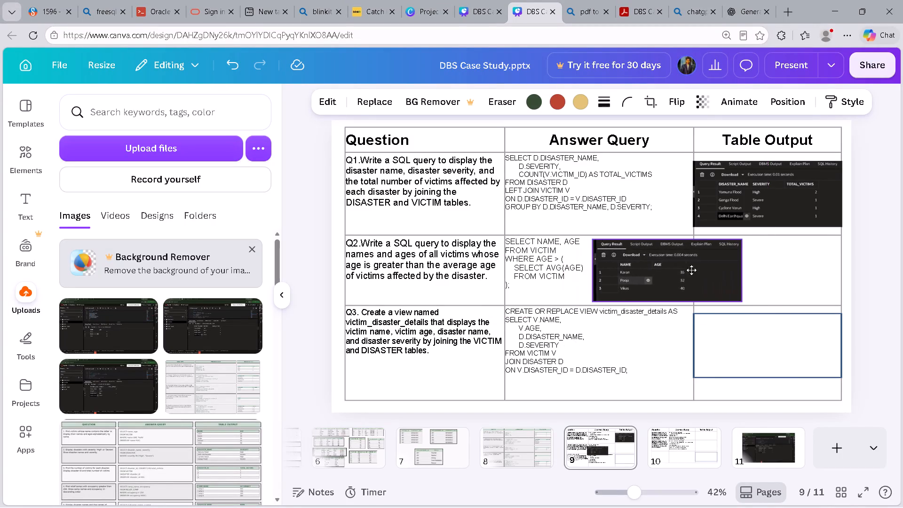
{"action": "left_click_drag", "start_coordinate": [691, 270], "coordinate": [784, 270]}
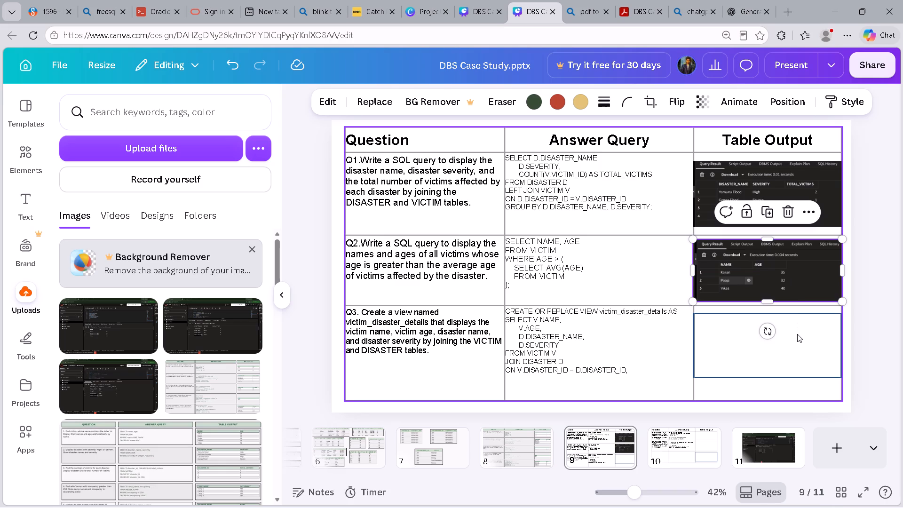
Copy Q3's answer query from the page 9 table and paste it at the end of the Oracle FreeSQL worksheet.
{"action": "key", "text": "alt+Tab"}
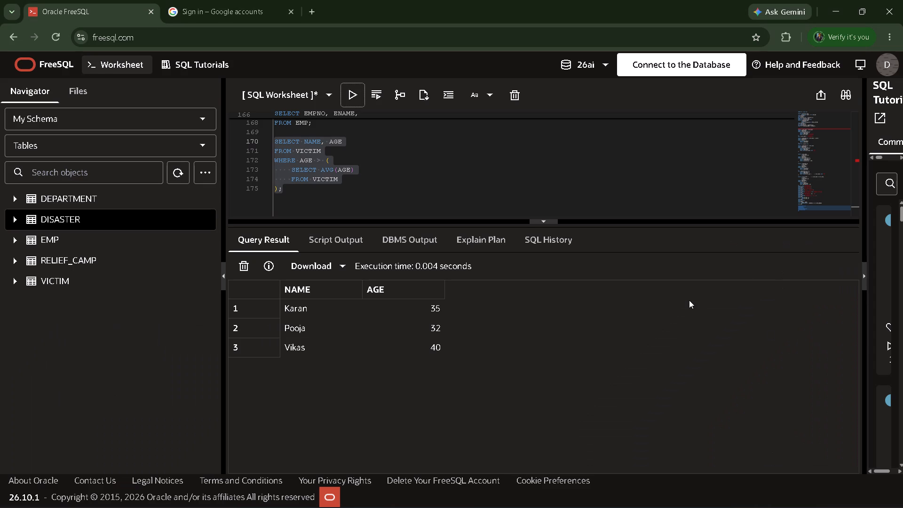
{"action": "key", "text": "alt+Tab"}
{"action": "key", "text": "alt+Tab"}
{"action": "key", "text": "alt+Tab"}
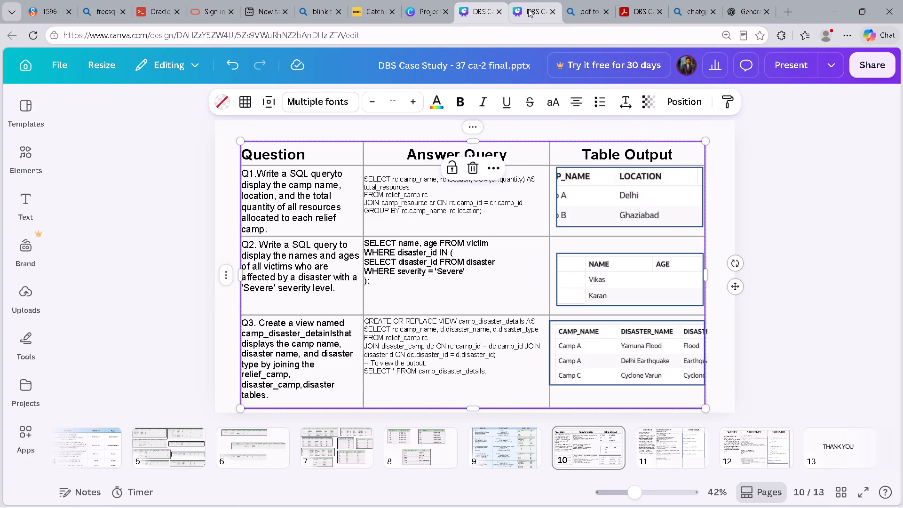
{"action": "left_click", "coordinate": [528, 9]}
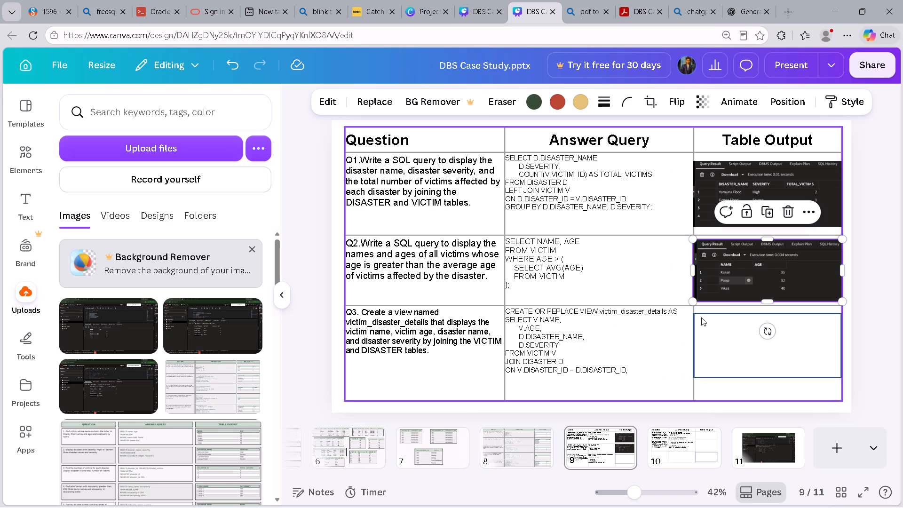
{"action": "double_click", "coordinate": [615, 360]}
{"action": "key", "text": "ctrl+c"}
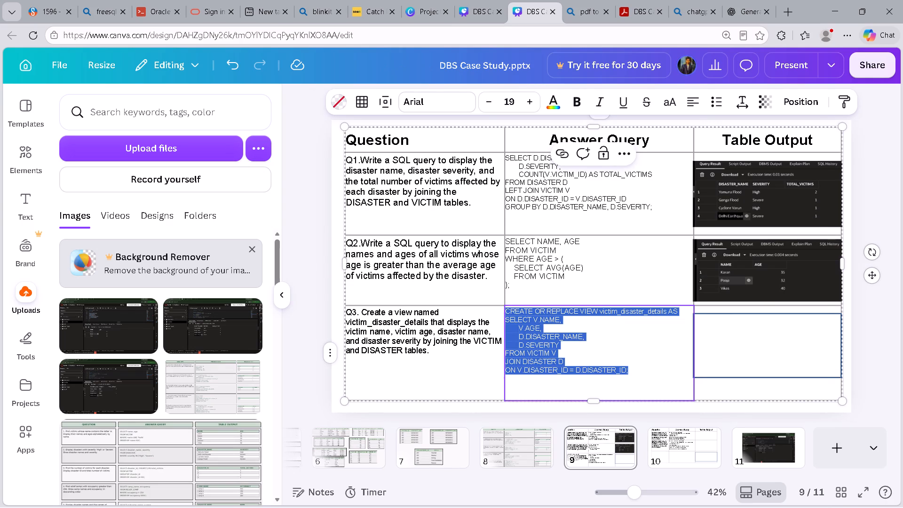
{"action": "key", "text": "alt+Tab"}
{"action": "key", "text": "alt+Tab"}
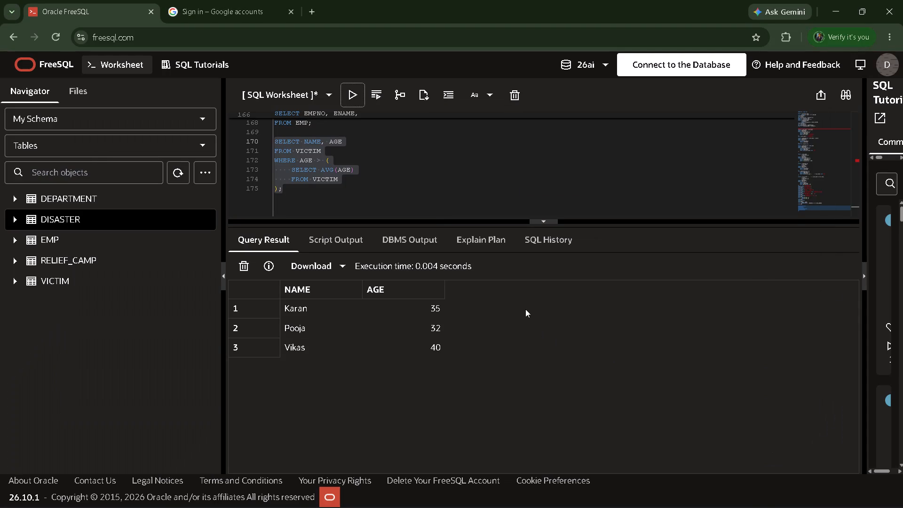
{"action": "left_click", "coordinate": [409, 190]}
{"action": "key", "text": "Return"}
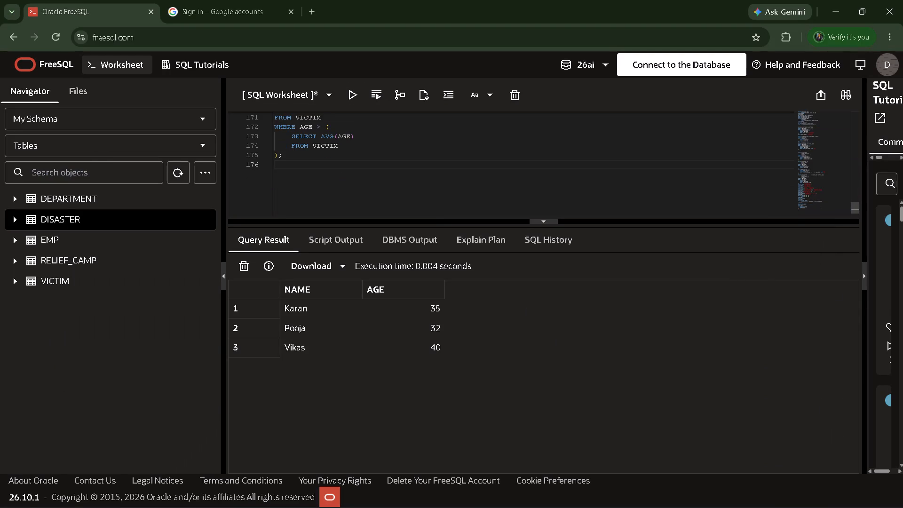
{"action": "key", "text": "Return"}
{"action": "key", "text": "ctrl+v"}
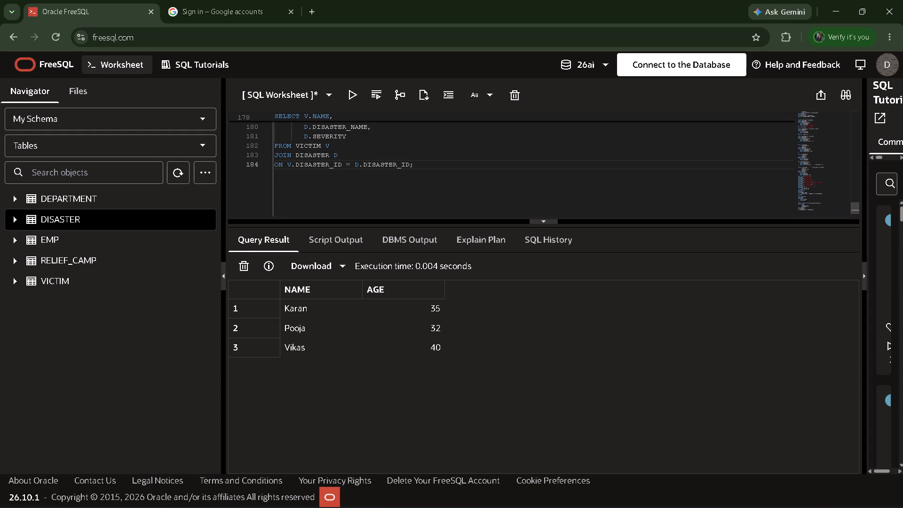
Select the whole pasted Q3 statement, from CREATE OR REPLACE VIEW victim_disaster_details to its last line, and run it.
{"action": "scroll", "coordinate": [434, 213], "scroll_direction": "up", "scroll_amount": 1}
{"action": "left_click_drag", "start_coordinate": [433, 202], "coordinate": [269, 127]}
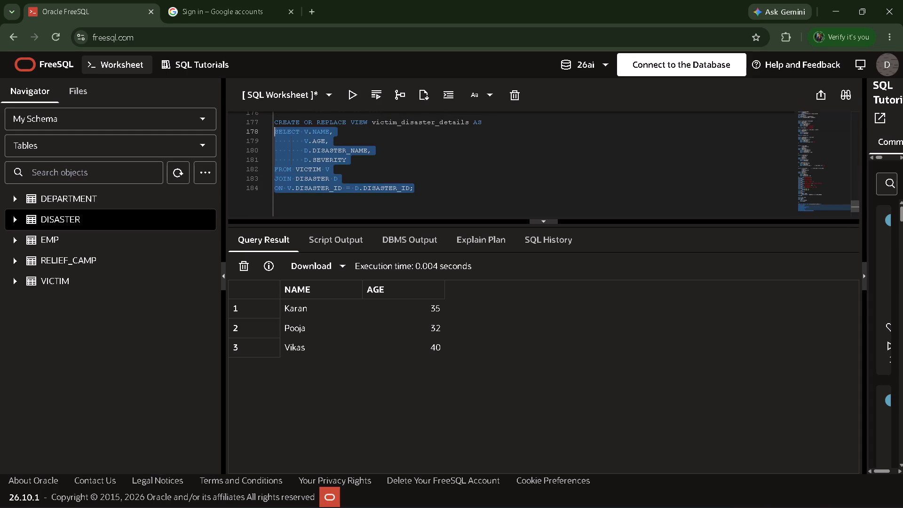
{"action": "left_click_drag", "start_coordinate": [269, 127], "coordinate": [269, 123]}
{"action": "scroll", "coordinate": [362, 127], "scroll_direction": "up", "scroll_amount": 2}
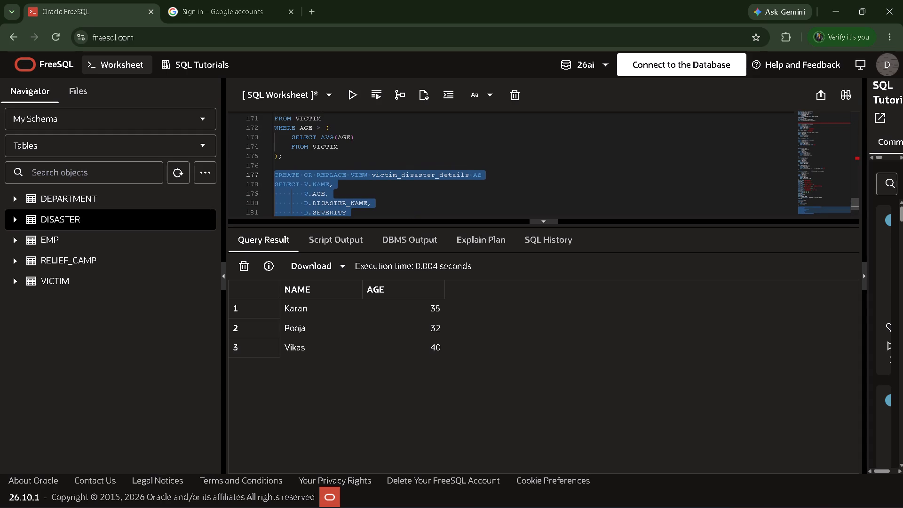
{"action": "key", "text": "ctrl+c"}
{"action": "left_click", "coordinate": [355, 95]}
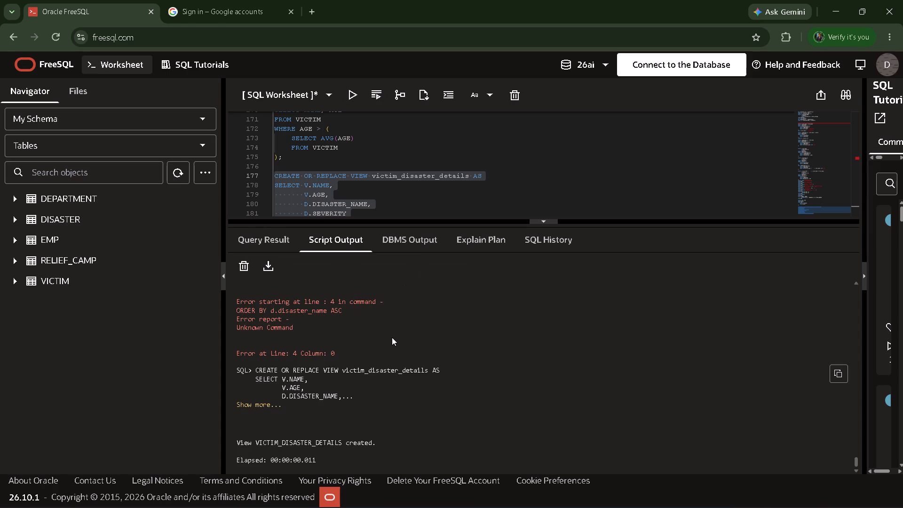
Examine the script output of the Q3 view statement and compare the worksheet code with page 9's Q3 query.
{"action": "scroll", "coordinate": [392, 337], "scroll_direction": "down", "scroll_amount": 6}
{"action": "scroll", "coordinate": [393, 345], "scroll_direction": "up", "scroll_amount": 1}
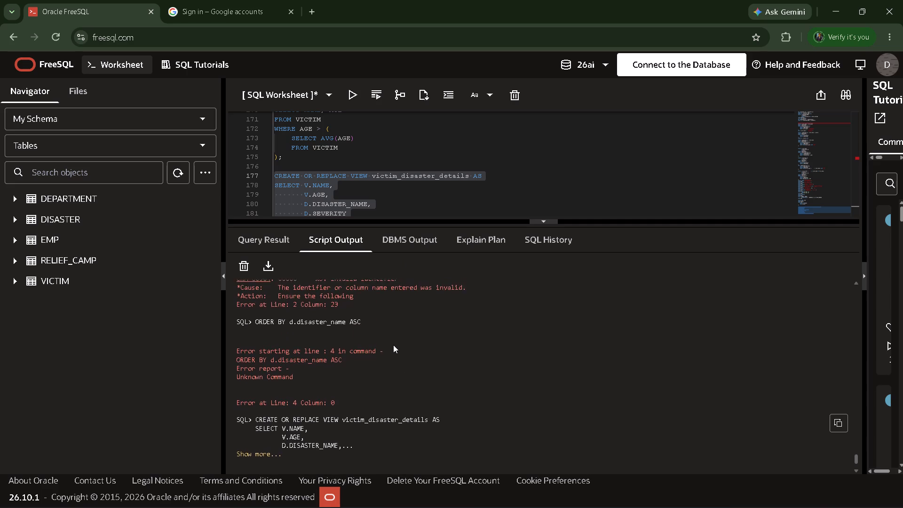
{"action": "scroll", "coordinate": [393, 345], "scroll_direction": "up", "scroll_amount": 1}
{"action": "scroll", "coordinate": [393, 345], "scroll_direction": "down", "scroll_amount": 3}
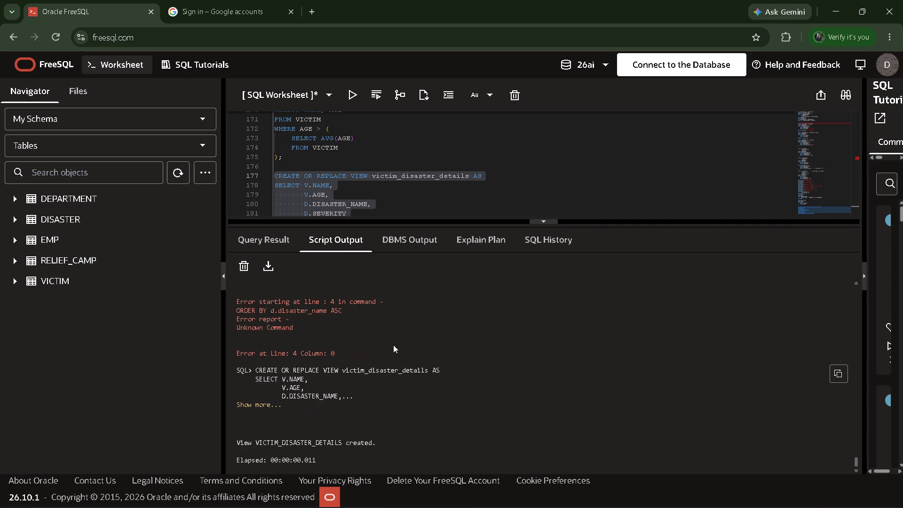
{"action": "scroll", "coordinate": [253, 425], "scroll_direction": "down", "scroll_amount": 1}
{"action": "scroll", "coordinate": [330, 186], "scroll_direction": "down", "scroll_amount": 1}
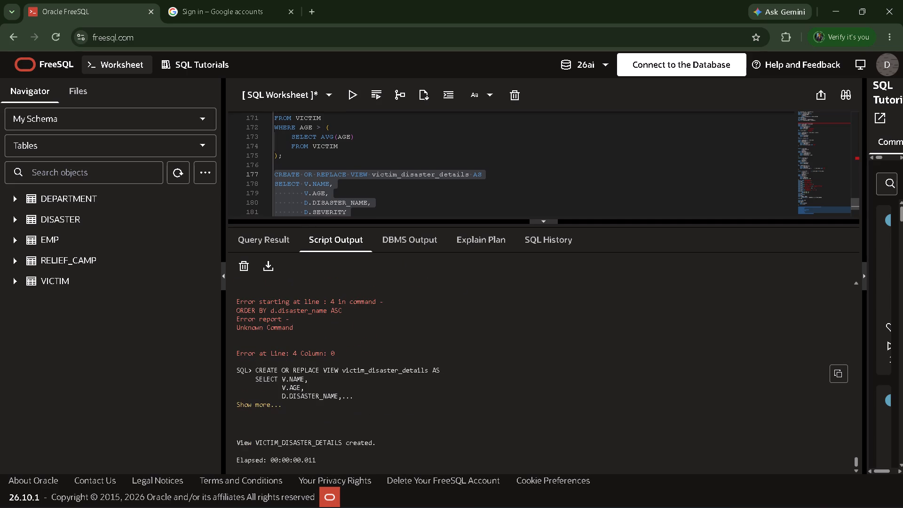
{"action": "scroll", "coordinate": [330, 186], "scroll_direction": "down", "scroll_amount": 2}
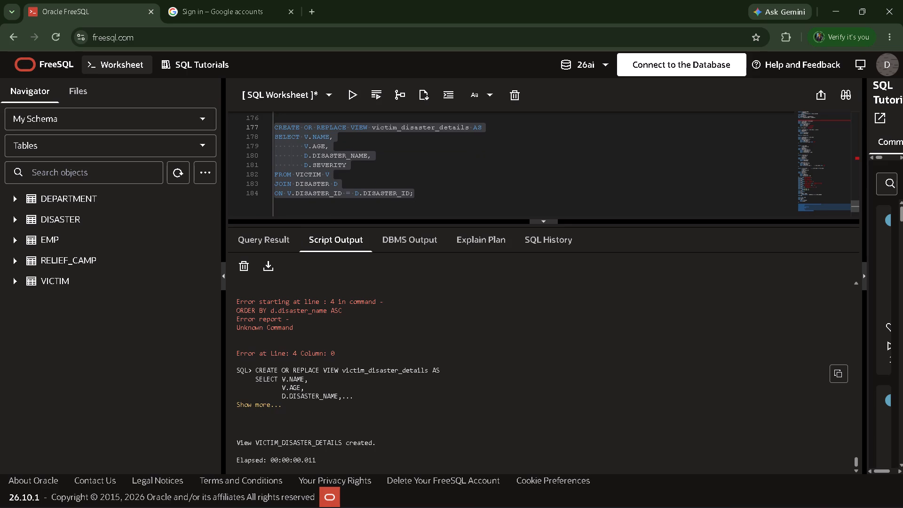
{"action": "left_click", "coordinate": [352, 172]}
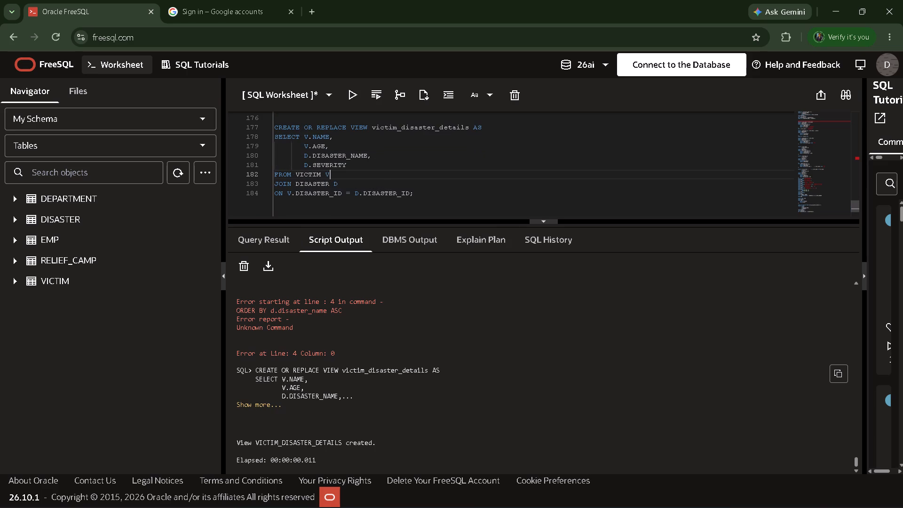
{"action": "key", "text": "alt+Tab"}
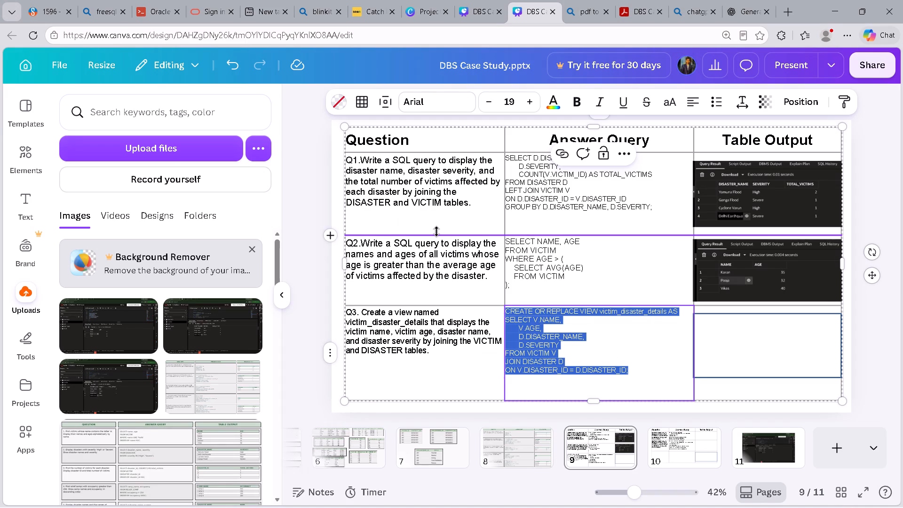
{"action": "key", "text": "alt+Tab"}
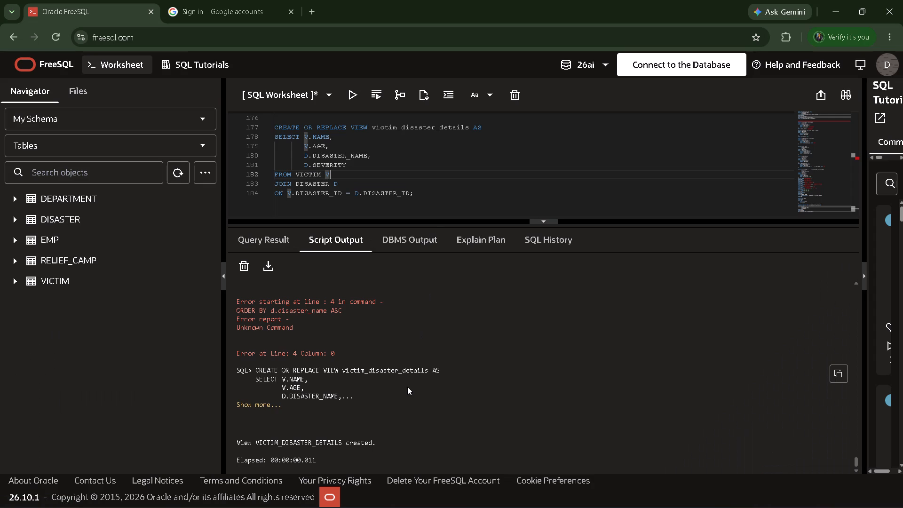
{"action": "scroll", "coordinate": [407, 387], "scroll_direction": "down", "scroll_amount": 1}
{"action": "key", "text": "super+Print"}
{"action": "key", "text": "alt+Tab"}
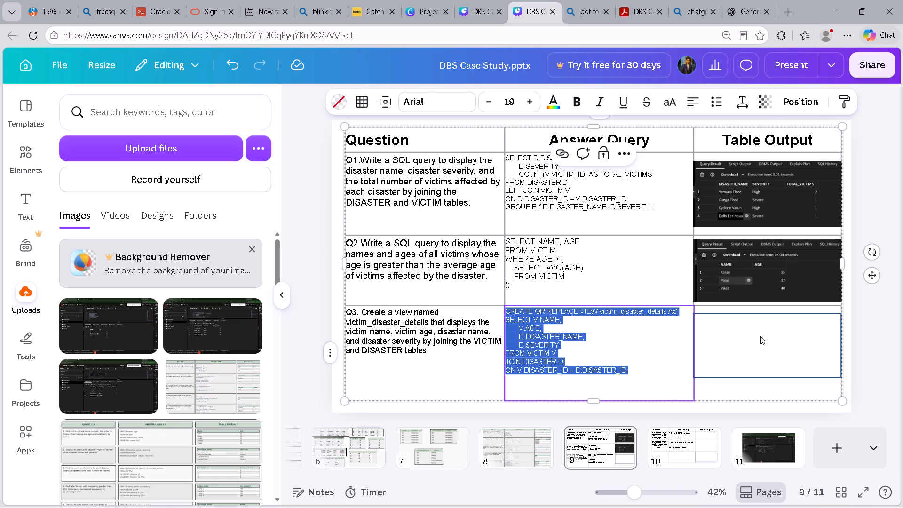
{"action": "key", "text": "ctrl+v"}
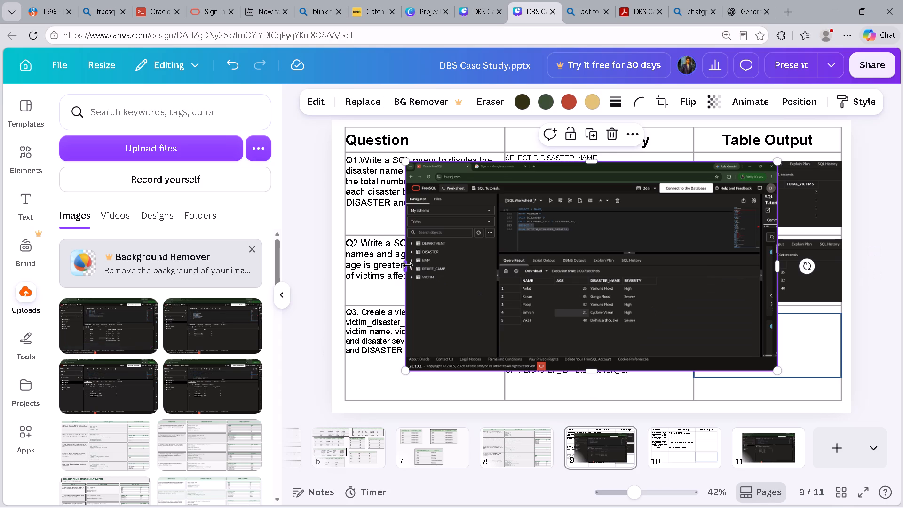
Crop the pasted screenshot on all four sides to the Query Result grid, about 597 by 290.
{"action": "left_click_drag", "start_coordinate": [408, 265], "coordinate": [496, 292]}
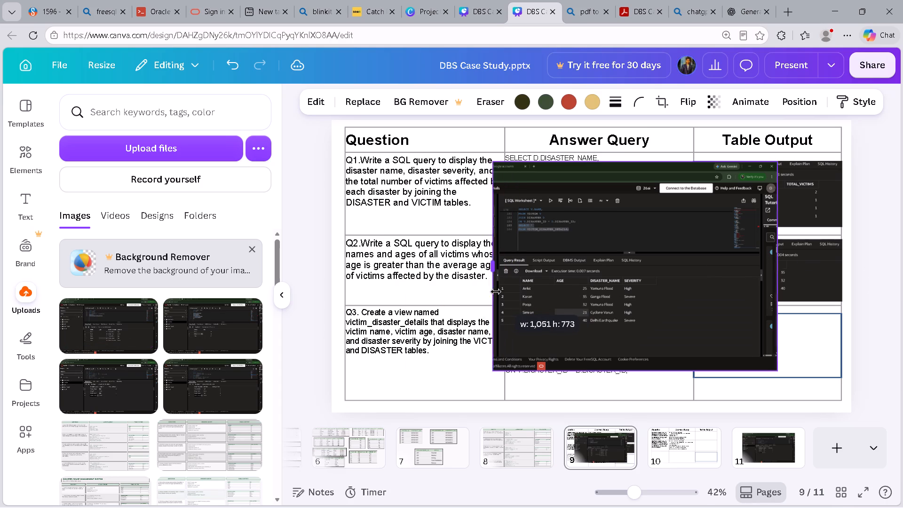
{"action": "left_click_drag", "start_coordinate": [496, 292], "coordinate": [499, 292]}
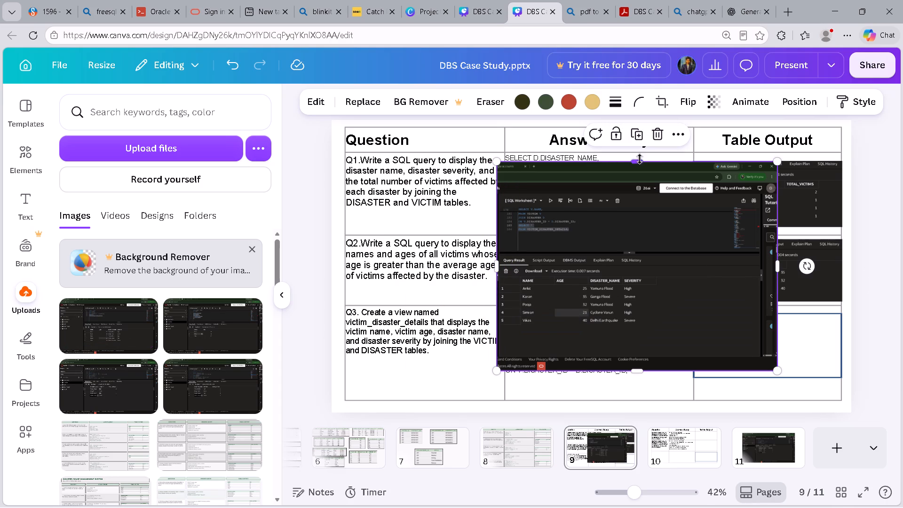
{"action": "left_click_drag", "start_coordinate": [639, 159], "coordinate": [638, 250]}
{"action": "left_click_drag", "start_coordinate": [778, 312], "coordinate": [729, 313]}
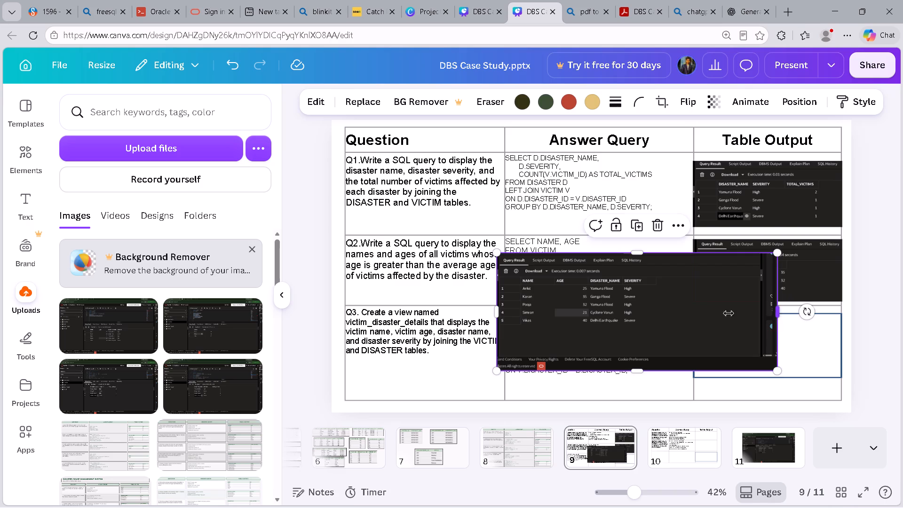
{"action": "left_click_drag", "start_coordinate": [729, 313], "coordinate": [659, 317]}
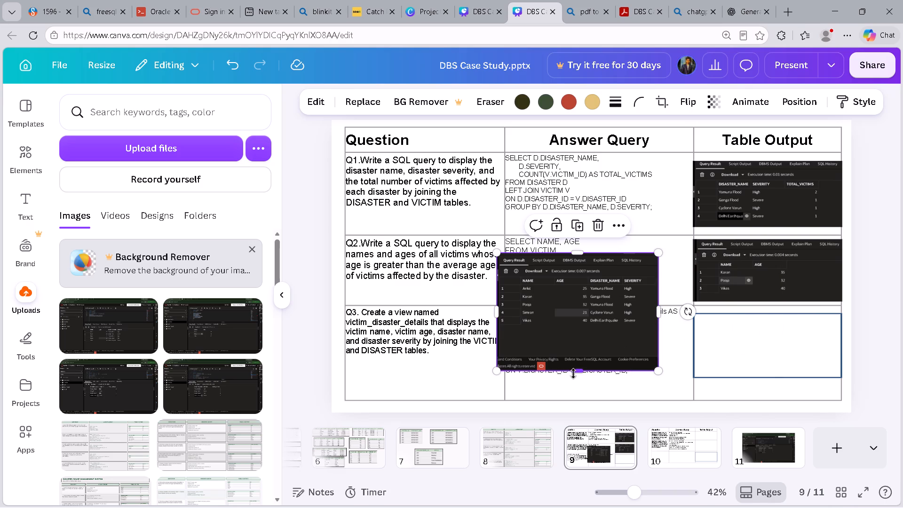
{"action": "left_click_drag", "start_coordinate": [577, 373], "coordinate": [571, 333]}
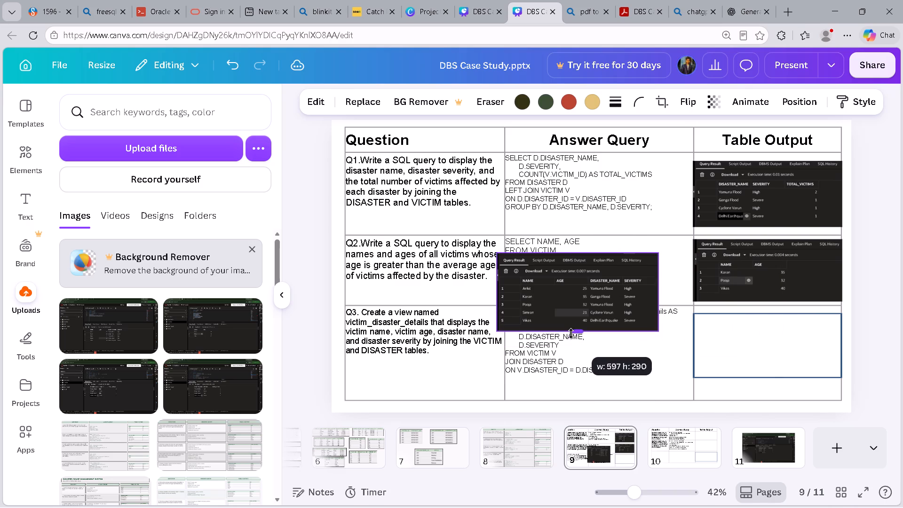
{"action": "left_click_drag", "start_coordinate": [571, 333], "coordinate": [571, 332]}
Move the cropped result into Q3's Table Output cell and trim both its sides to the cell's width.
{"action": "left_click_drag", "start_coordinate": [581, 295], "coordinate": [727, 331]}
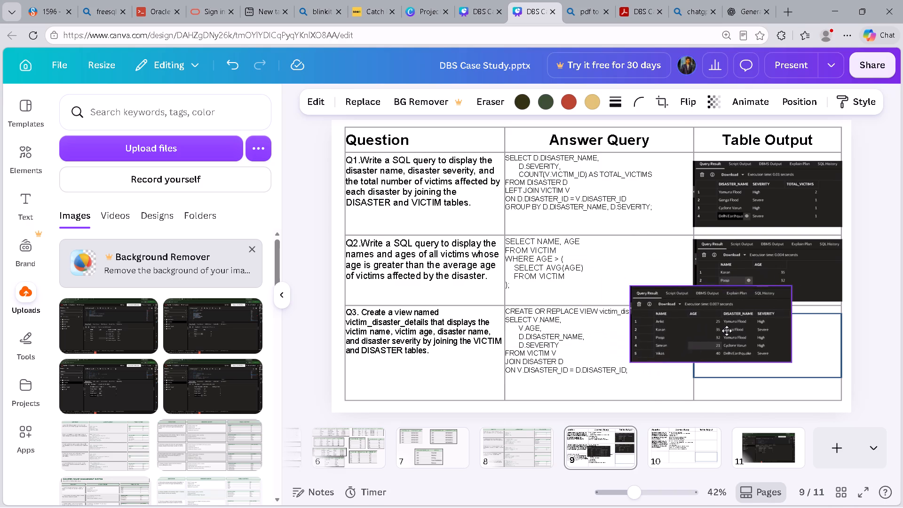
{"action": "left_click_drag", "start_coordinate": [727, 331], "coordinate": [774, 351]}
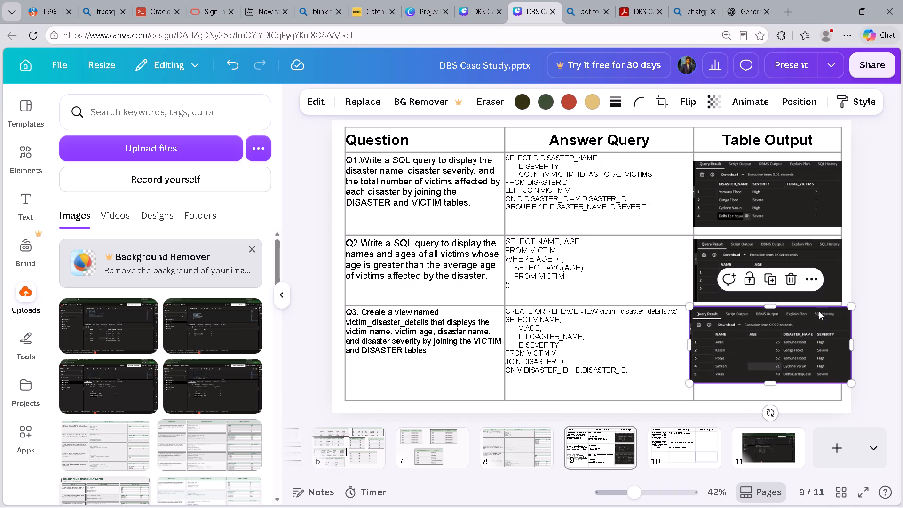
{"action": "left_click_drag", "start_coordinate": [850, 343], "coordinate": [844, 345]}
{"action": "left_click_drag", "start_coordinate": [844, 345], "coordinate": [842, 345]}
{"action": "left_click", "coordinate": [886, 302]}
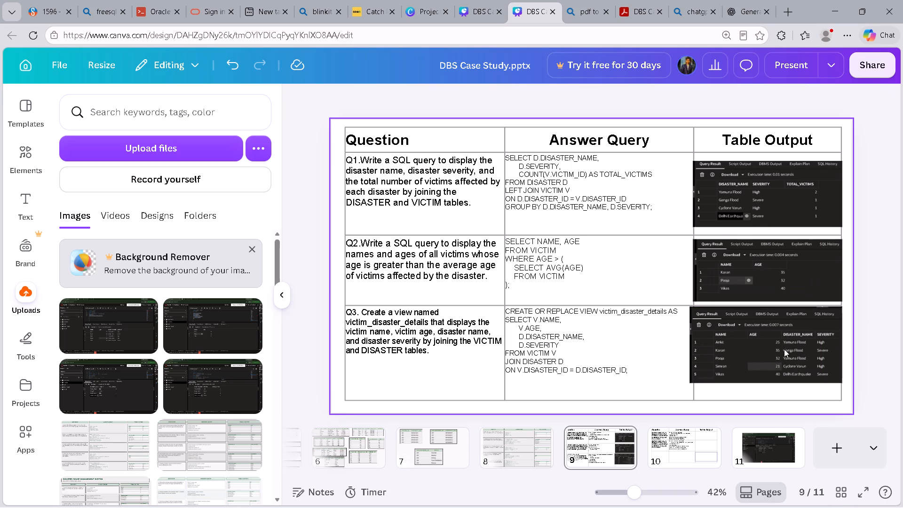
{"action": "left_click", "coordinate": [689, 351]}
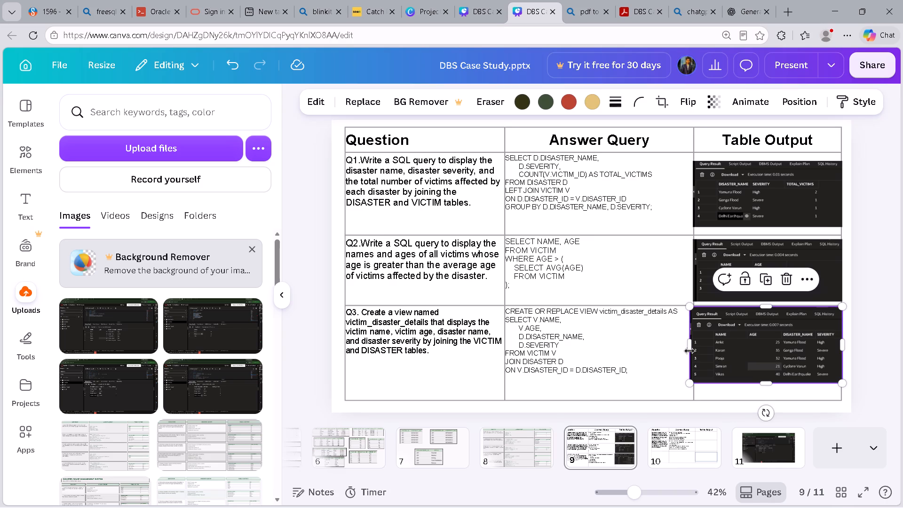
{"action": "double_click", "coordinate": [689, 351]}
{"action": "left_click_drag", "start_coordinate": [689, 346], "coordinate": [693, 345]}
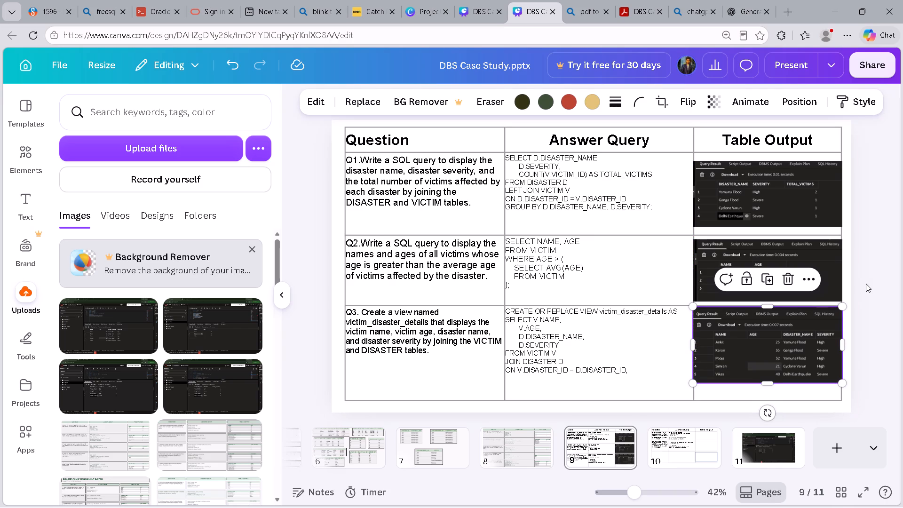
{"action": "left_click", "coordinate": [866, 284]}
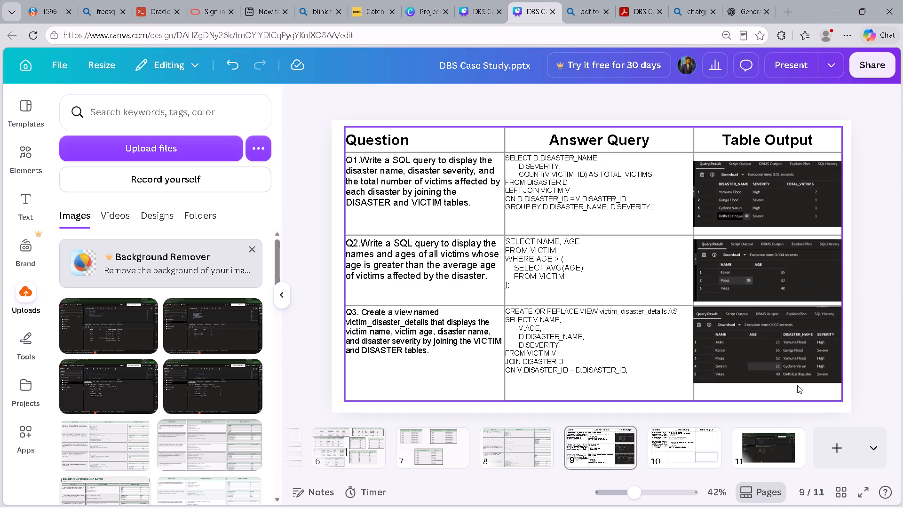
Copy Q4's answer query from the page 10 table and paste it after a blank line at the end of the Oracle FreeSQL worksheet.
{"action": "left_click", "coordinate": [697, 435]}
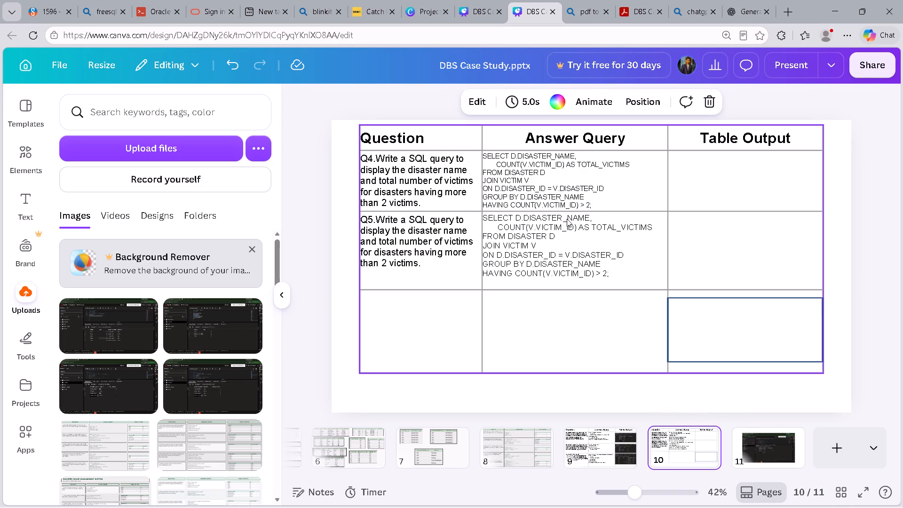
{"action": "double_click", "coordinate": [564, 197]}
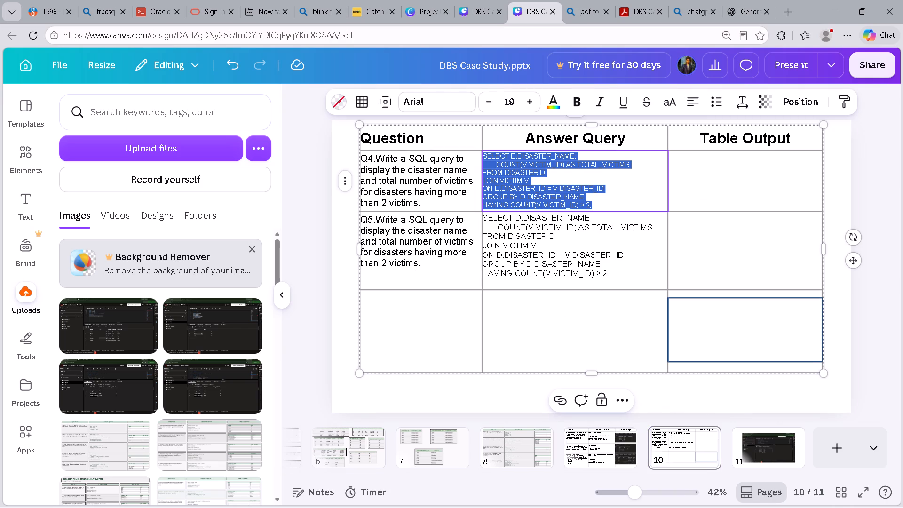
{"action": "key", "text": "ctrl+c"}
{"action": "key", "text": "alt+Tab"}
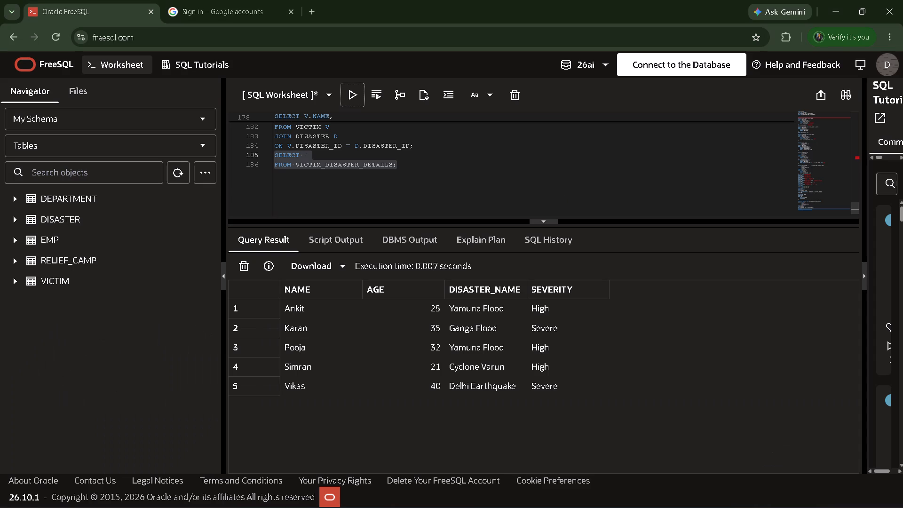
{"action": "left_click", "coordinate": [436, 164]}
{"action": "key", "text": "Return"}
{"action": "key", "text": "Return"}
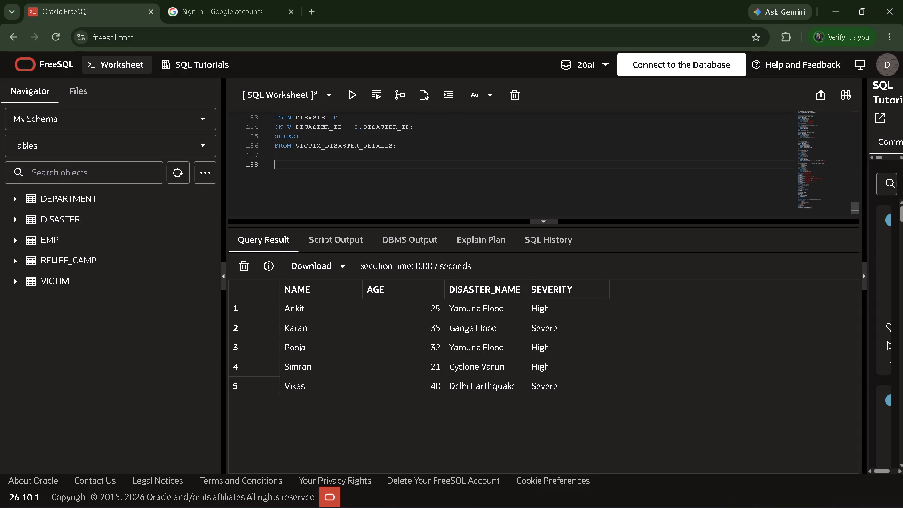
{"action": "key", "text": "ctrl+v"}
Run only Q4's newly pasted query at the worksheet's end, from SELECT D.DISASTER_NAME through HAVING COUNT(V.VICTIM_ID) > 2;.
{"action": "left_click_drag", "start_coordinate": [428, 177], "coordinate": [293, 153]}
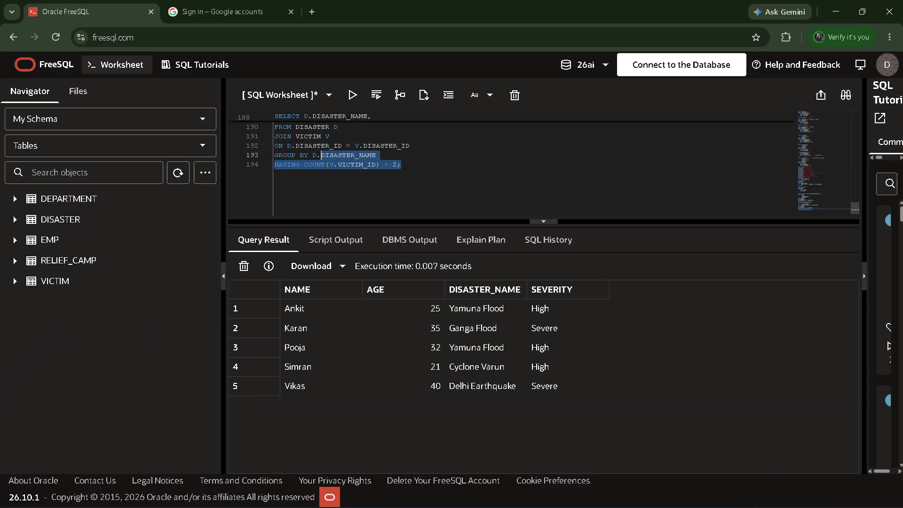
{"action": "left_click_drag", "start_coordinate": [293, 153], "coordinate": [292, 184]}
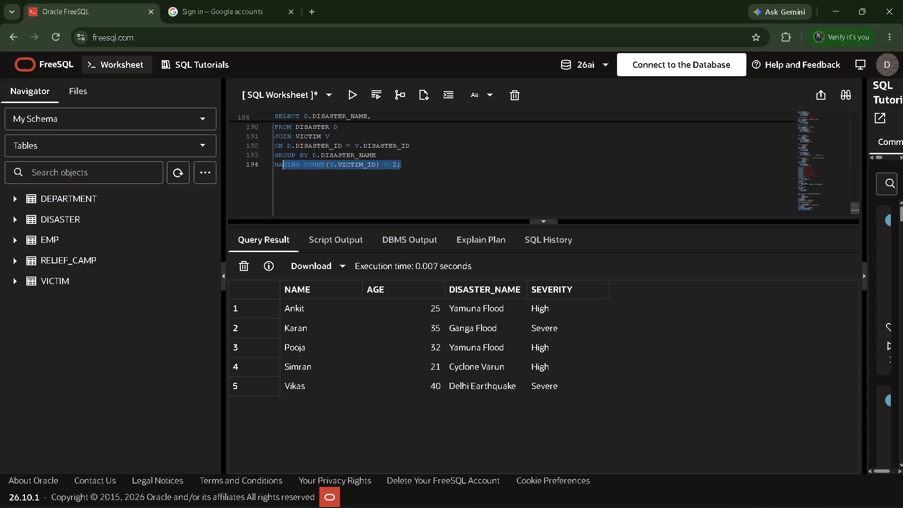
{"action": "scroll", "coordinate": [292, 184], "scroll_direction": "up", "scroll_amount": 2}
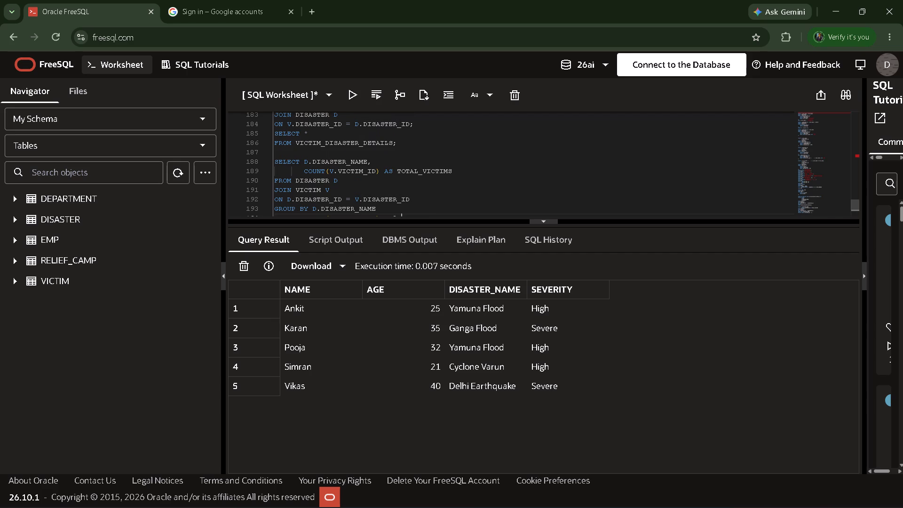
{"action": "left_click_drag", "start_coordinate": [277, 159], "coordinate": [412, 228]}
{"action": "left_click_drag", "start_coordinate": [412, 228], "coordinate": [403, 155]}
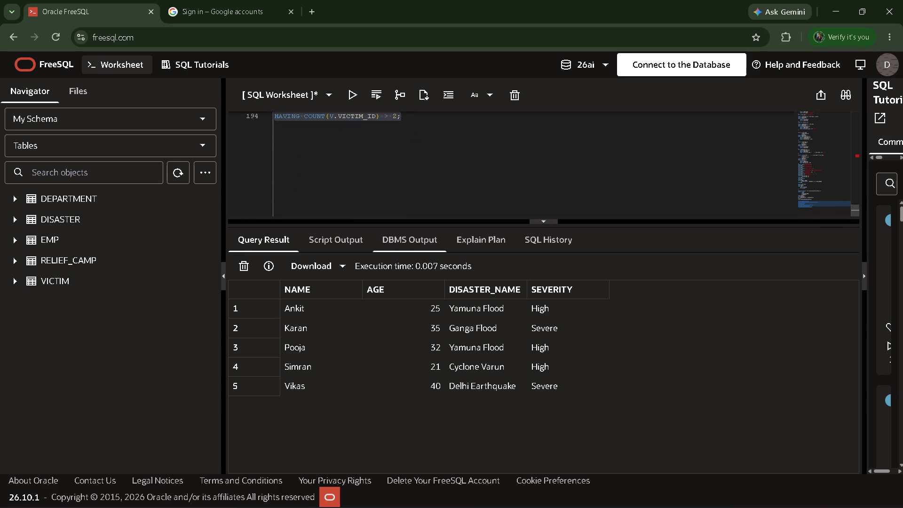
{"action": "scroll", "coordinate": [403, 155], "scroll_direction": "up", "scroll_amount": 2}
{"action": "left_click_drag", "start_coordinate": [408, 170], "coordinate": [309, 108]}
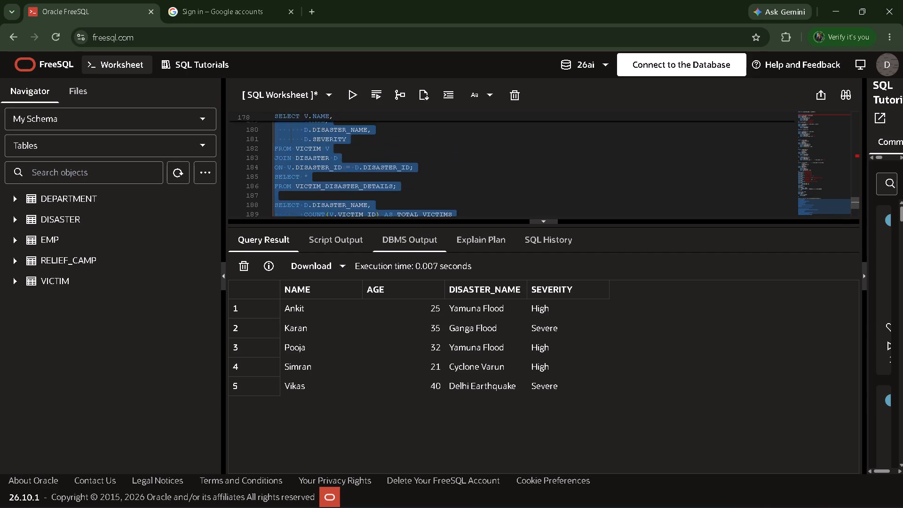
{"action": "left_click_drag", "start_coordinate": [309, 108], "coordinate": [269, 96]}
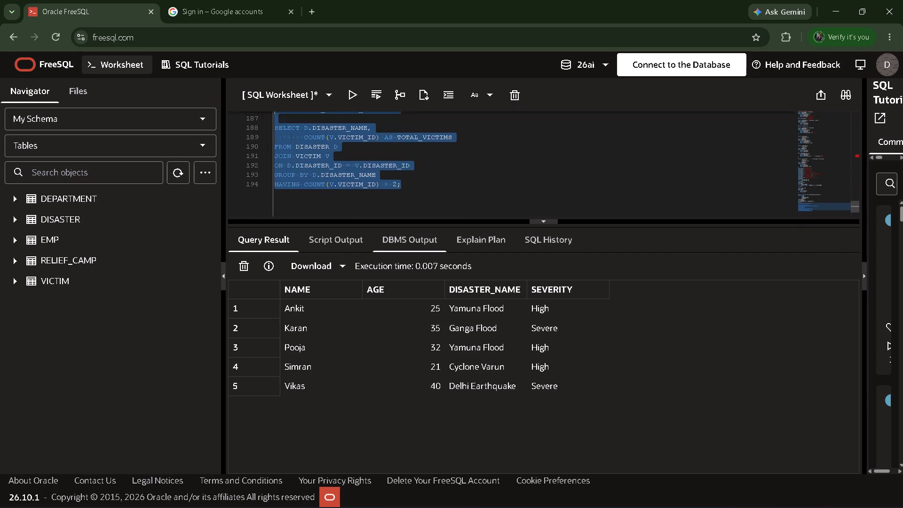
{"action": "left_click_drag", "start_coordinate": [269, 96], "coordinate": [281, 211]}
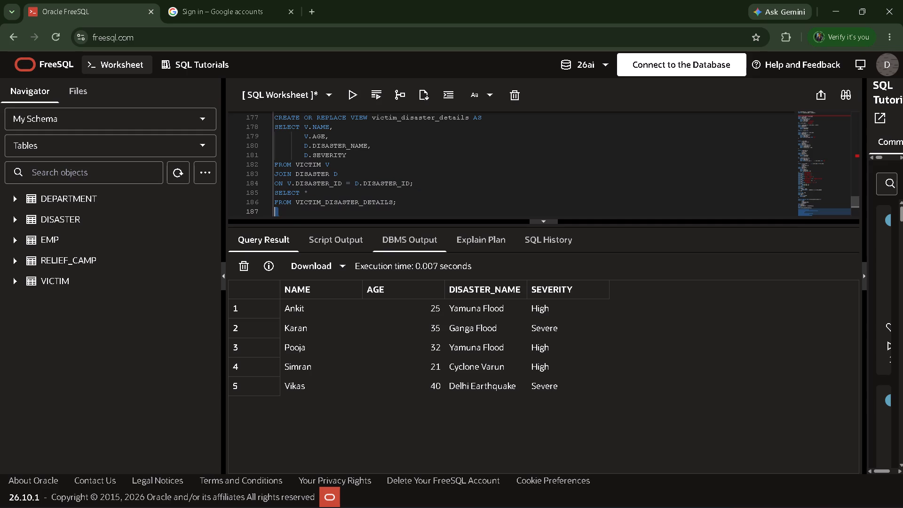
{"action": "scroll", "coordinate": [294, 194], "scroll_direction": "down", "scroll_amount": 2}
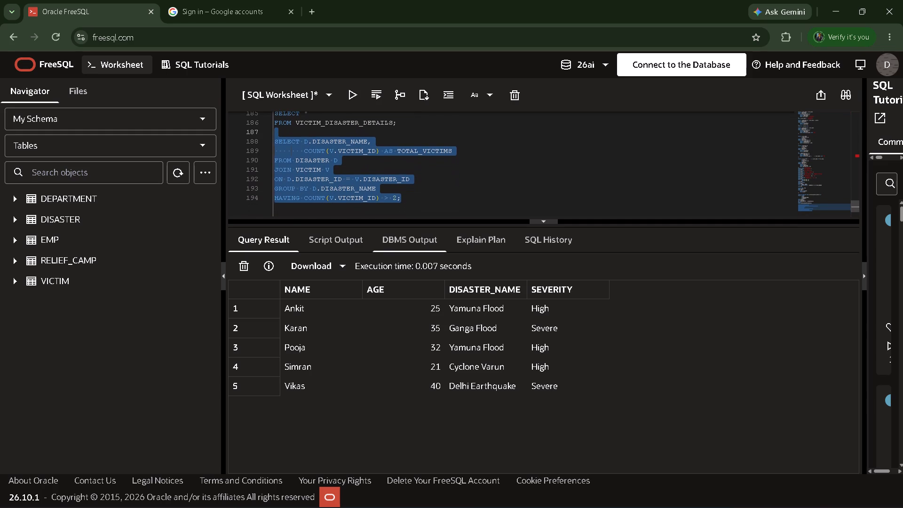
{"action": "left_click", "coordinate": [351, 100]}
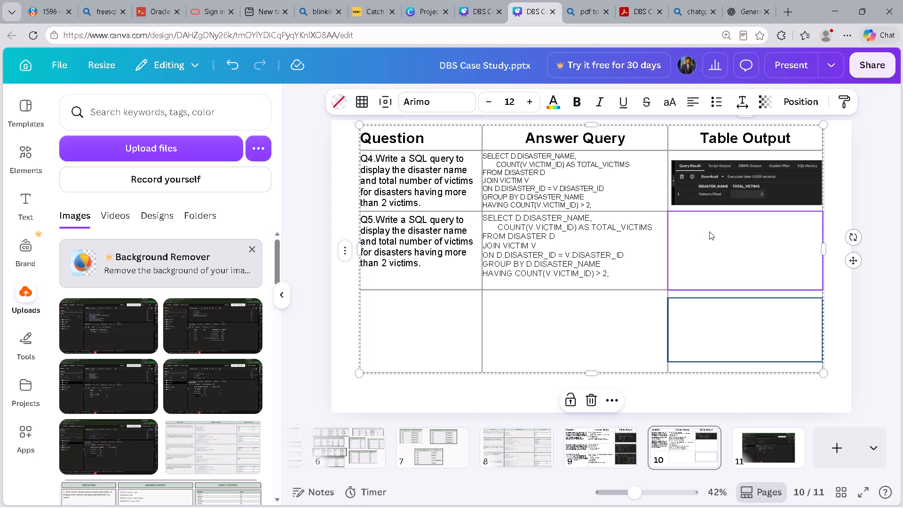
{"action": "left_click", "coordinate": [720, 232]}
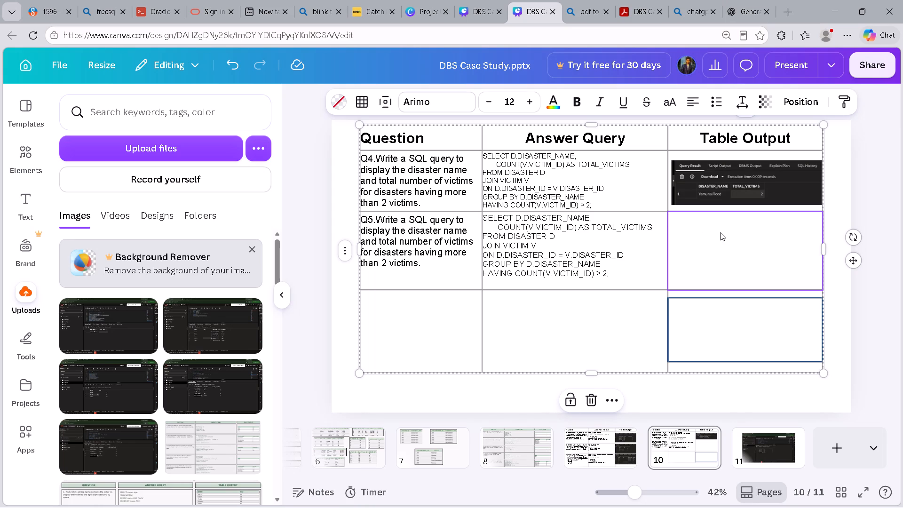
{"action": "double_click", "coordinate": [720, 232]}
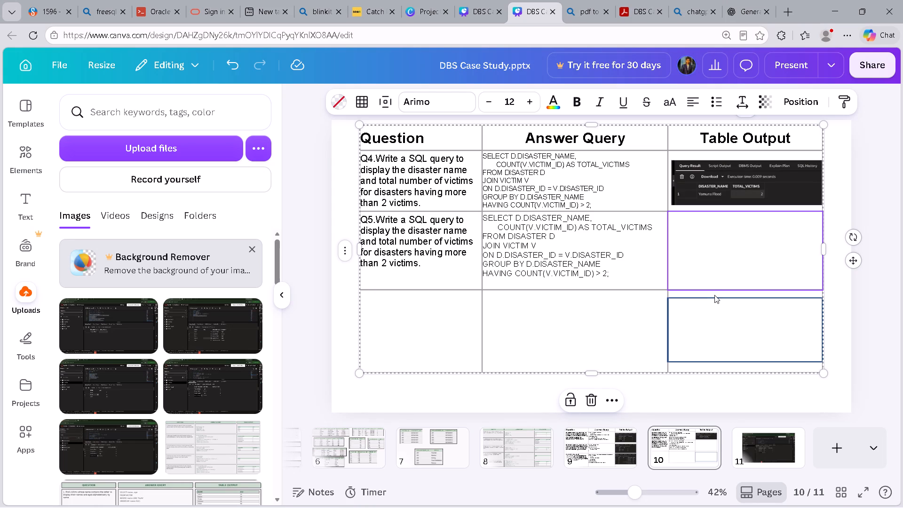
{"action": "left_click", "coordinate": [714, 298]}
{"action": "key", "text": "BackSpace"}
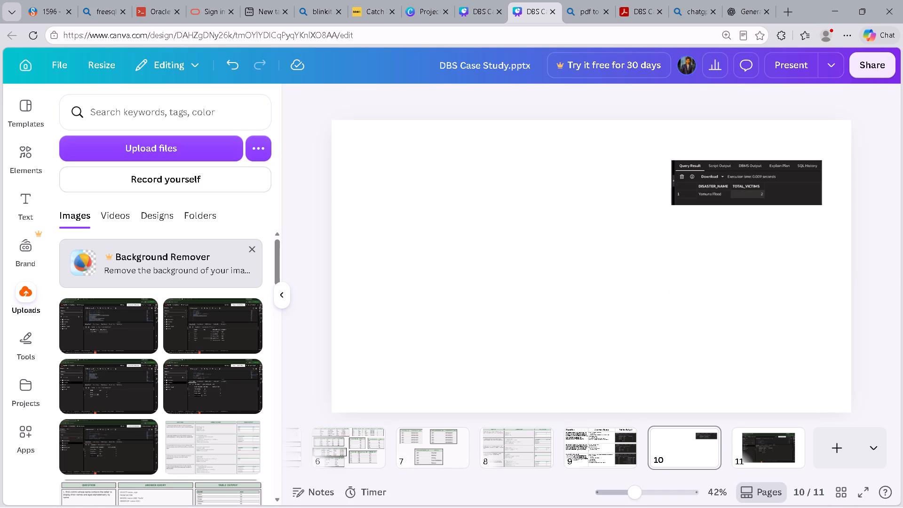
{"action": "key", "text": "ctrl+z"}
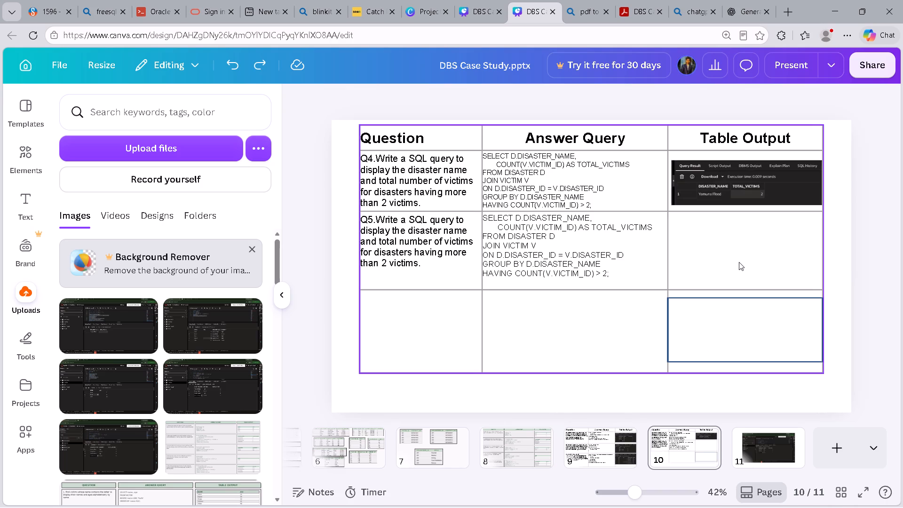
Paste the screenshot onto page 10, cropped to its Query Result pane, and fit it into Q5's Table Output cell.
{"action": "left_click", "coordinate": [739, 262]}
{"action": "key", "text": "ctrl+v"}
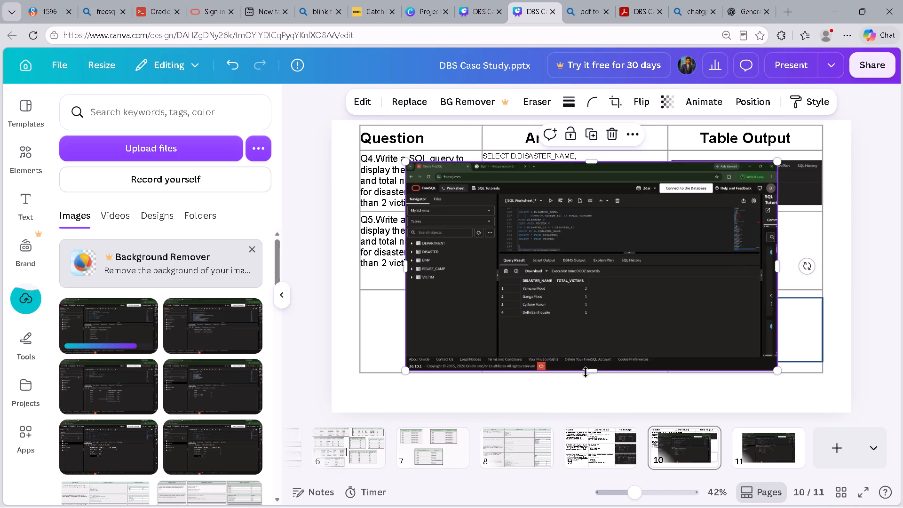
{"action": "left_click", "coordinate": [589, 372]}
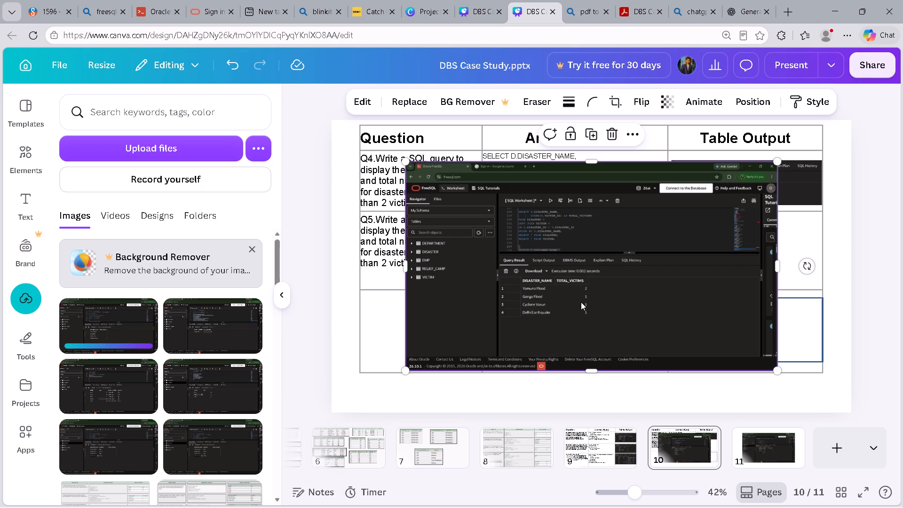
{"action": "left_click_drag", "start_coordinate": [590, 372], "coordinate": [590, 317]}
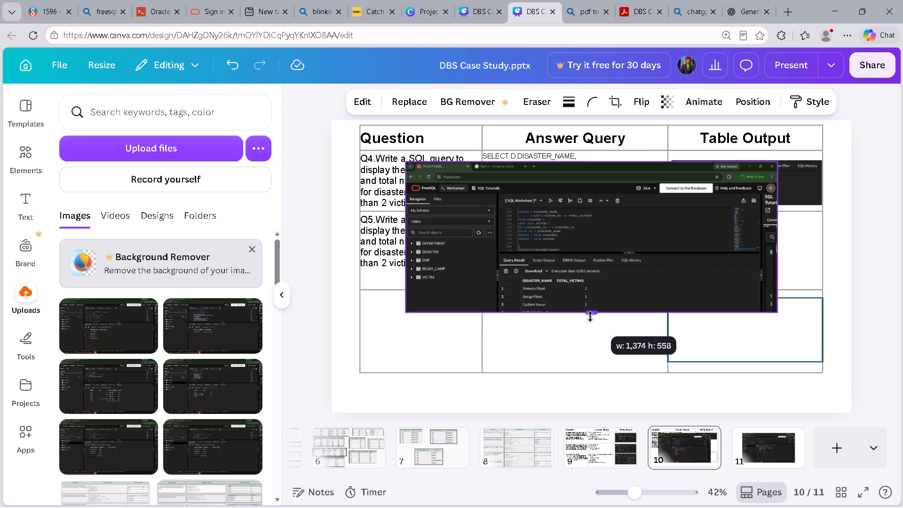
{"action": "left_click_drag", "start_coordinate": [590, 317], "coordinate": [590, 324]}
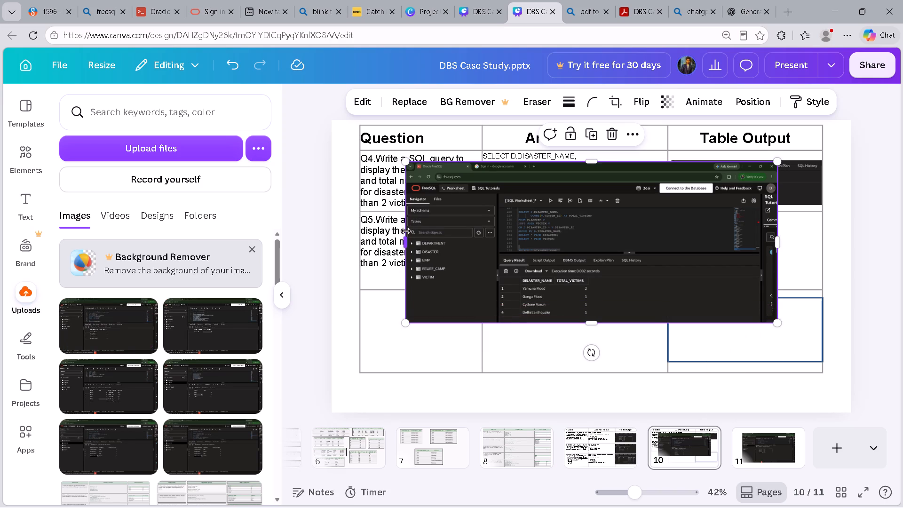
{"action": "left_click_drag", "start_coordinate": [406, 242], "coordinate": [499, 274]}
{"action": "left_click_drag", "start_coordinate": [636, 163], "coordinate": [640, 202]}
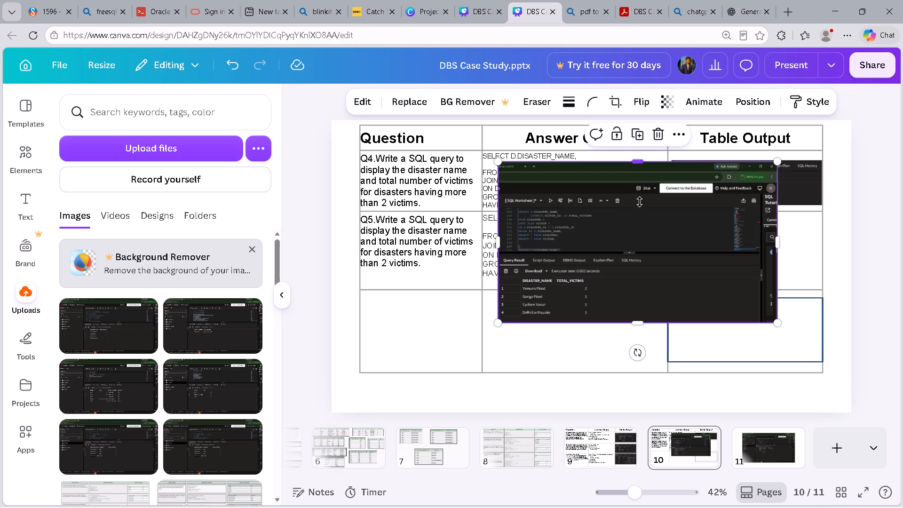
{"action": "left_click_drag", "start_coordinate": [640, 202], "coordinate": [640, 256]}
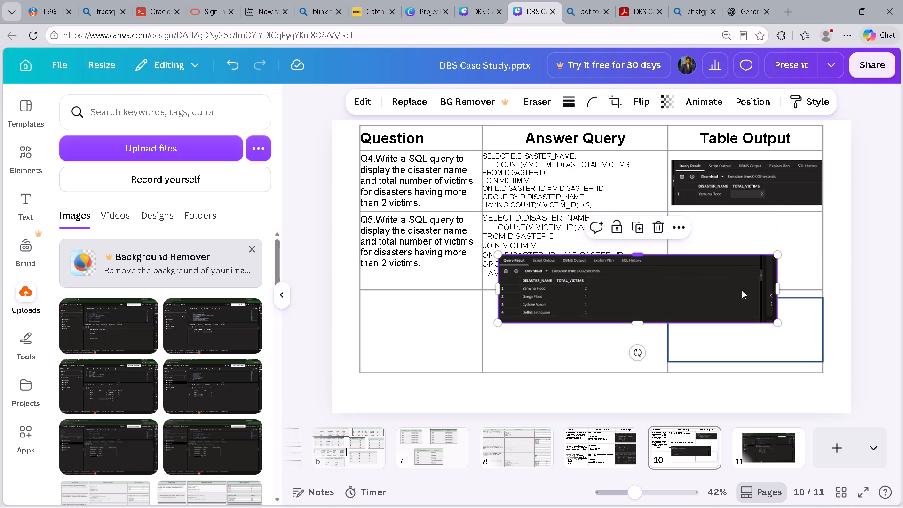
{"action": "left_click_drag", "start_coordinate": [780, 286], "coordinate": [641, 298]}
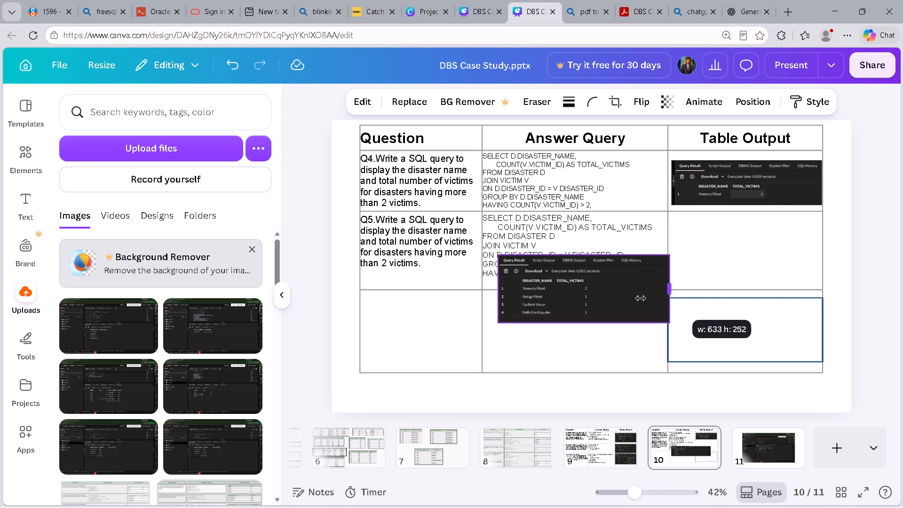
{"action": "left_click_drag", "start_coordinate": [641, 298], "coordinate": [653, 302]}
{"action": "left_click_drag", "start_coordinate": [593, 284], "coordinate": [761, 246]}
Reduce the table's height slightly and delete the empty row with the outlined output cell below Q5.
{"action": "left_click", "coordinate": [729, 338]}
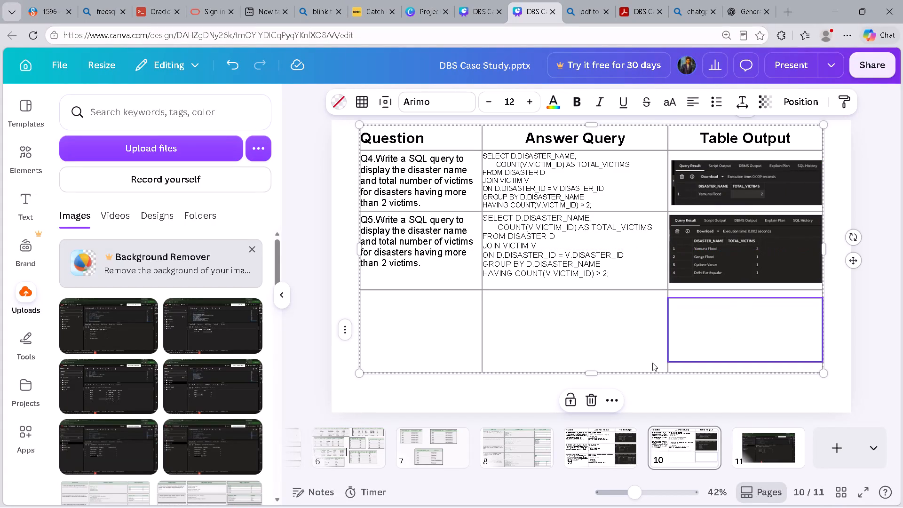
{"action": "left_click_drag", "start_coordinate": [591, 372], "coordinate": [585, 310]}
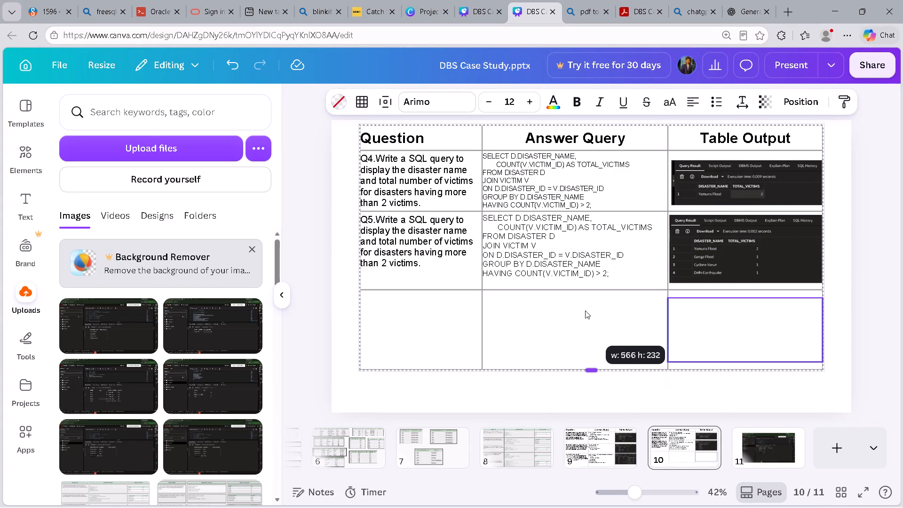
{"action": "left_click_drag", "start_coordinate": [585, 310], "coordinate": [586, 297]}
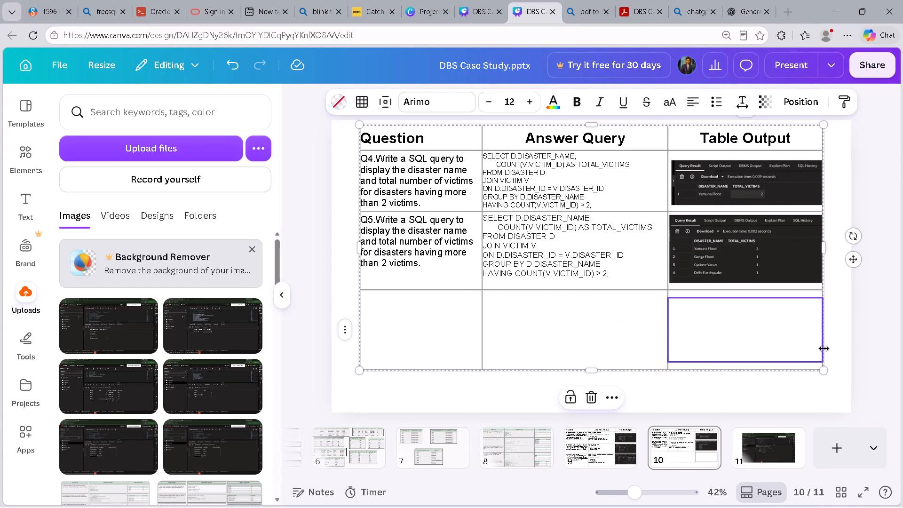
{"action": "right_click", "coordinate": [778, 339]}
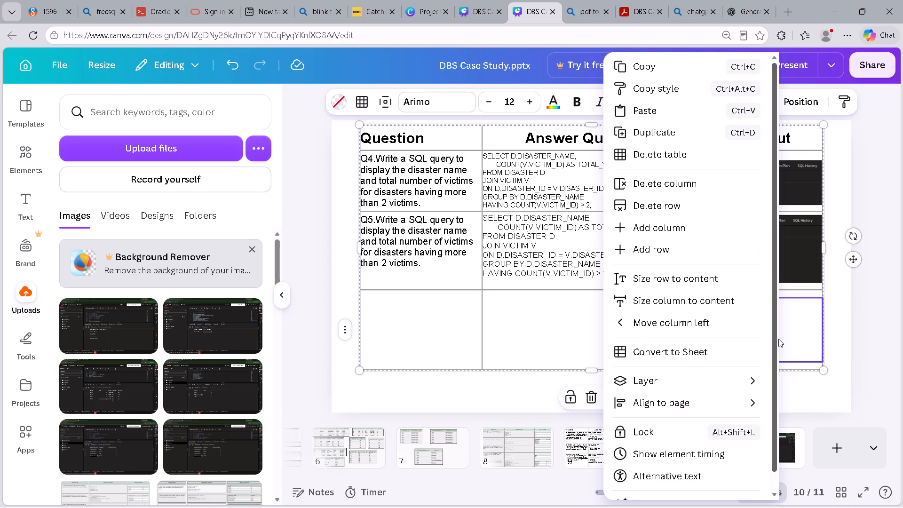
{"action": "left_click", "coordinate": [672, 208]}
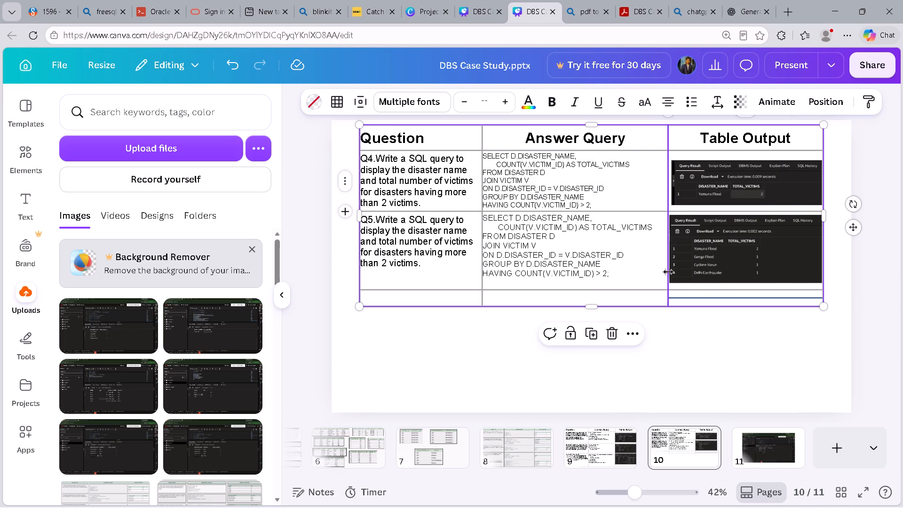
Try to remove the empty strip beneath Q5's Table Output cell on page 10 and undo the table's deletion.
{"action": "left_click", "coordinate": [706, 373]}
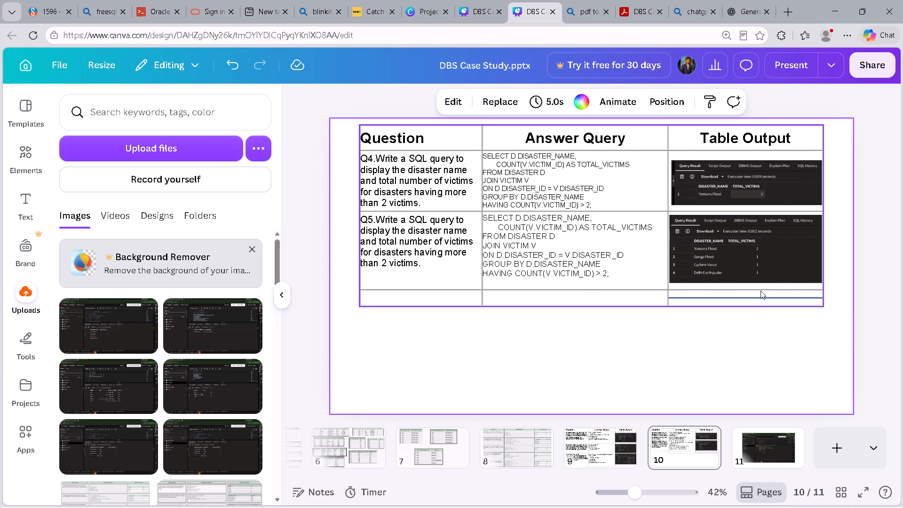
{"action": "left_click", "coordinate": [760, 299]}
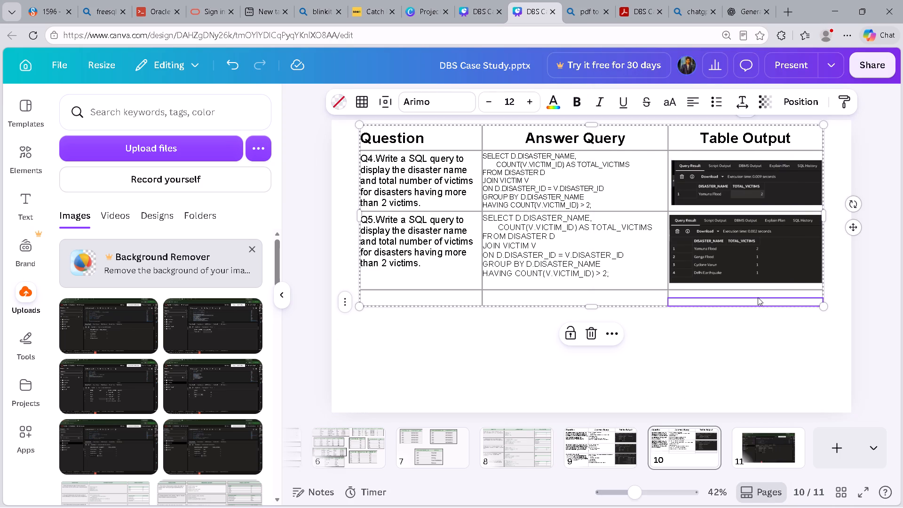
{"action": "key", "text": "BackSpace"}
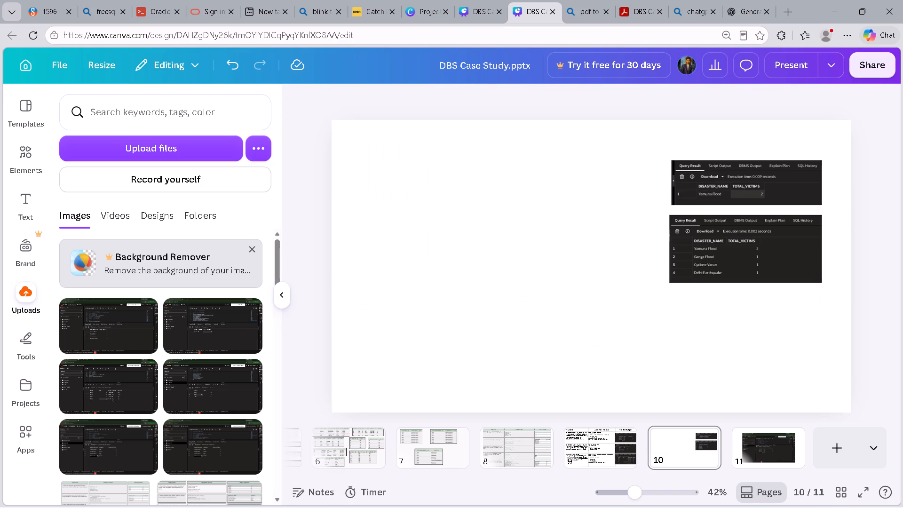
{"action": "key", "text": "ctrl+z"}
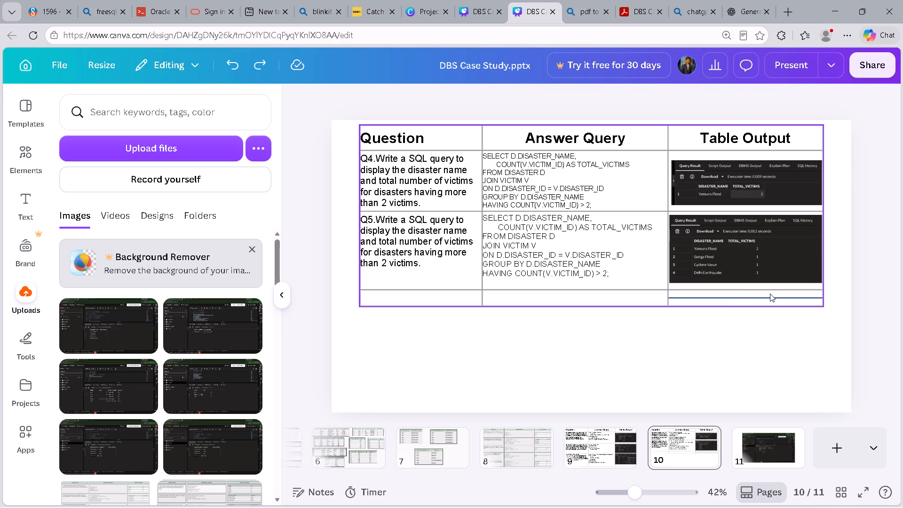
Delete the two remaining empty rows below Q5 from the page 10 table.
{"action": "left_click", "coordinate": [770, 296]}
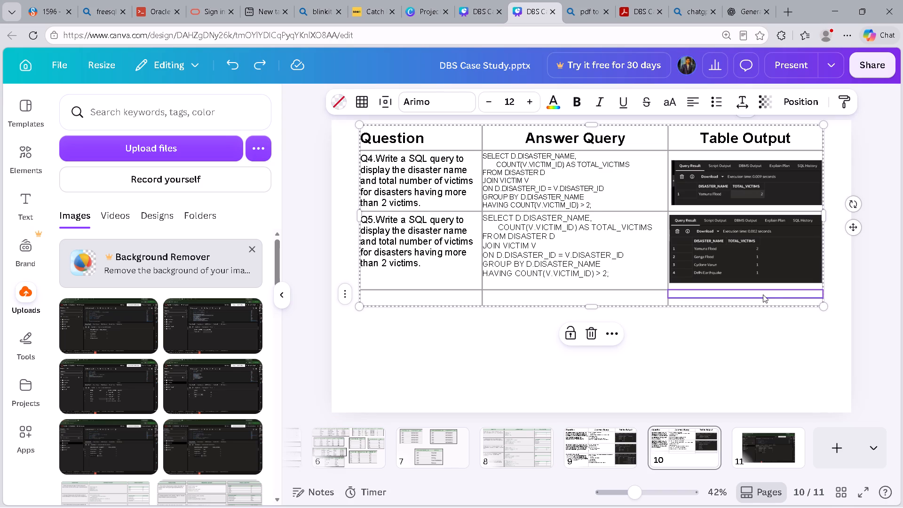
{"action": "left_click", "coordinate": [763, 294]}
{"action": "left_click", "coordinate": [763, 294]}
{"action": "right_click", "coordinate": [763, 294]}
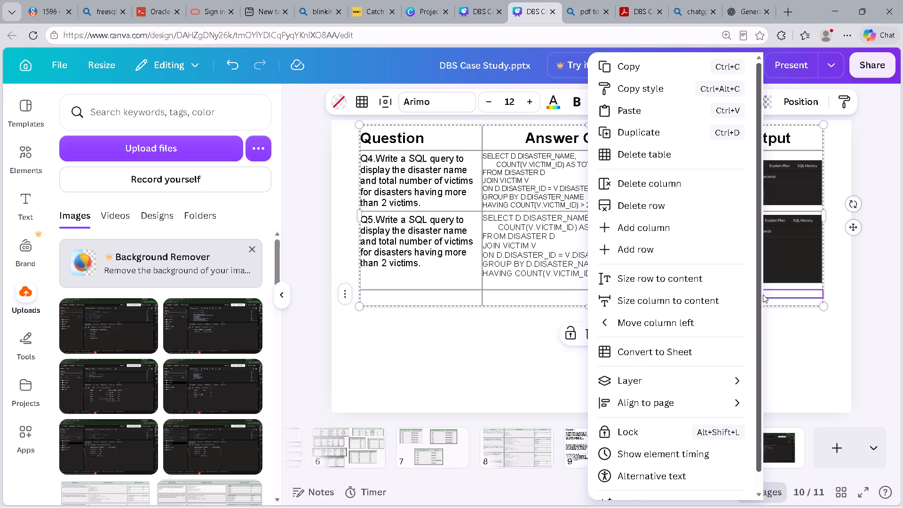
{"action": "left_click", "coordinate": [670, 205]}
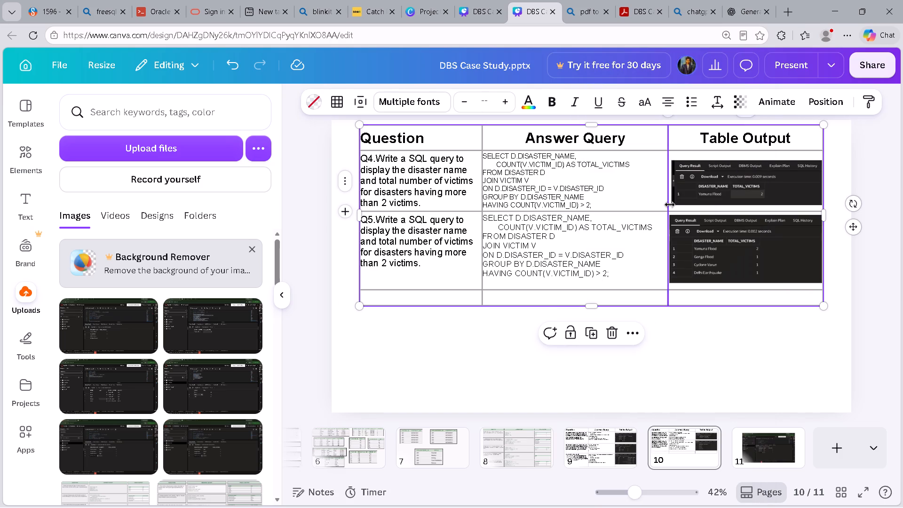
{"action": "left_click", "coordinate": [466, 349]}
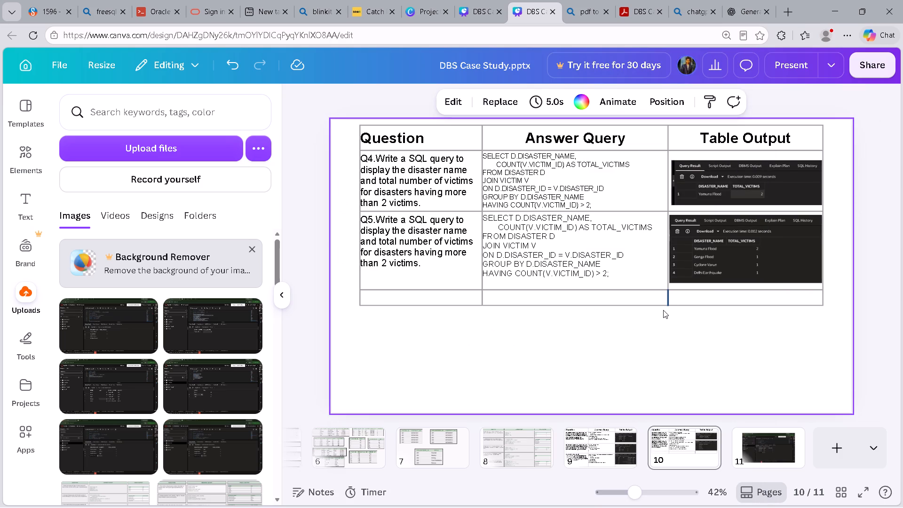
{"action": "left_click", "coordinate": [669, 300]}
{"action": "right_click", "coordinate": [669, 300]}
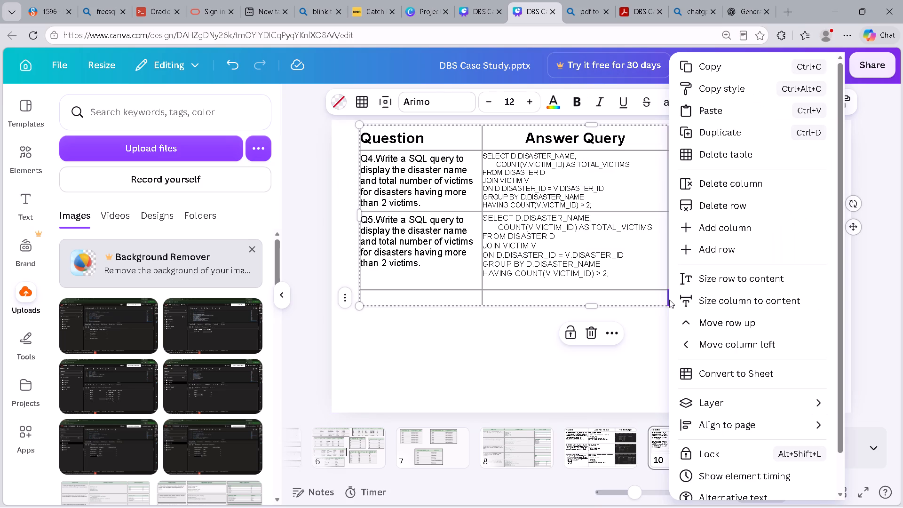
{"action": "left_click", "coordinate": [732, 200]}
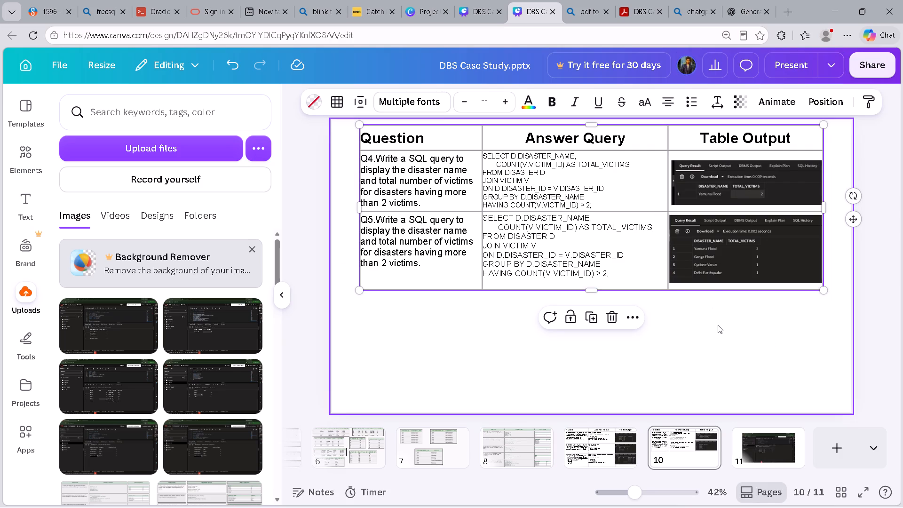
{"action": "left_click", "coordinate": [718, 325]}
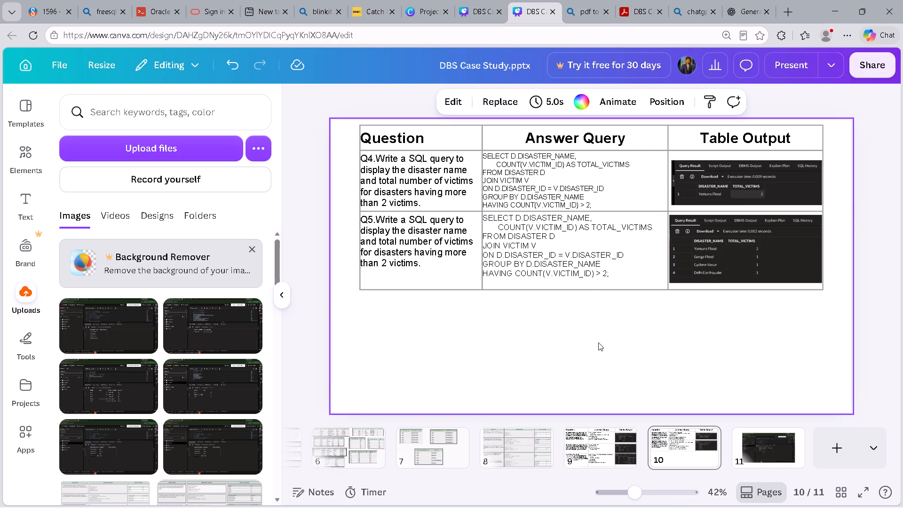
Delete the leftover full-screen screenshot from page 11, leaving the page blank.
{"action": "left_click", "coordinate": [753, 448]}
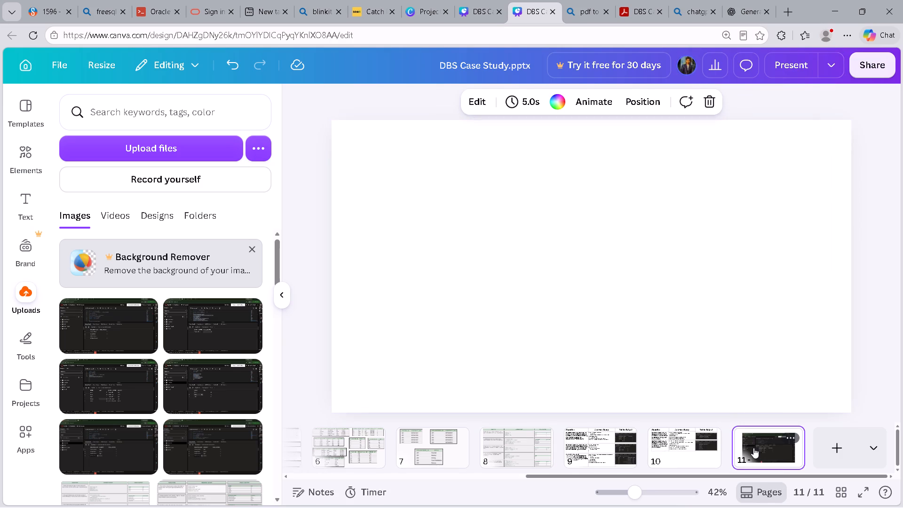
{"action": "left_click", "coordinate": [678, 302]}
{"action": "key", "text": "BackSpace"}
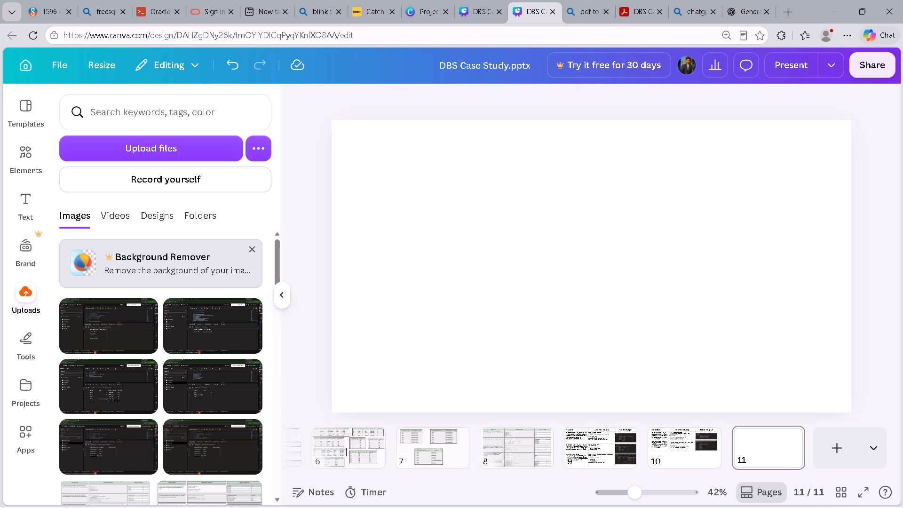
{"action": "left_click", "coordinate": [664, 299]}
Copy the THANK YOU text from page 13 of the DBS Case Study - 37 ca-2 final deck onto page 11 of DBS Case Study.
{"action": "left_click", "coordinate": [472, 0]}
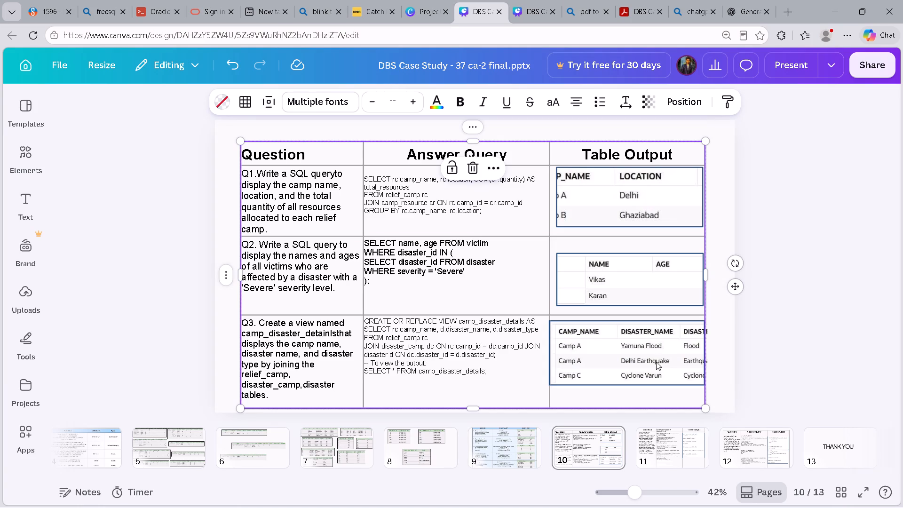
{"action": "left_click", "coordinate": [858, 457]}
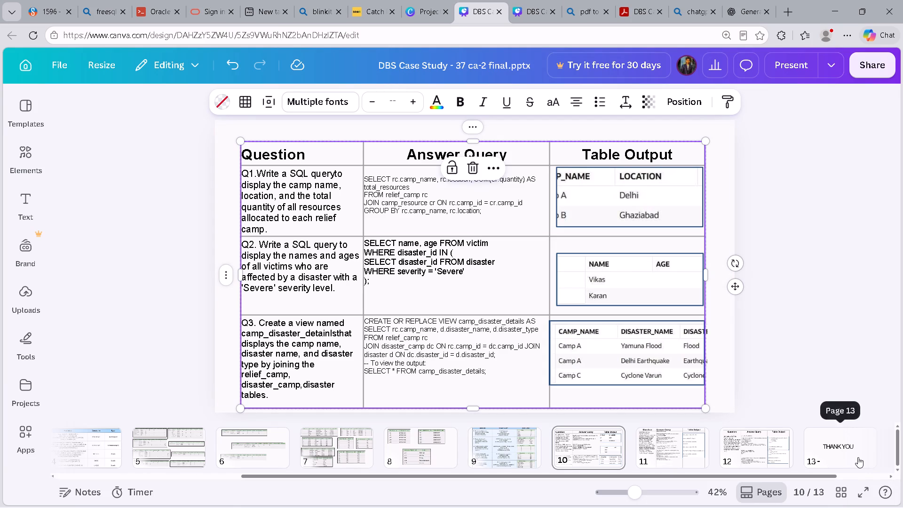
{"action": "left_click_drag", "start_coordinate": [598, 222], "coordinate": [542, 254]}
{"action": "left_click", "coordinate": [542, 254]}
{"action": "key", "text": "ctrl+c"}
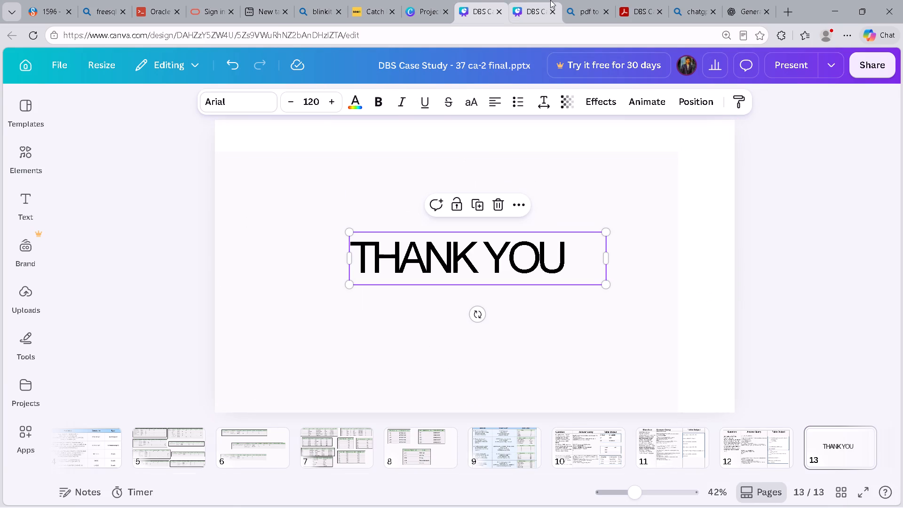
{"action": "left_click", "coordinate": [530, 0]}
{"action": "left_click", "coordinate": [628, 228]}
{"action": "key", "text": "ctrl+v"}
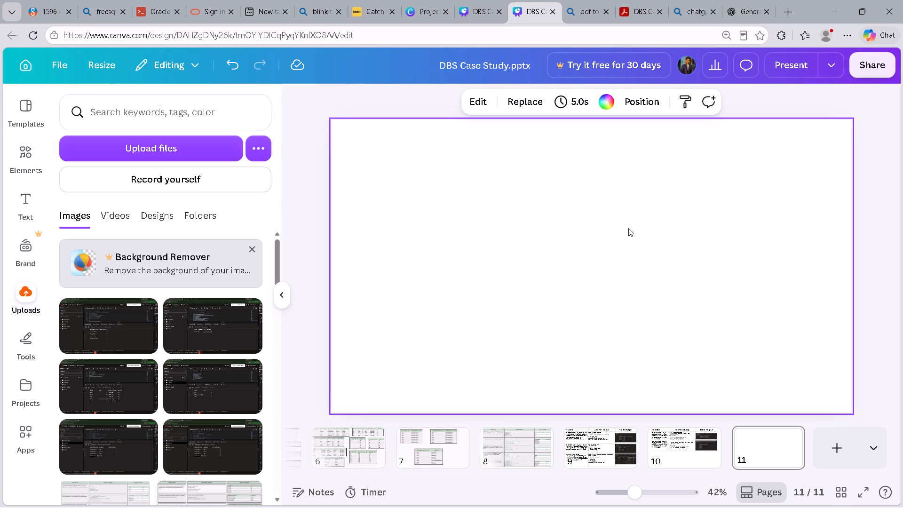
{"action": "left_click", "coordinate": [648, 330]}
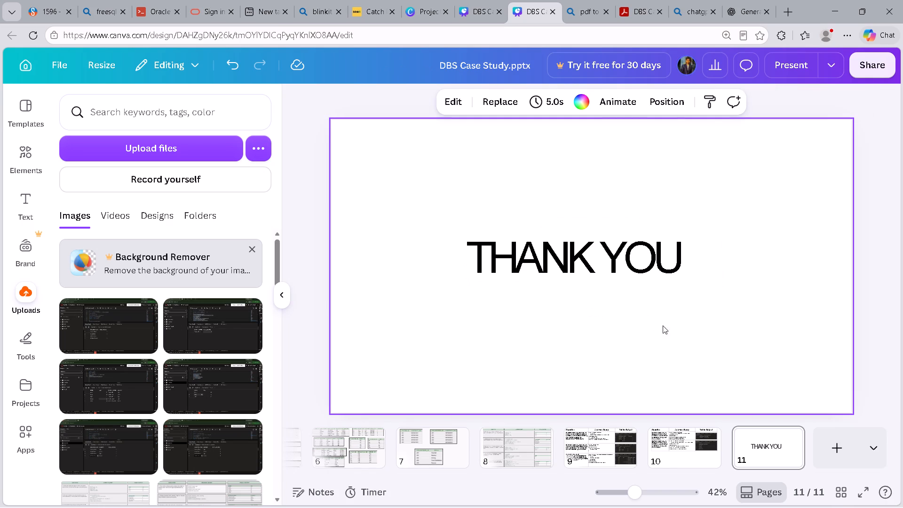
Review pages 7 to 10, comparing page 8's question table image with the question tables on pages 9 and 10.
{"action": "left_click", "coordinate": [665, 439]}
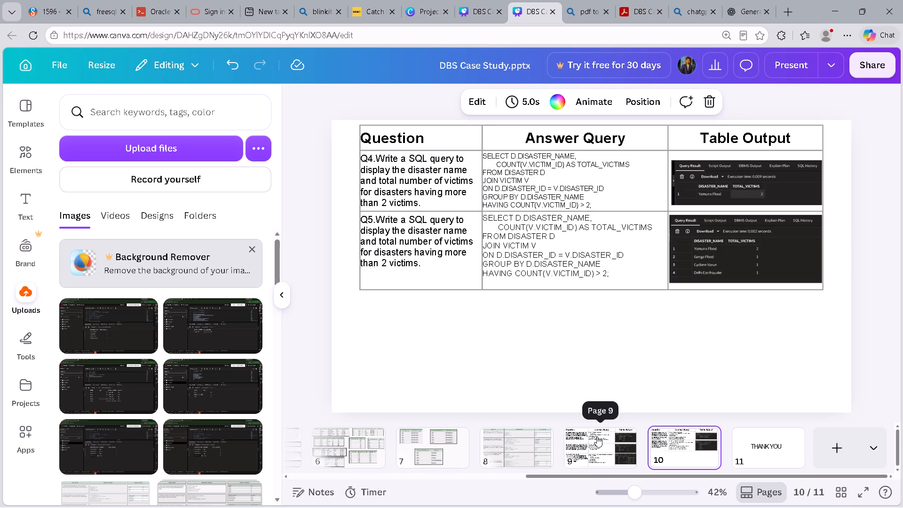
{"action": "left_click", "coordinate": [597, 437]}
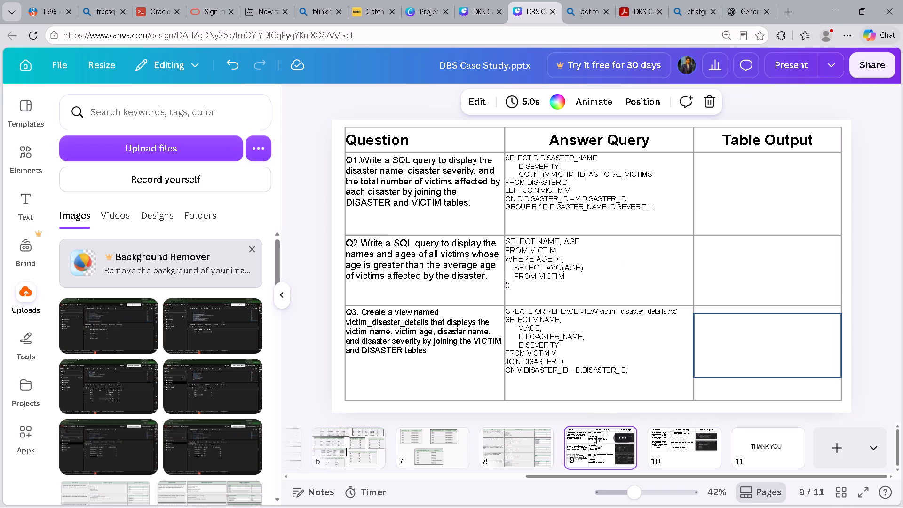
{"action": "left_click", "coordinate": [679, 443]}
{"action": "left_click", "coordinate": [518, 444]}
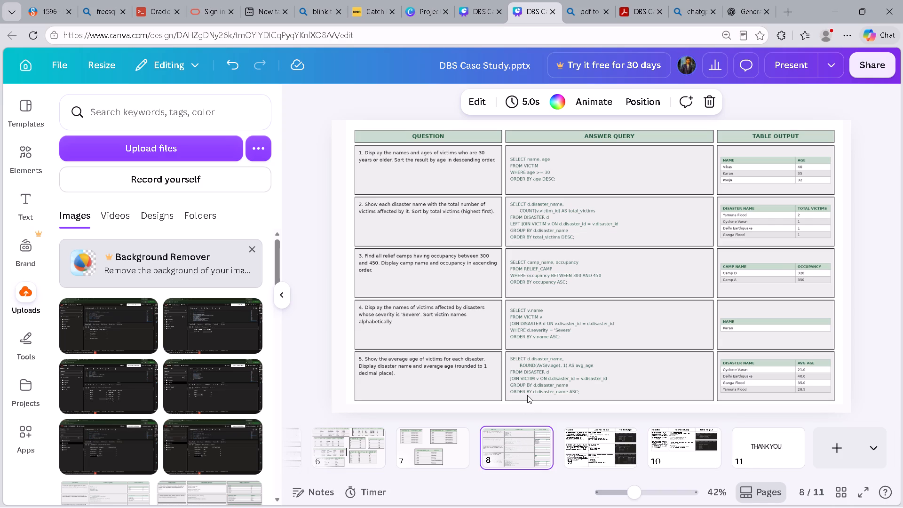
{"action": "left_click", "coordinate": [556, 198]}
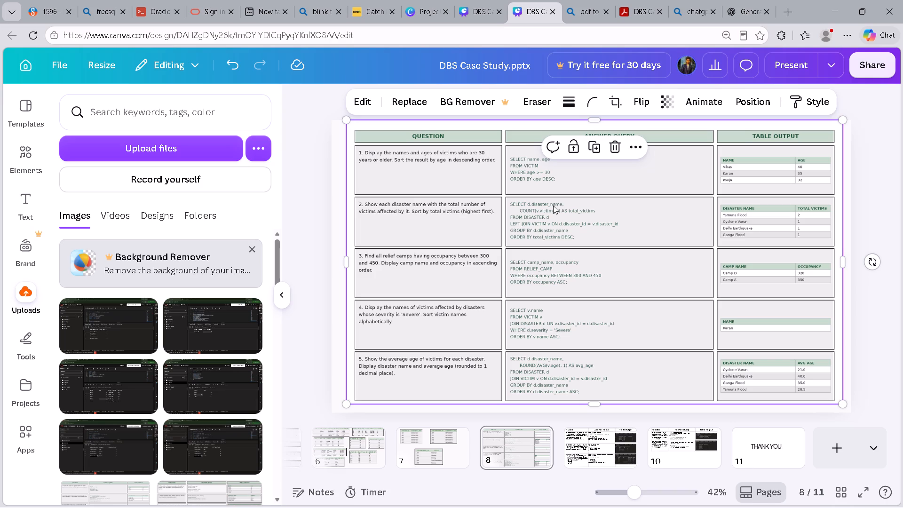
{"action": "left_click", "coordinate": [590, 440]}
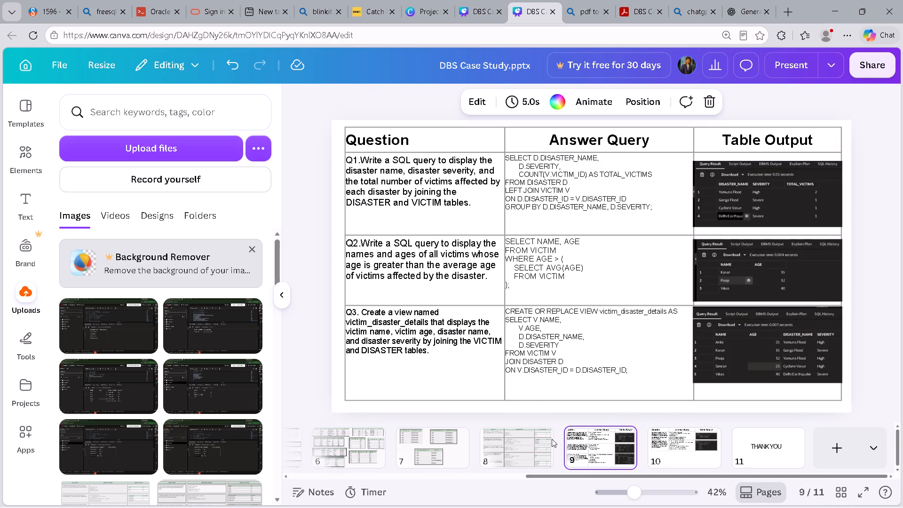
{"action": "left_click", "coordinate": [532, 440]}
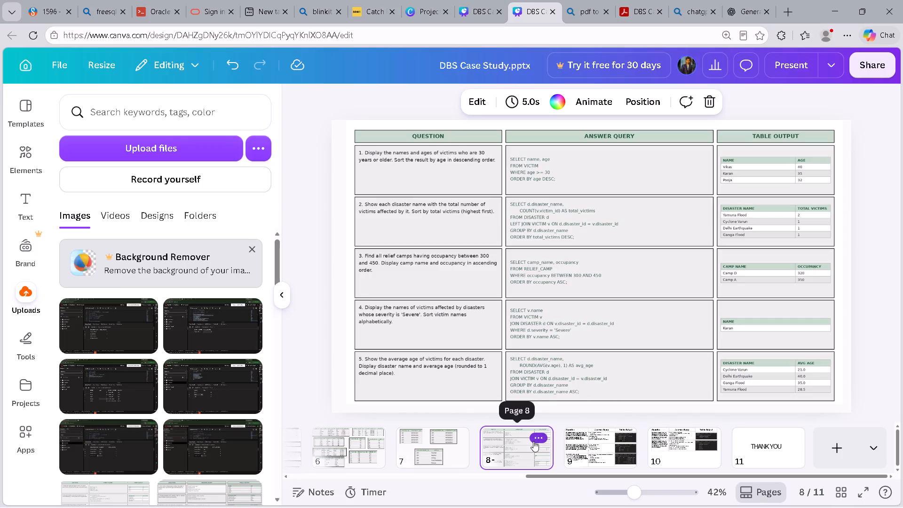
{"action": "left_click", "coordinate": [450, 449]}
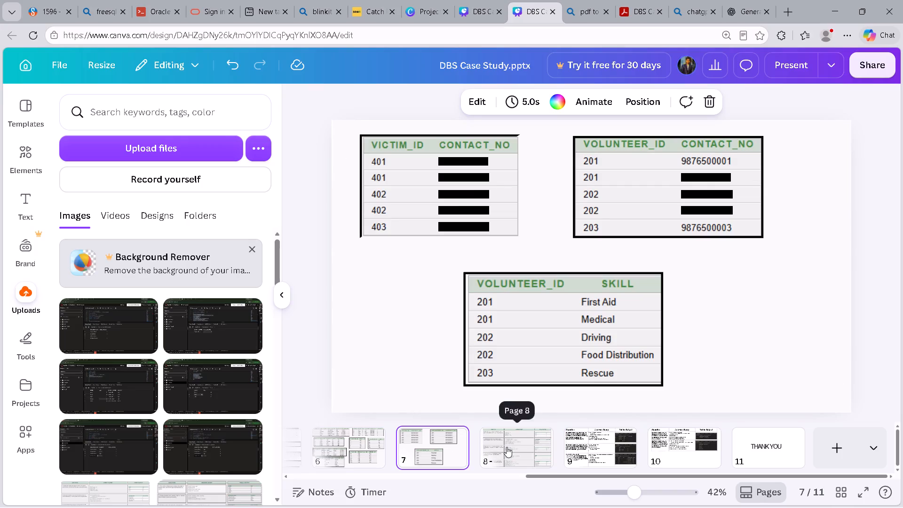
{"action": "left_click", "coordinate": [507, 447]}
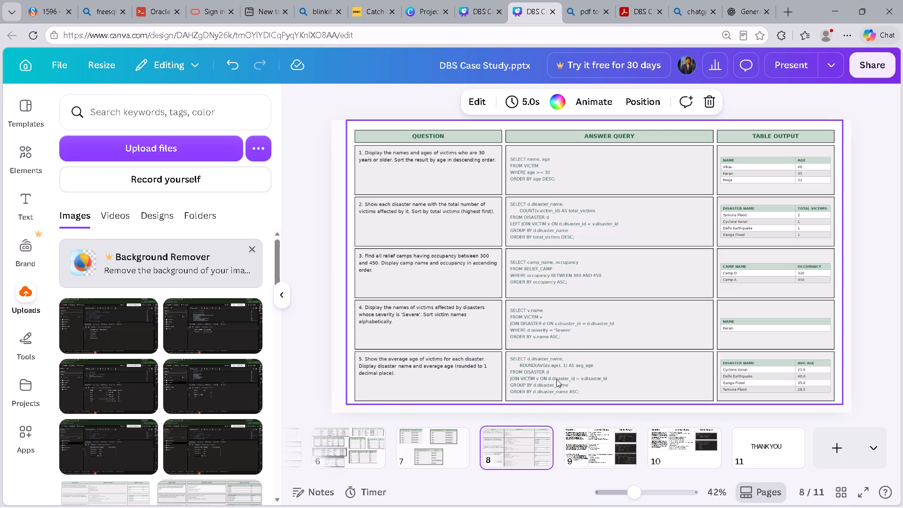
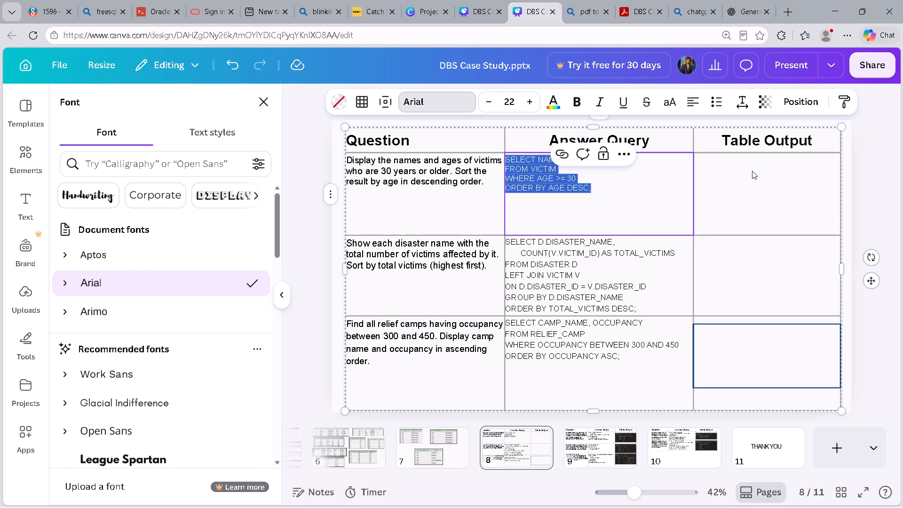
{"action": "double_click", "coordinate": [752, 171]}
{"action": "key", "text": "ctrl+v"}
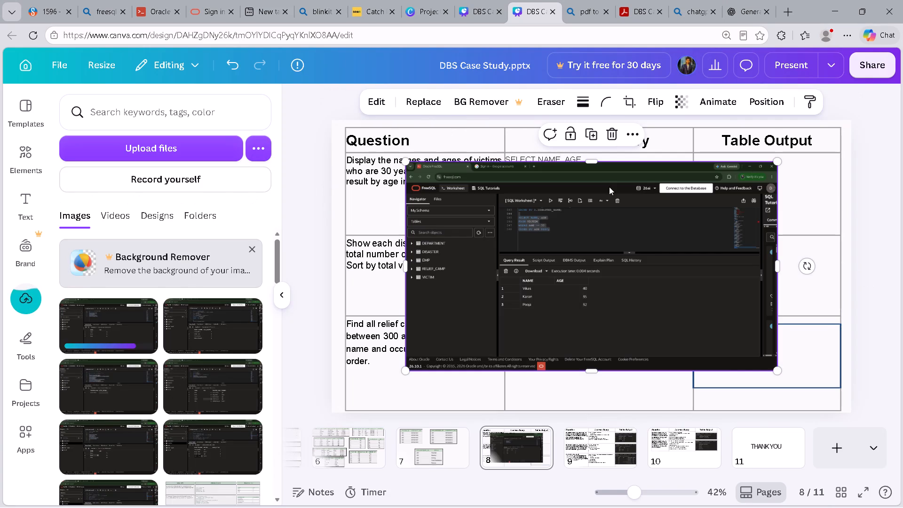
Crop the pasted screenshot on all four sides down to the Query Result area with the NAME and AGE rows.
{"action": "left_click_drag", "start_coordinate": [406, 270], "coordinate": [499, 296]}
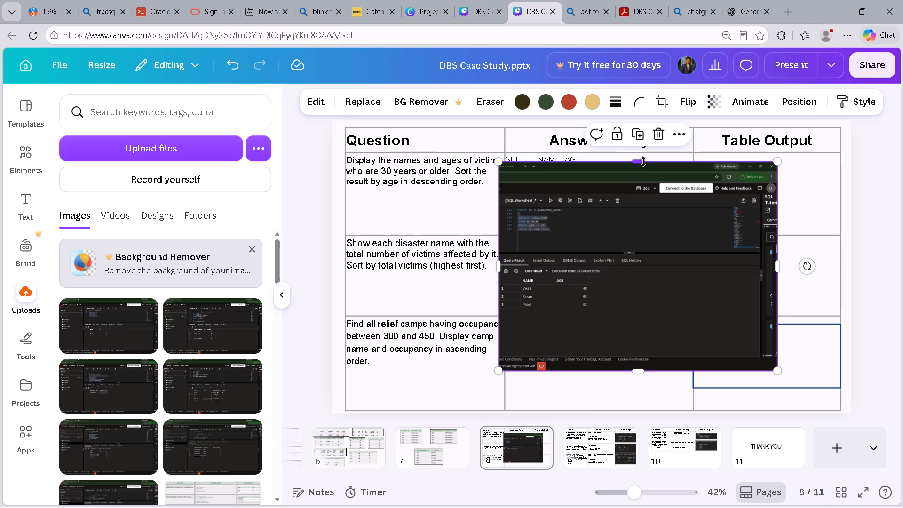
{"action": "left_click_drag", "start_coordinate": [643, 161], "coordinate": [647, 256]}
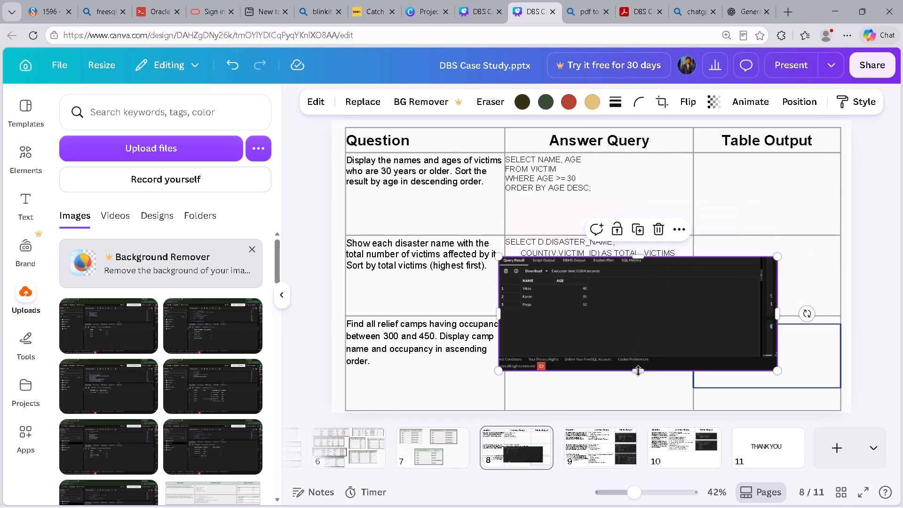
{"action": "left_click_drag", "start_coordinate": [638, 372], "coordinate": [630, 314]}
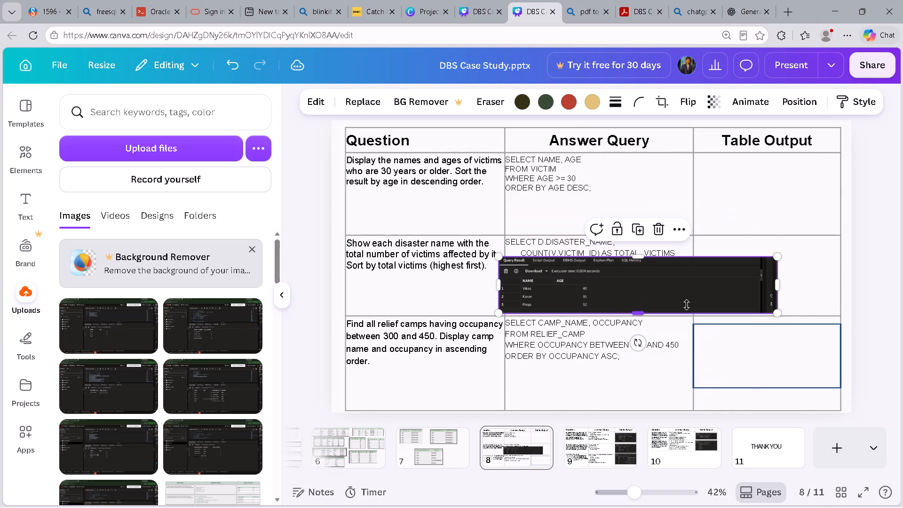
{"action": "left_click_drag", "start_coordinate": [776, 283], "coordinate": [641, 290]}
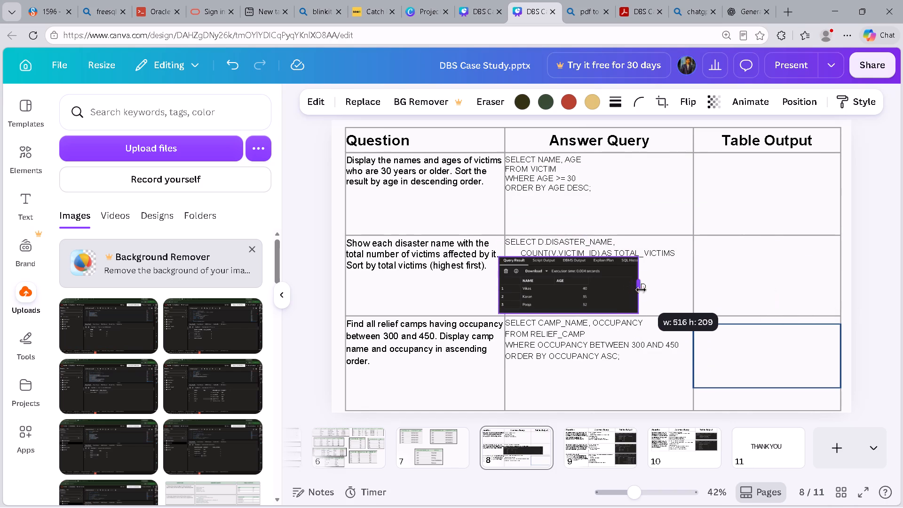
{"action": "left_click_drag", "start_coordinate": [641, 290], "coordinate": [648, 290]}
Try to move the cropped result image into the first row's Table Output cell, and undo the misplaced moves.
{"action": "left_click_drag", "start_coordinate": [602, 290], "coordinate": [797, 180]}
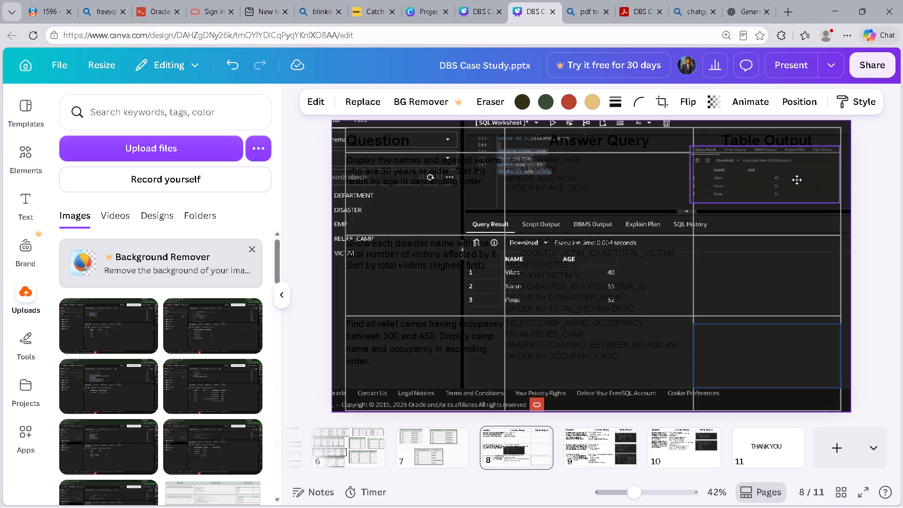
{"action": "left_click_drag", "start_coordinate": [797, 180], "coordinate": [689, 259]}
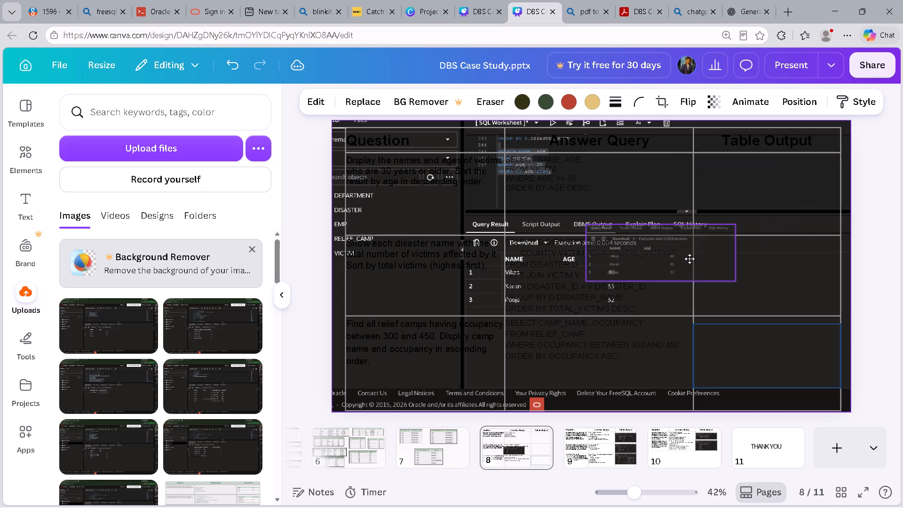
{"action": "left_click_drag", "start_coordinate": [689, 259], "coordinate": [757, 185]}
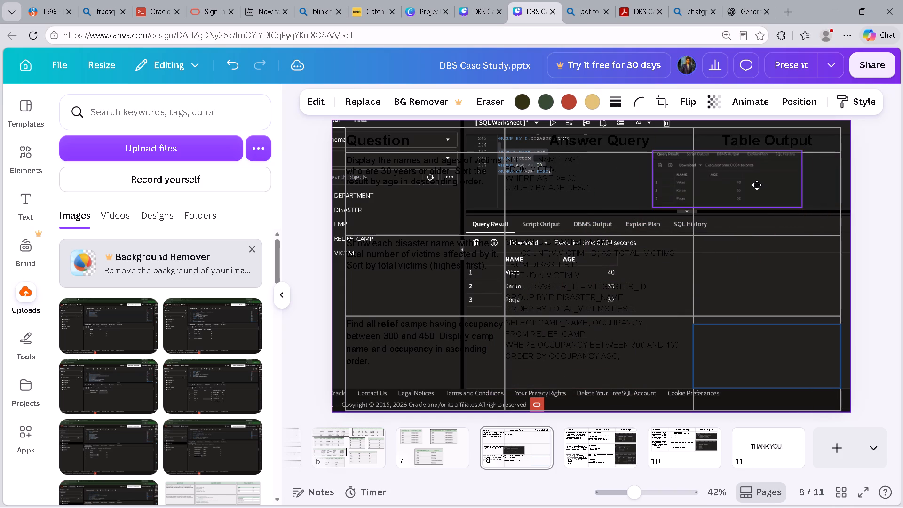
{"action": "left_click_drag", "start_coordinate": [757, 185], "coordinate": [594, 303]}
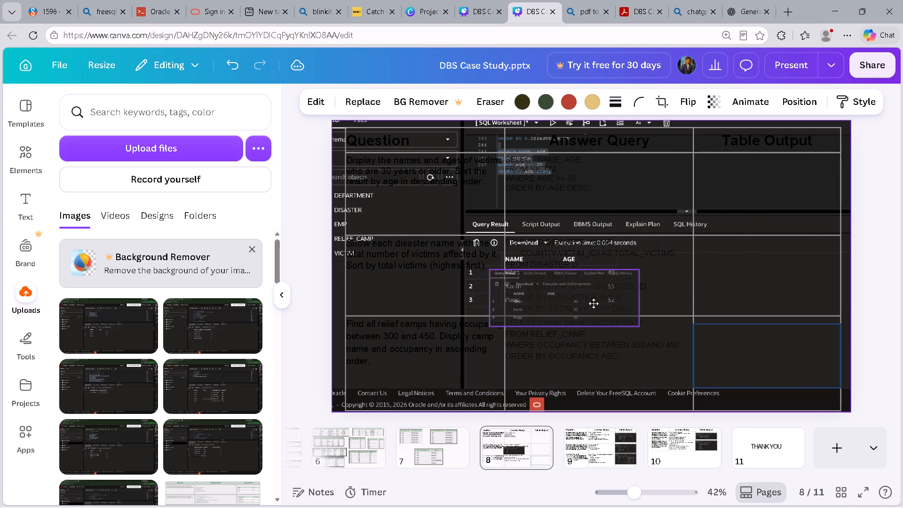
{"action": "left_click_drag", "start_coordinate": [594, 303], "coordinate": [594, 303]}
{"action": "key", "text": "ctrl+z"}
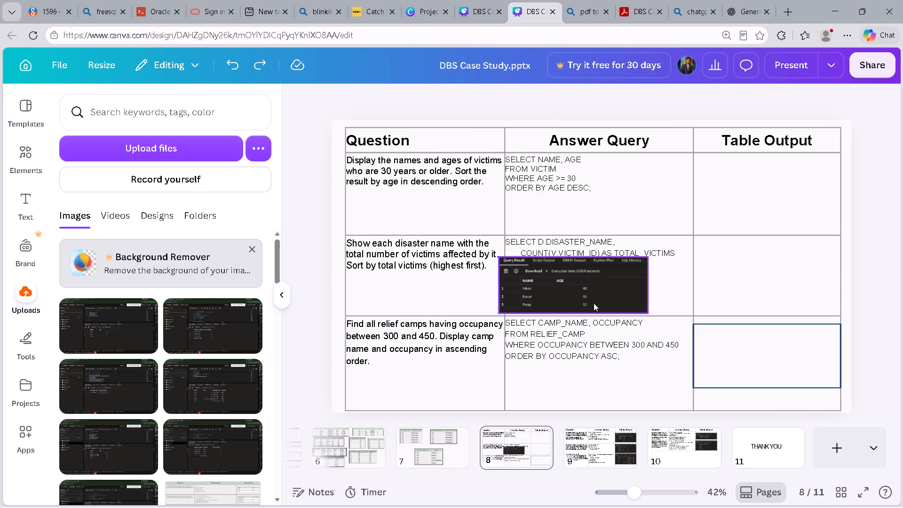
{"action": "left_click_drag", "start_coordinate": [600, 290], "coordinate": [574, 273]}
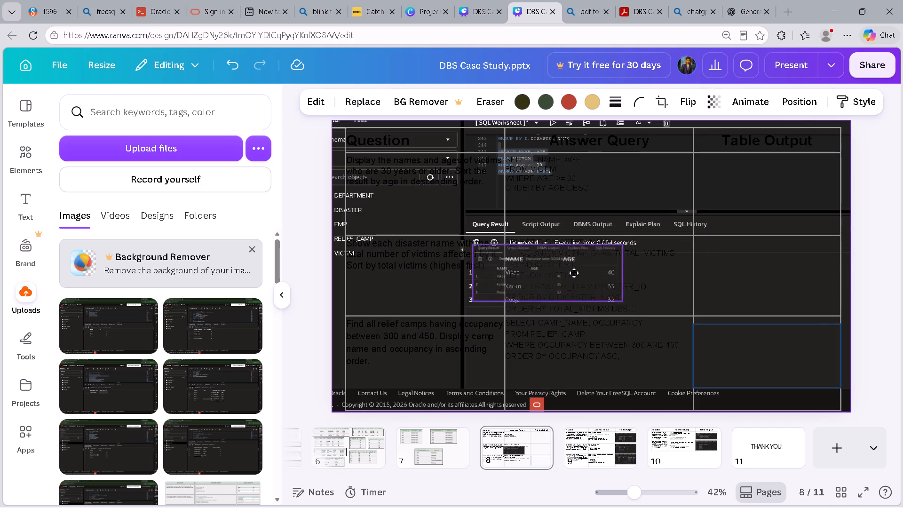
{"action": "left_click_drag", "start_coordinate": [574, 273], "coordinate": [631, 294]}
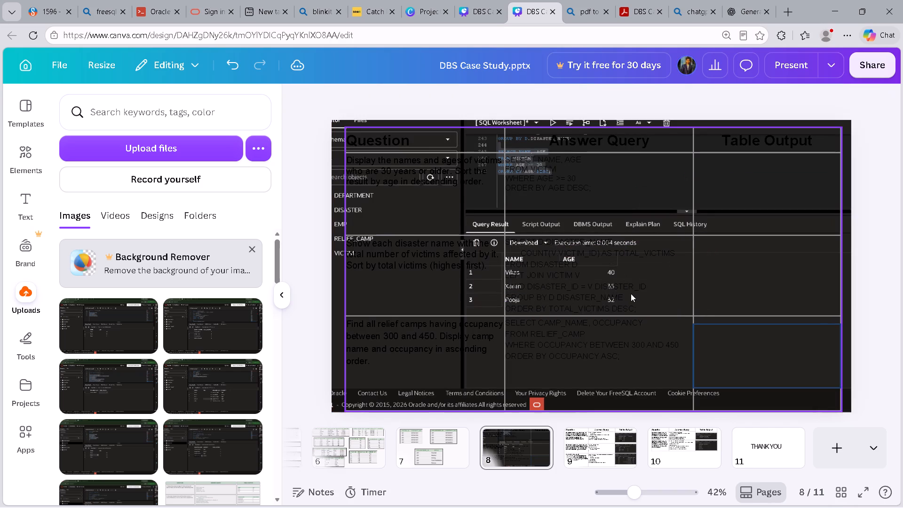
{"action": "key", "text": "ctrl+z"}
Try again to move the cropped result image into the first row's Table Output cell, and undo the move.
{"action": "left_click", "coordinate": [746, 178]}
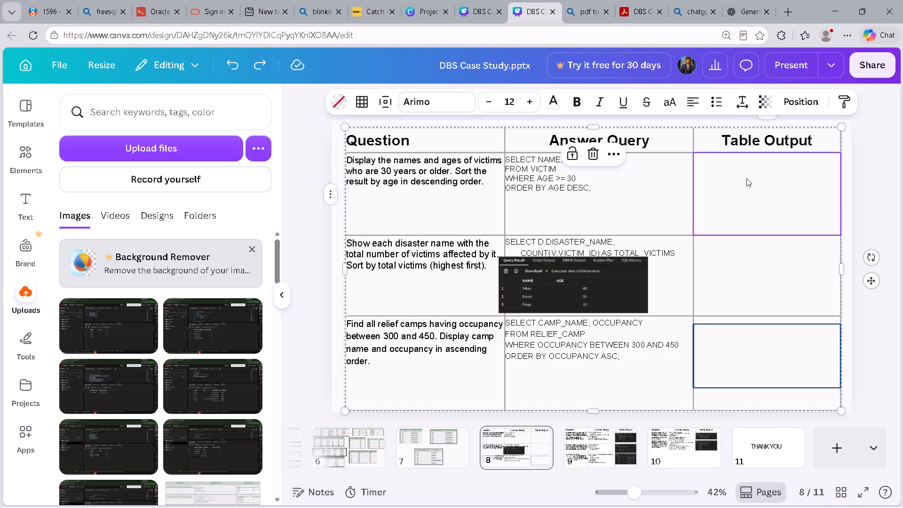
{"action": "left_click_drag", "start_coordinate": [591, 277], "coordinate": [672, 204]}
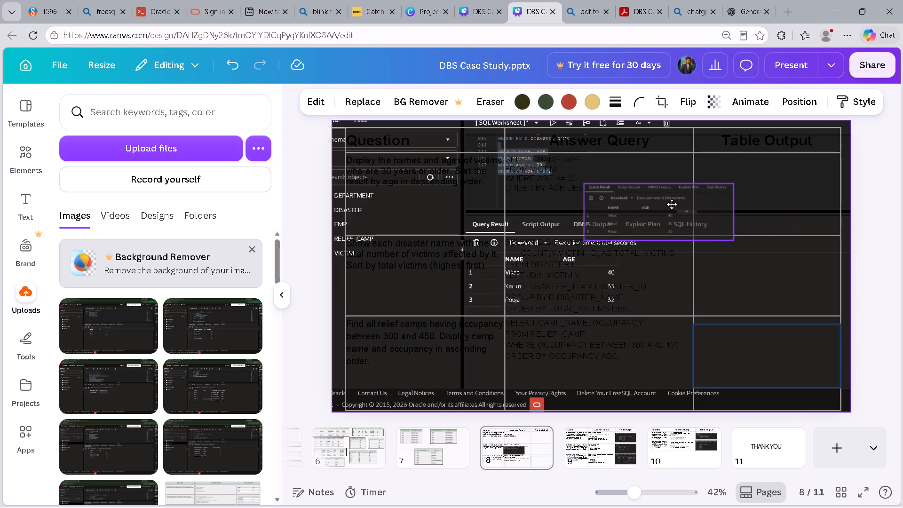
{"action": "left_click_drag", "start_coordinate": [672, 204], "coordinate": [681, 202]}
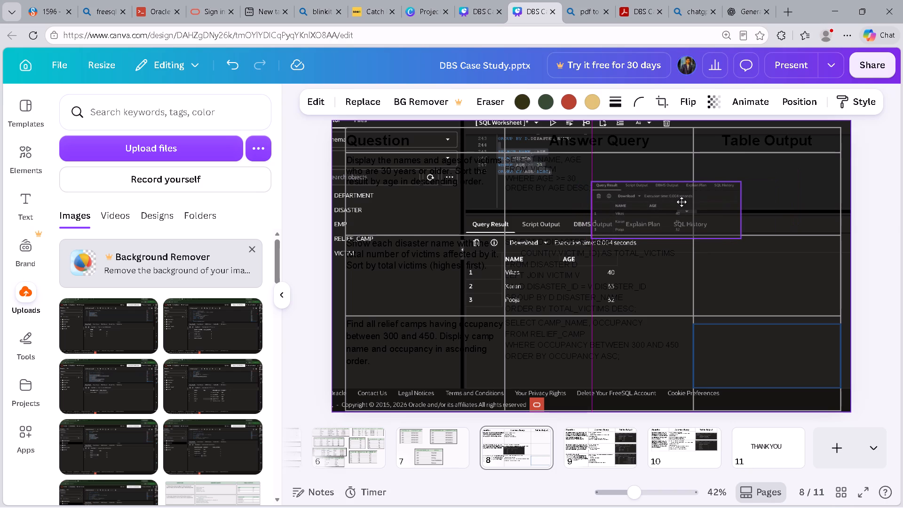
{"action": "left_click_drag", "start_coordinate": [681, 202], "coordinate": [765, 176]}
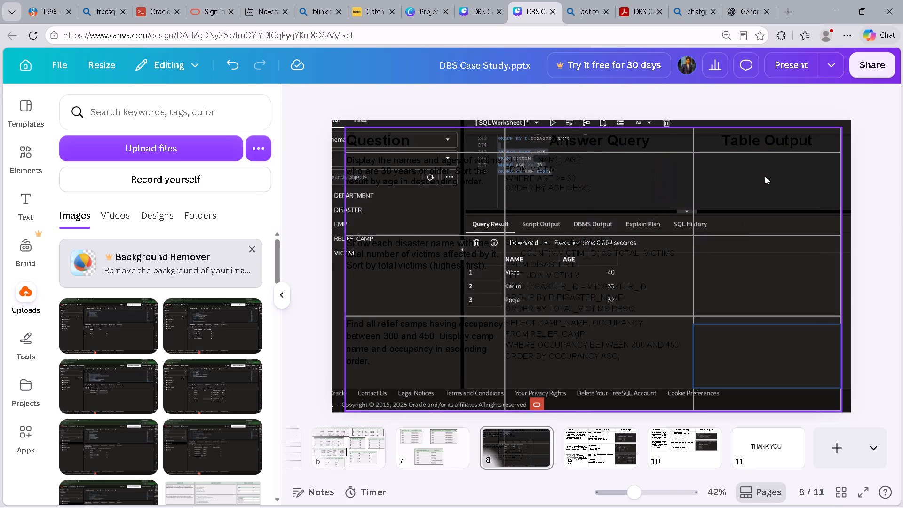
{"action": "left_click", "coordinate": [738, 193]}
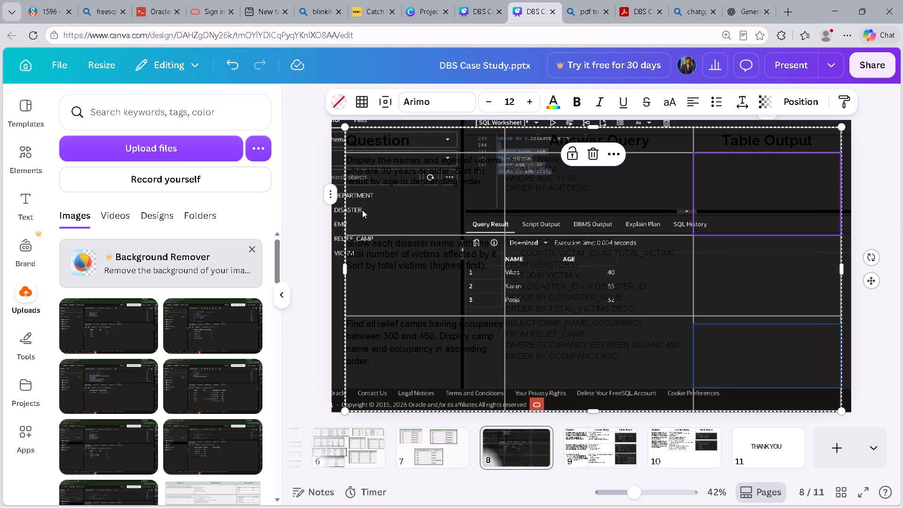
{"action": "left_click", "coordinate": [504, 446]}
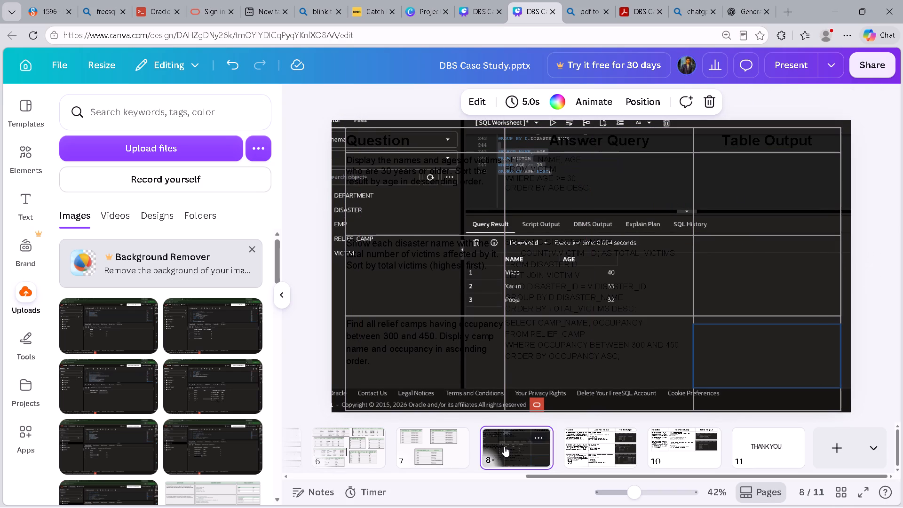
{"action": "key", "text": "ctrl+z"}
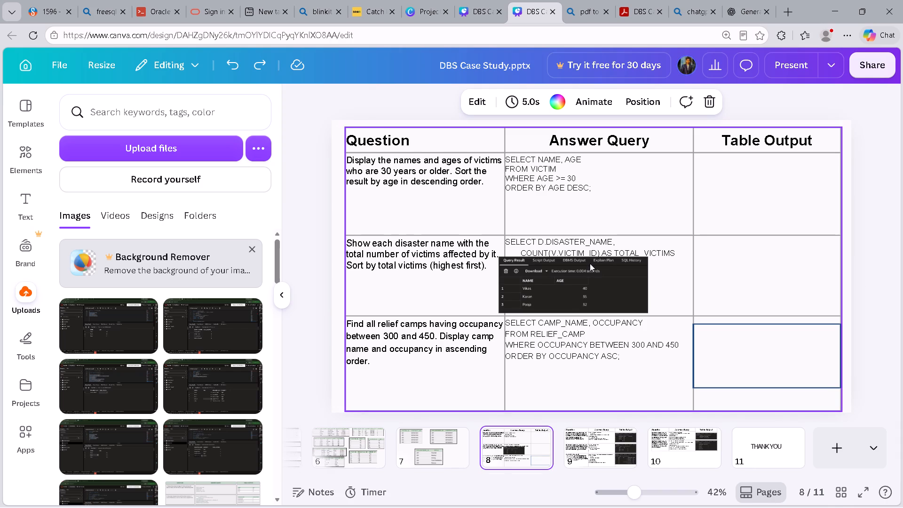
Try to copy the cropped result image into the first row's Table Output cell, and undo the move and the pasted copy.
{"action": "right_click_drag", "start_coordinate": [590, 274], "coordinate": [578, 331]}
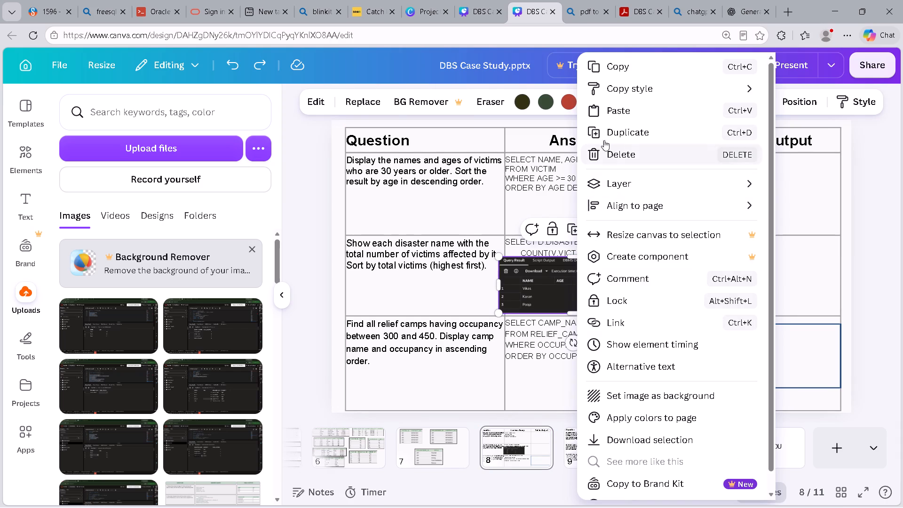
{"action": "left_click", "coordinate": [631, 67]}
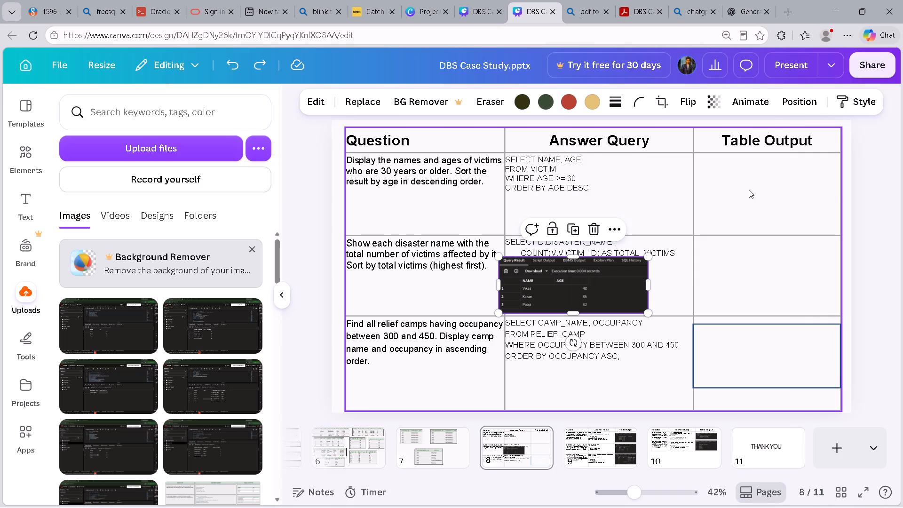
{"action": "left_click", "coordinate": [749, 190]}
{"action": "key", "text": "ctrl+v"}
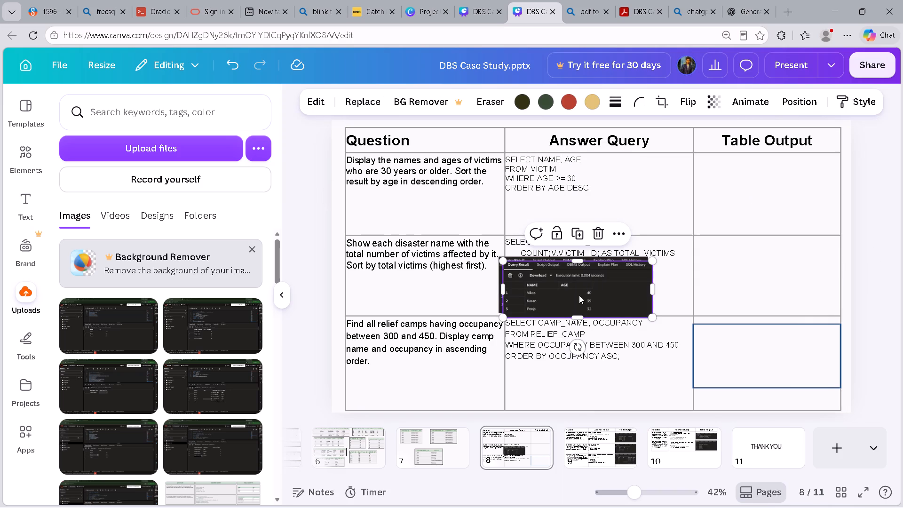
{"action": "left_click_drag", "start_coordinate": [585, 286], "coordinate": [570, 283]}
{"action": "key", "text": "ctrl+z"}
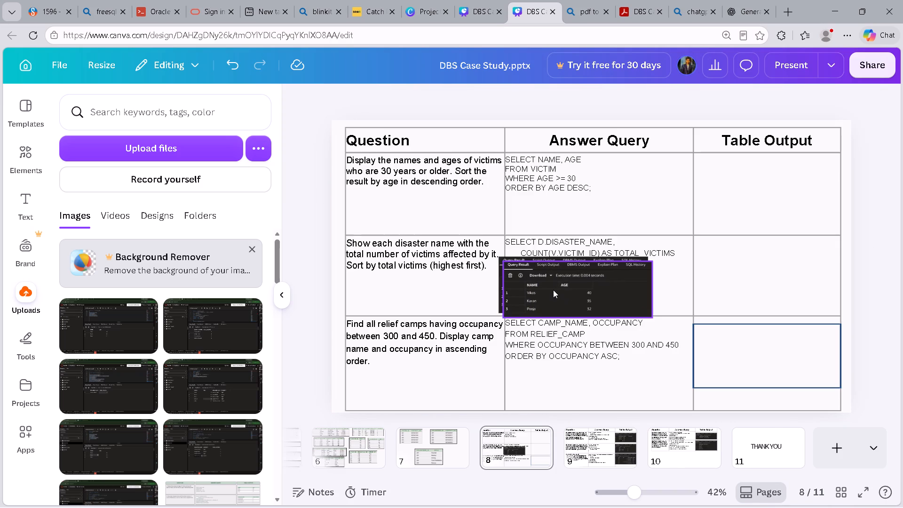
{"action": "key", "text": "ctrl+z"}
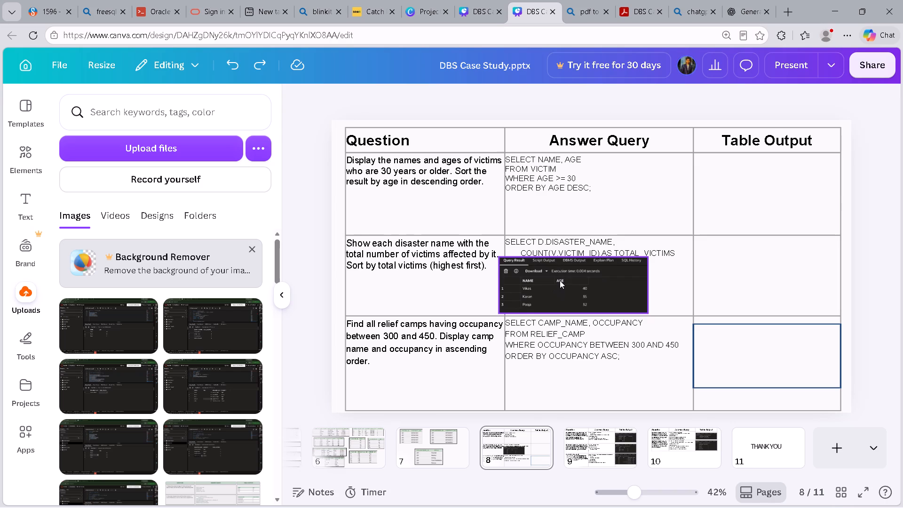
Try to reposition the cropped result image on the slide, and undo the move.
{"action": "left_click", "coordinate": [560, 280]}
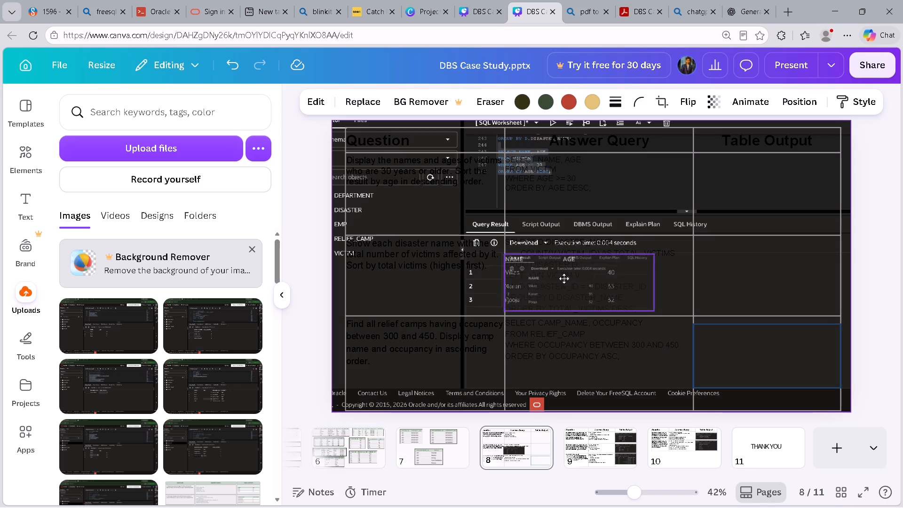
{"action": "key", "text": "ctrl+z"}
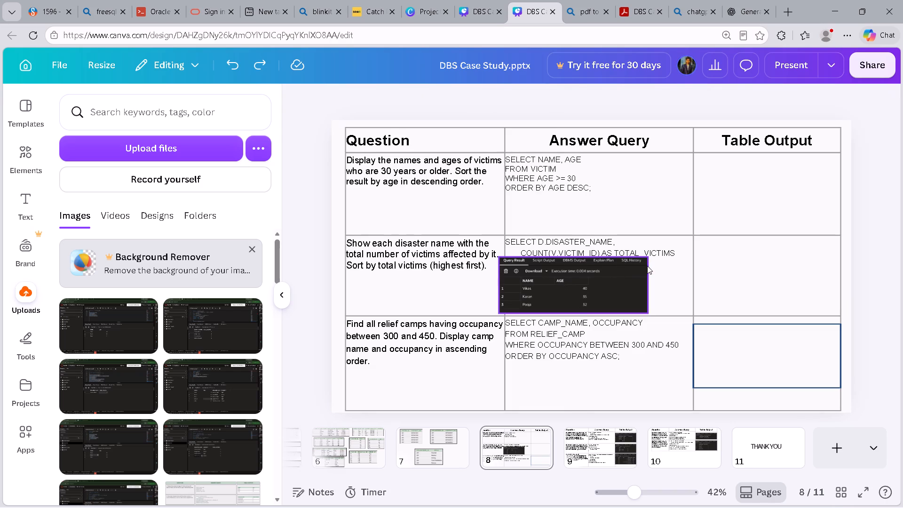
Rotate the cropped result image slightly counterclockwise, keeping it nearly level.
{"action": "left_click", "coordinate": [591, 287]}
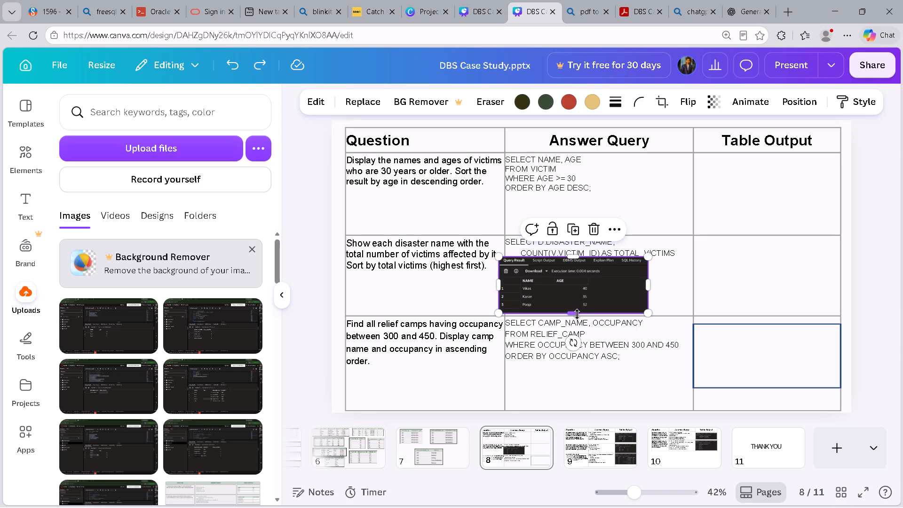
{"action": "left_click_drag", "start_coordinate": [570, 347], "coordinate": [562, 354]}
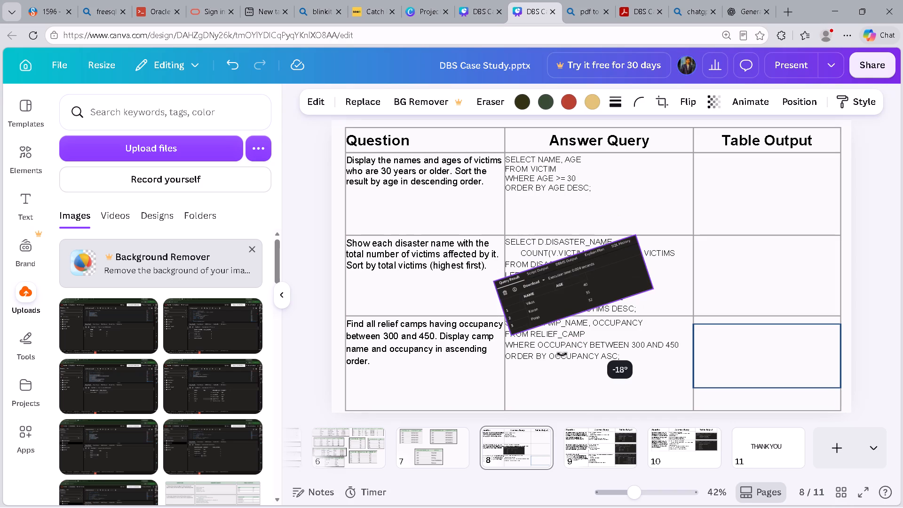
{"action": "left_click_drag", "start_coordinate": [562, 354], "coordinate": [571, 352]}
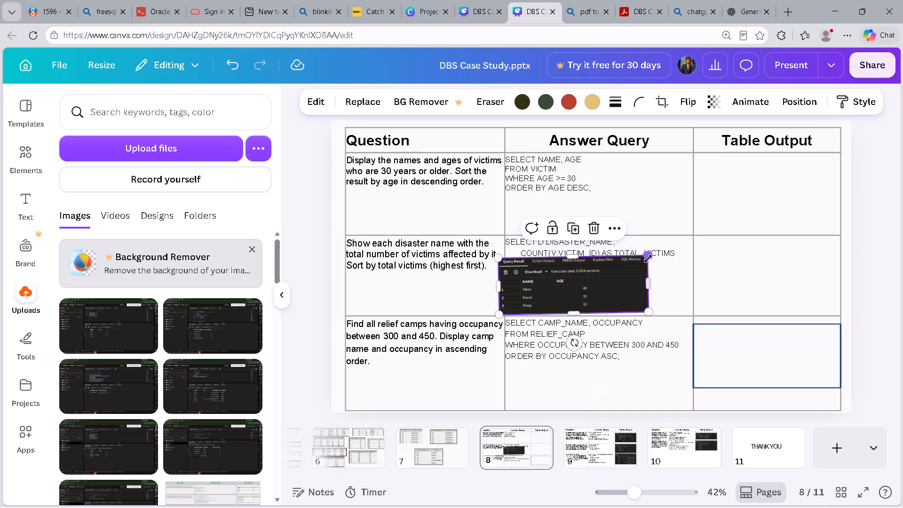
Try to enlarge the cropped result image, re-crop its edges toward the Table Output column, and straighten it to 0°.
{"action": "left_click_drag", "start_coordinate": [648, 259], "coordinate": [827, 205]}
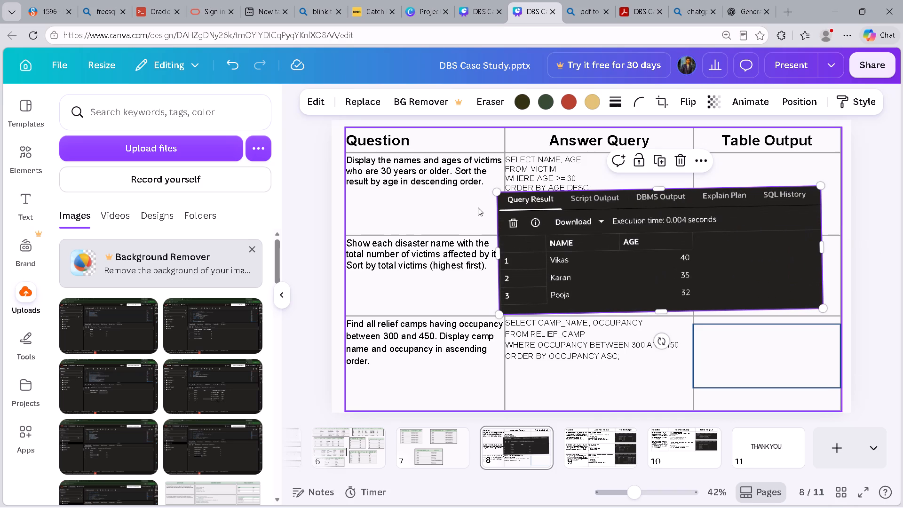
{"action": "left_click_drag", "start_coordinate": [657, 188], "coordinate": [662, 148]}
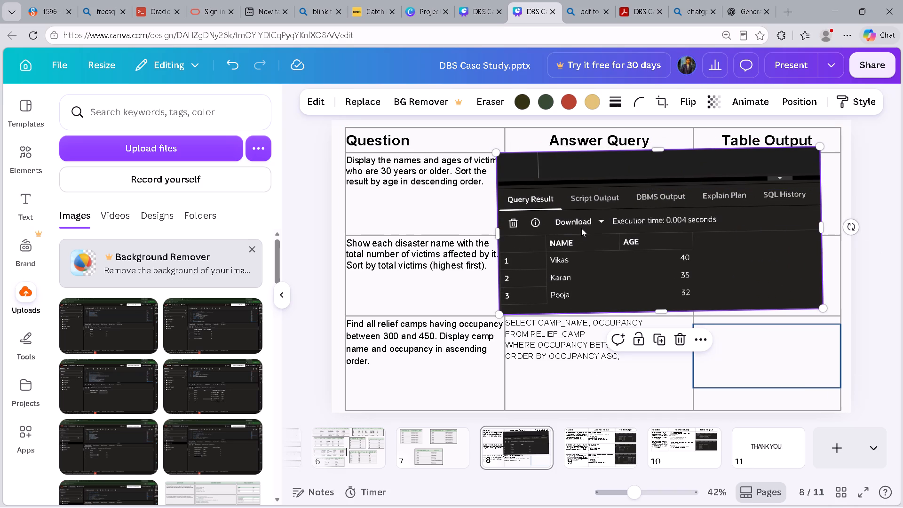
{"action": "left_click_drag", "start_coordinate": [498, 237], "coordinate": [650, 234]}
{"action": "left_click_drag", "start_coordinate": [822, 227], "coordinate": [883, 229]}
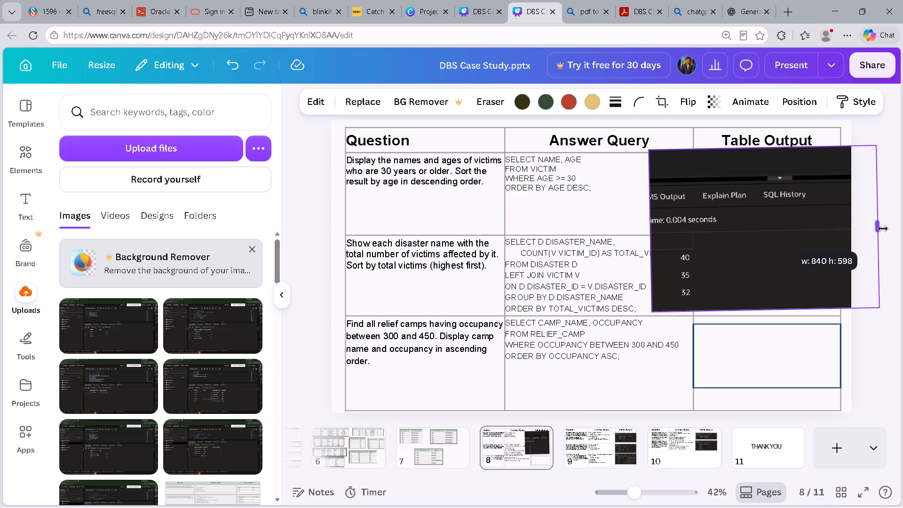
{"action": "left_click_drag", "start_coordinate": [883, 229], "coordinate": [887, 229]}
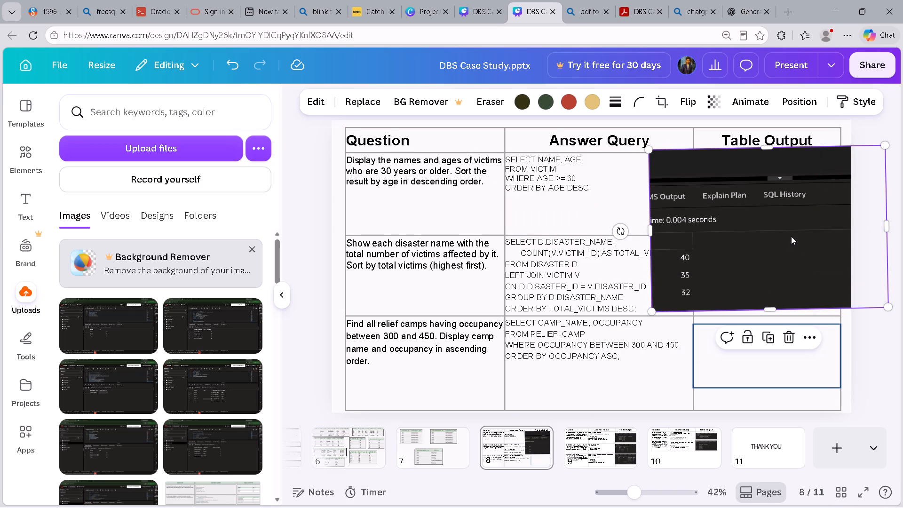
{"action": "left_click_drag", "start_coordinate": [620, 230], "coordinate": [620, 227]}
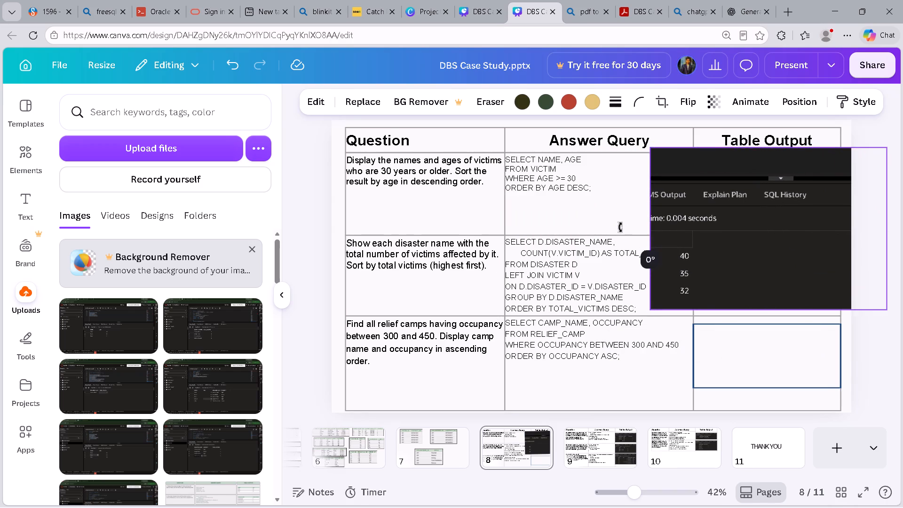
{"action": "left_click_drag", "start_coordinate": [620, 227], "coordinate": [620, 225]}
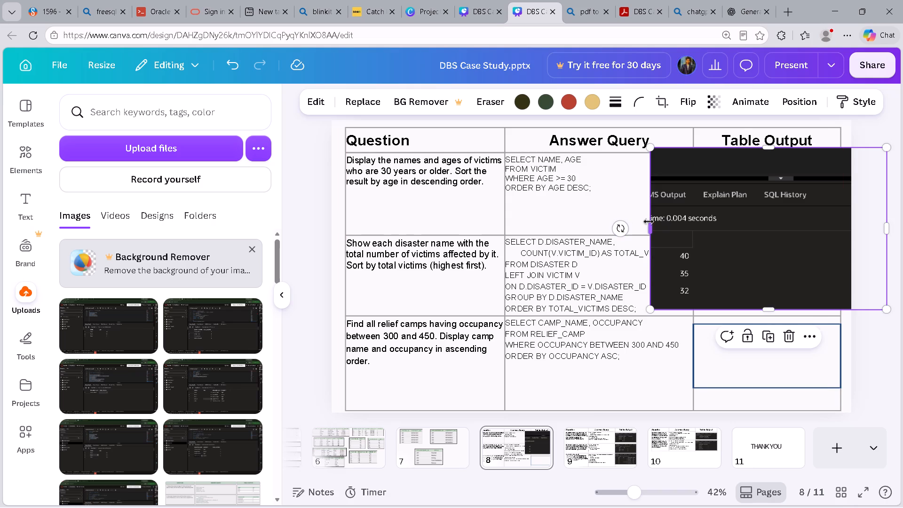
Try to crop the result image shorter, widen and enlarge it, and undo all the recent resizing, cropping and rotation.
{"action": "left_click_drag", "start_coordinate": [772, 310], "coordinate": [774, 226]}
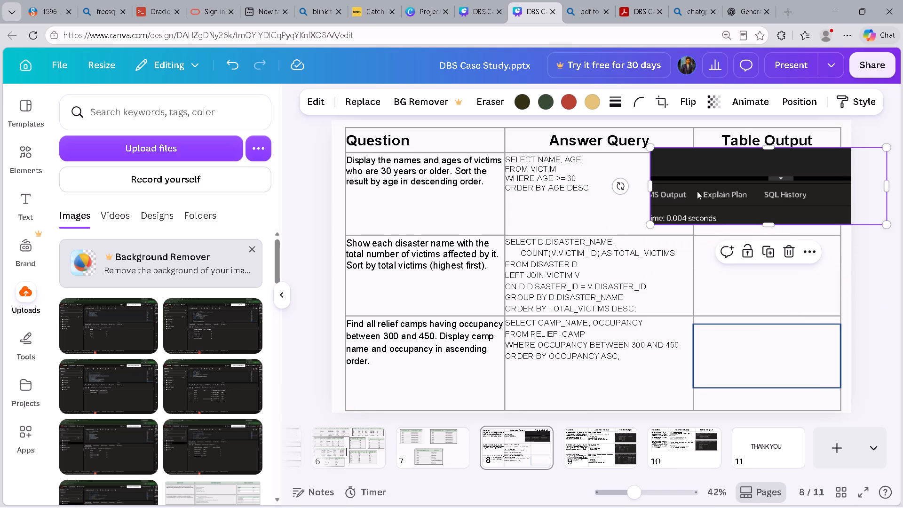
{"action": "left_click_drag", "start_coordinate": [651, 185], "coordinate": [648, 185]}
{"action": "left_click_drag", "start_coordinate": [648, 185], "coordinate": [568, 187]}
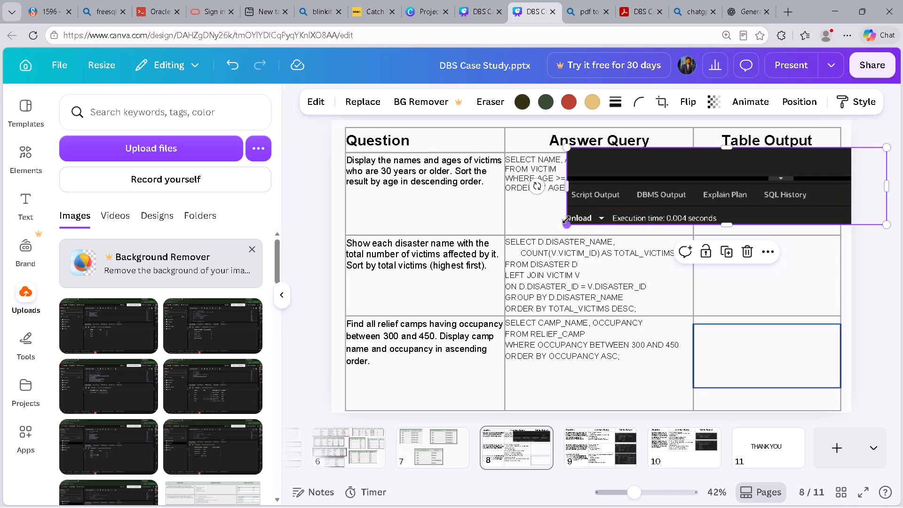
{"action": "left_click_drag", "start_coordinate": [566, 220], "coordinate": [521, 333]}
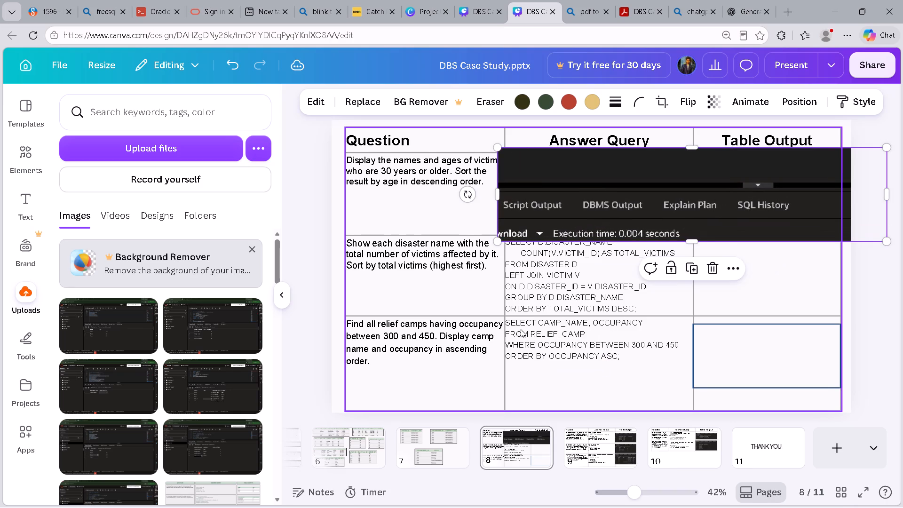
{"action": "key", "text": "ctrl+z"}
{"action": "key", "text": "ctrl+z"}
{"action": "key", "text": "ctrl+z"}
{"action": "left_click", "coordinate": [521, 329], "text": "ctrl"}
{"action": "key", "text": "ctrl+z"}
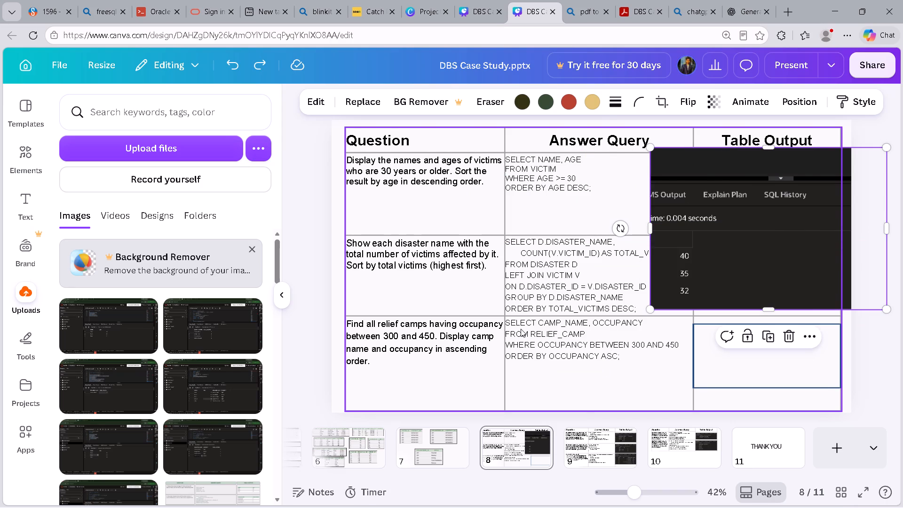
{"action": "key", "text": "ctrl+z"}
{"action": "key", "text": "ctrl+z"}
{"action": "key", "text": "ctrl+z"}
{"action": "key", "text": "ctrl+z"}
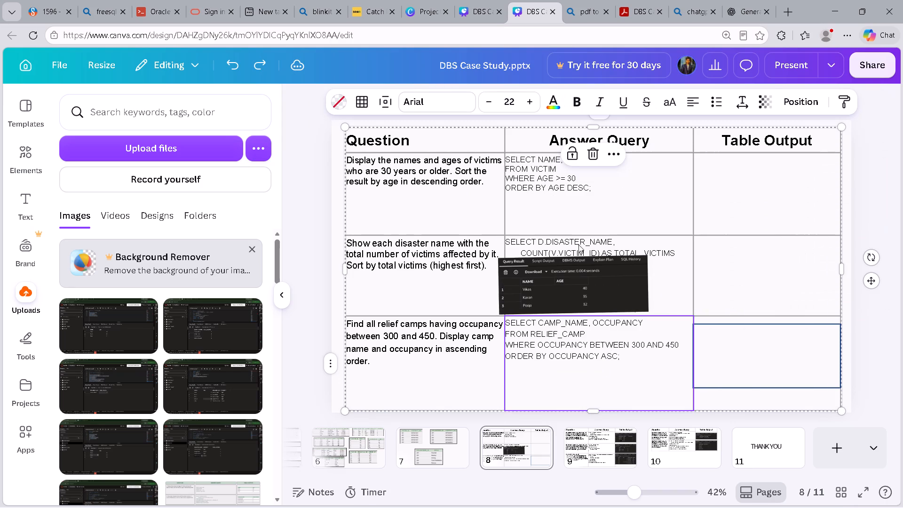
Move the cropped result image past the Table Output column and completely off the slide.
{"action": "left_click_drag", "start_coordinate": [574, 267], "coordinate": [728, 115]}
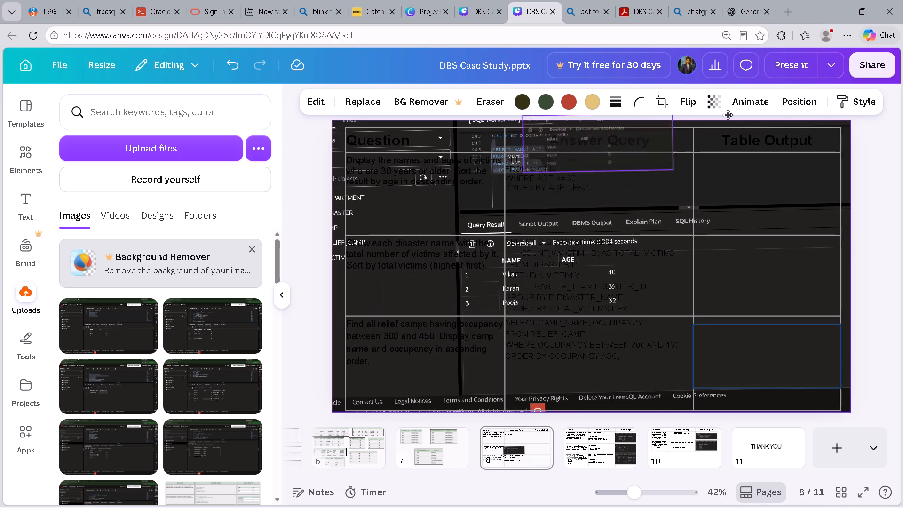
{"action": "left_click_drag", "start_coordinate": [728, 115], "coordinate": [767, 248]}
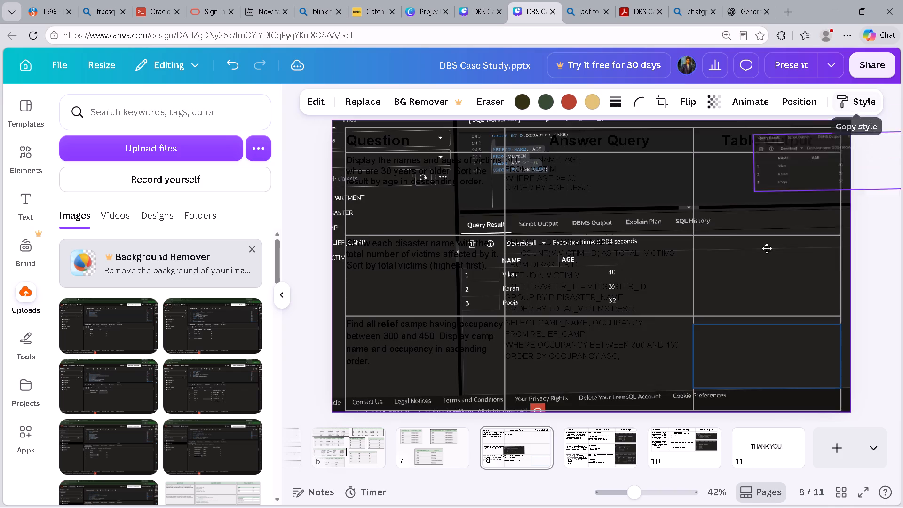
{"action": "left_click_drag", "start_coordinate": [767, 248], "coordinate": [889, 94]}
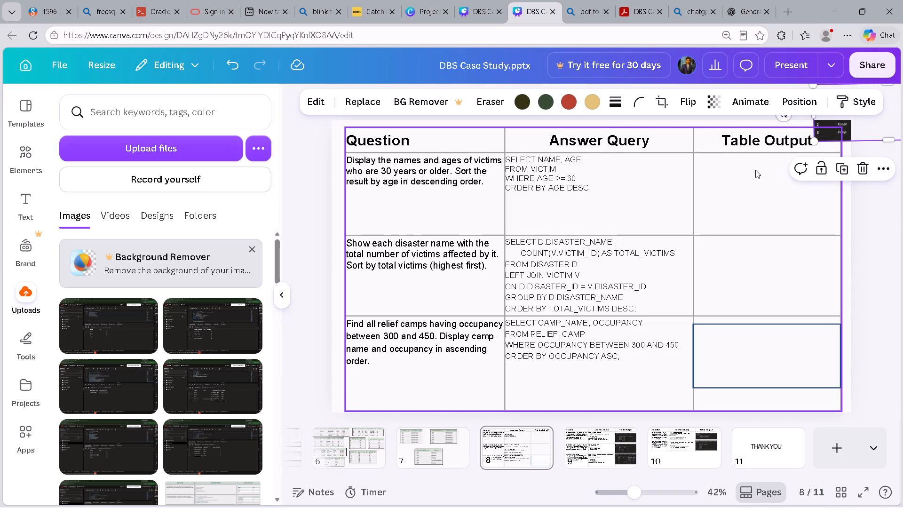
{"action": "left_click", "coordinate": [755, 170]}
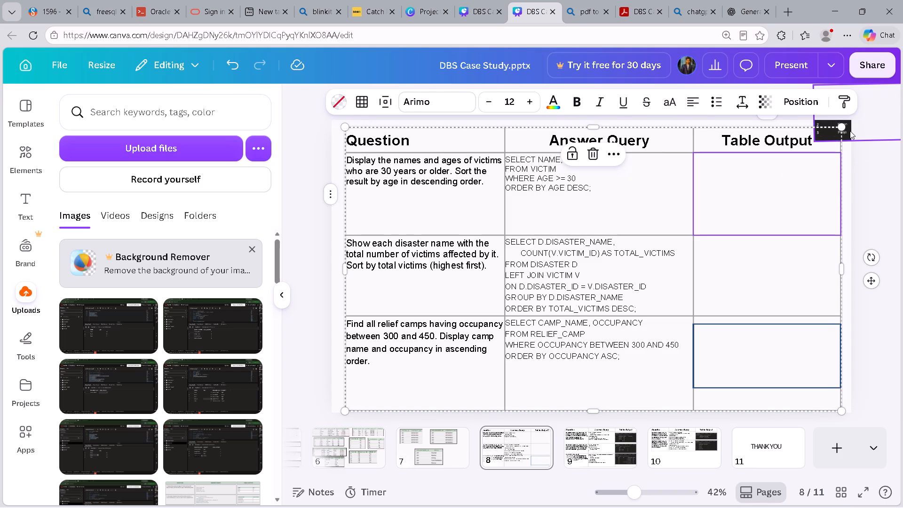
{"action": "left_click_drag", "start_coordinate": [850, 131], "coordinate": [752, 175]}
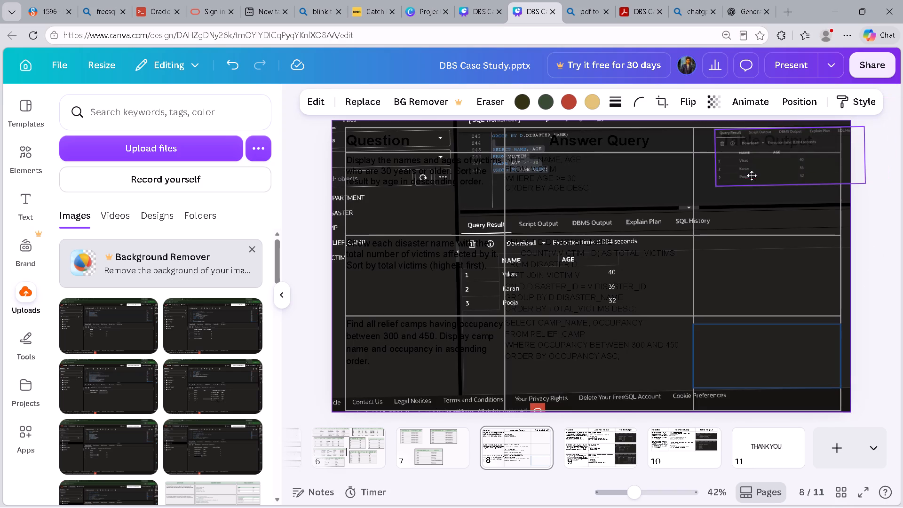
{"action": "left_click_drag", "start_coordinate": [752, 175], "coordinate": [902, 90]}
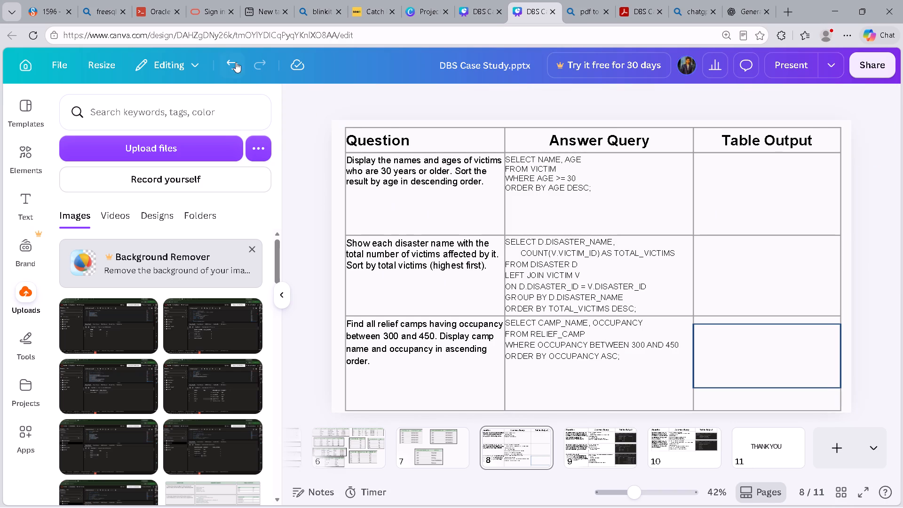
Review the deck in full-screen presentation from the title slide through the THANK YOU slide, and exit the presentation.
{"action": "left_click", "coordinate": [780, 56]}
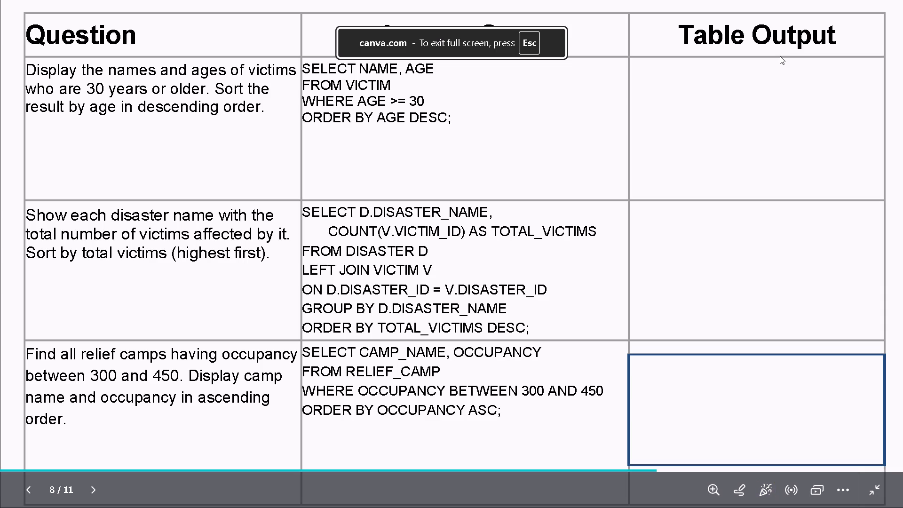
{"action": "key", "text": "Left"}
{"action": "key", "text": "Left"}
{"action": "key", "text": "Left"}
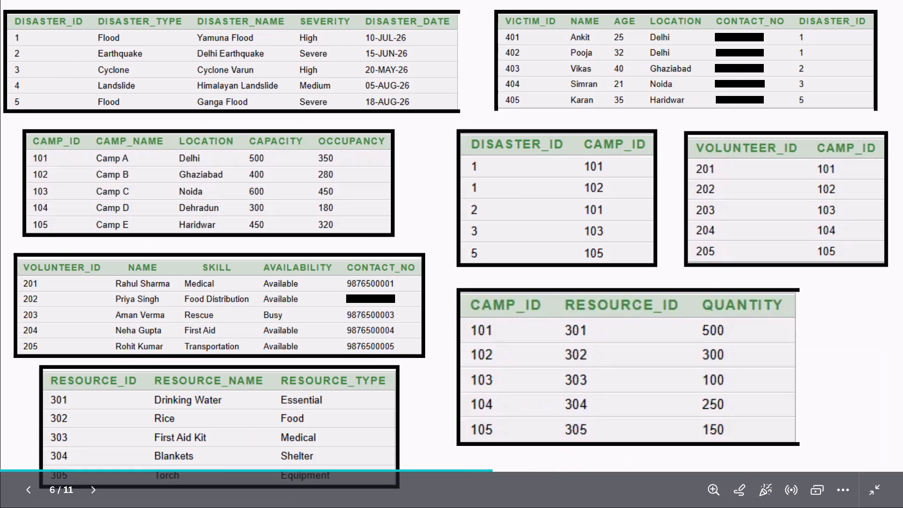
{"action": "key", "text": "Left"}
{"action": "key", "text": "Left"}
{"action": "key", "text": "Left"}
{"action": "key", "text": "Left"}
{"action": "key", "text": "Left"}
{"action": "key", "text": "Left"}
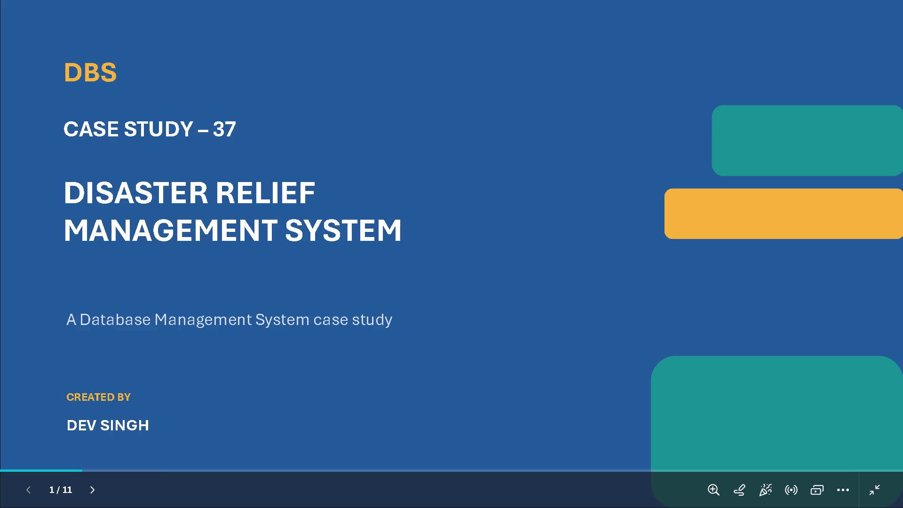
{"action": "left_click", "coordinate": [780, 56]}
{"action": "key", "text": "Right"}
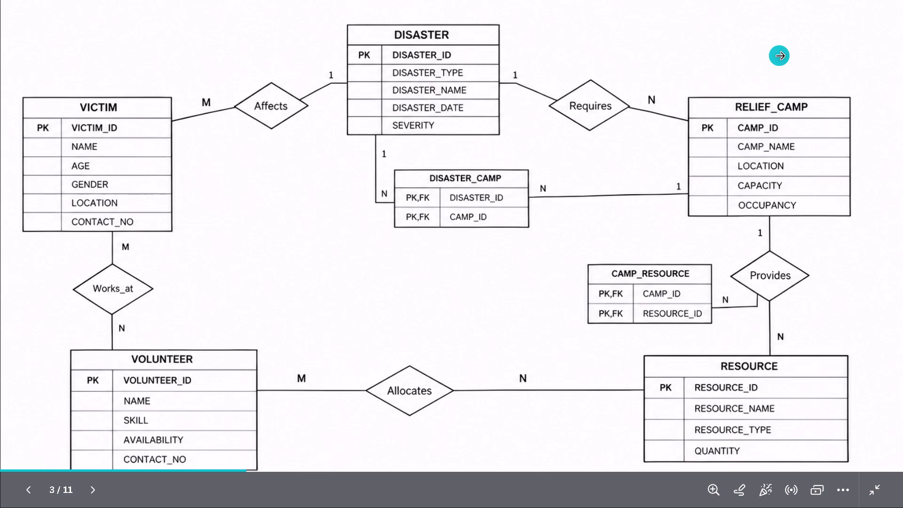
{"action": "key", "text": "Right"}
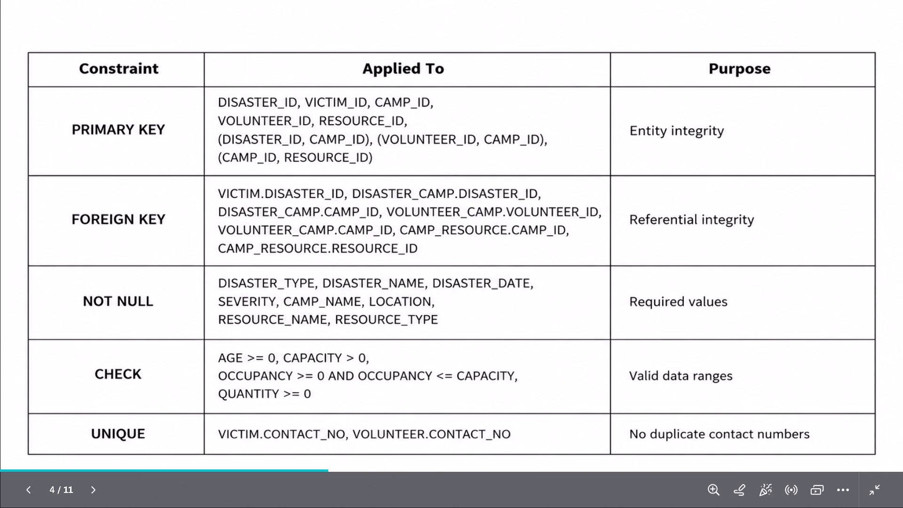
{"action": "key", "text": "Right"}
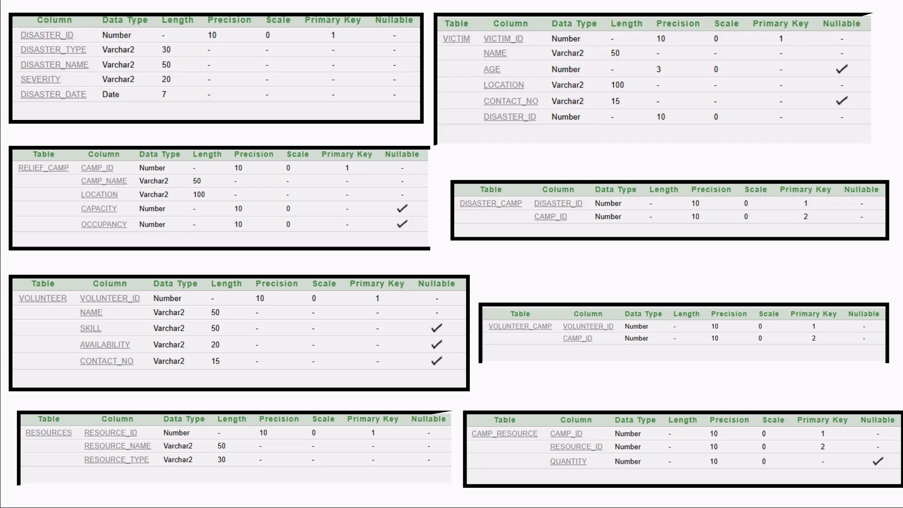
{"action": "key", "text": "Right"}
{"action": "key", "text": "Right"}
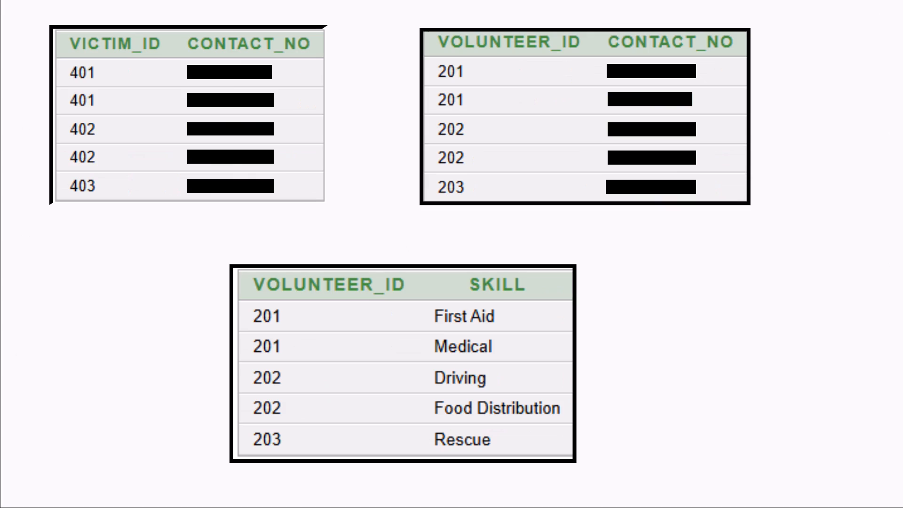
{"action": "key", "text": "Right"}
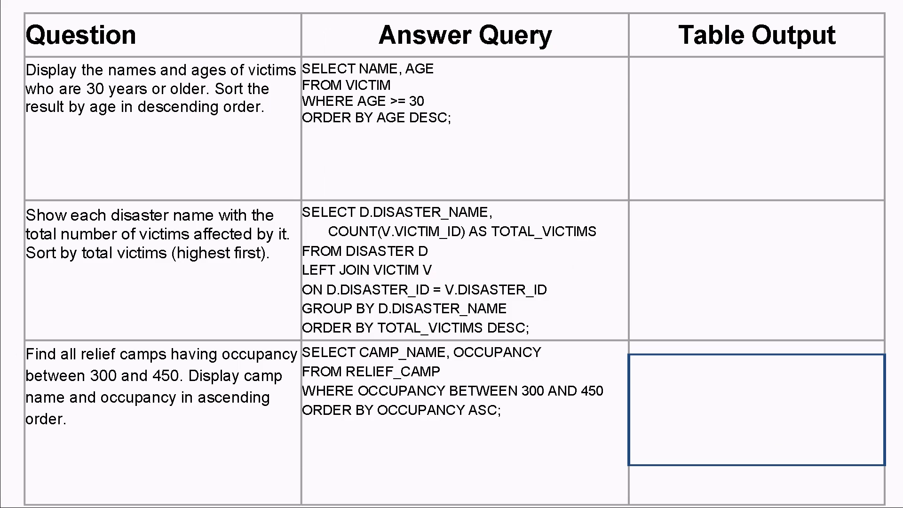
{"action": "key", "text": "Right"}
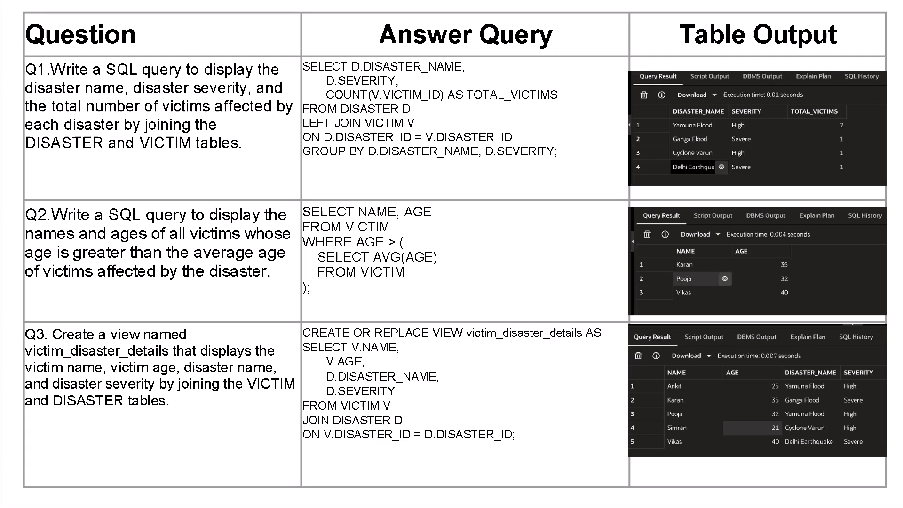
{"action": "key", "text": "Right"}
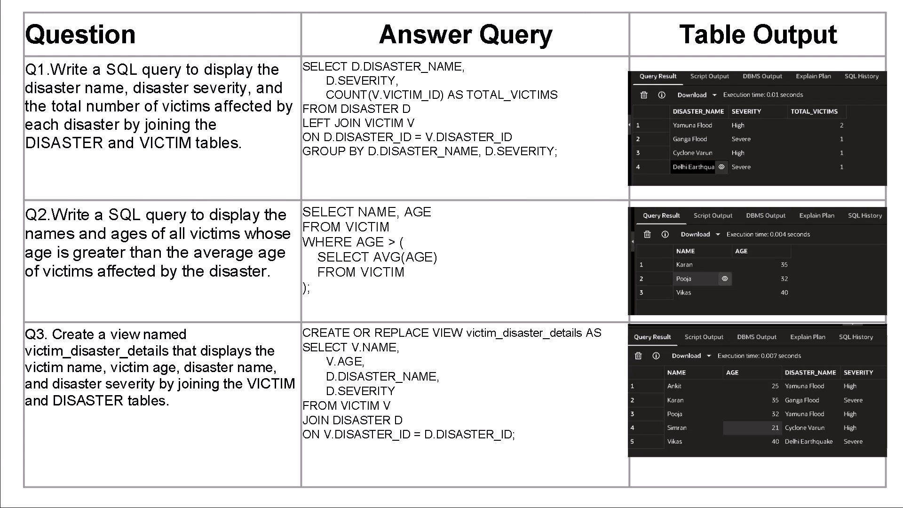
{"action": "key", "text": "Right"}
{"action": "key", "text": "Right"}
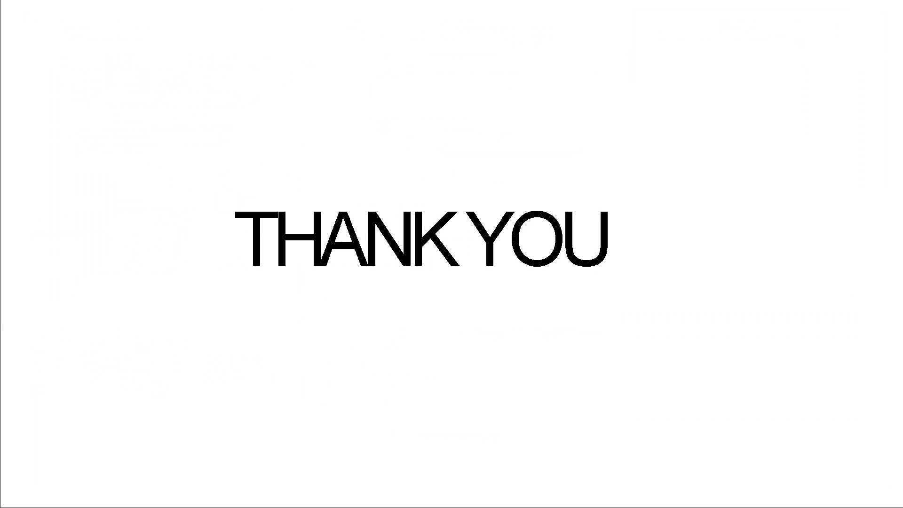
{"action": "key", "text": "Escape"}
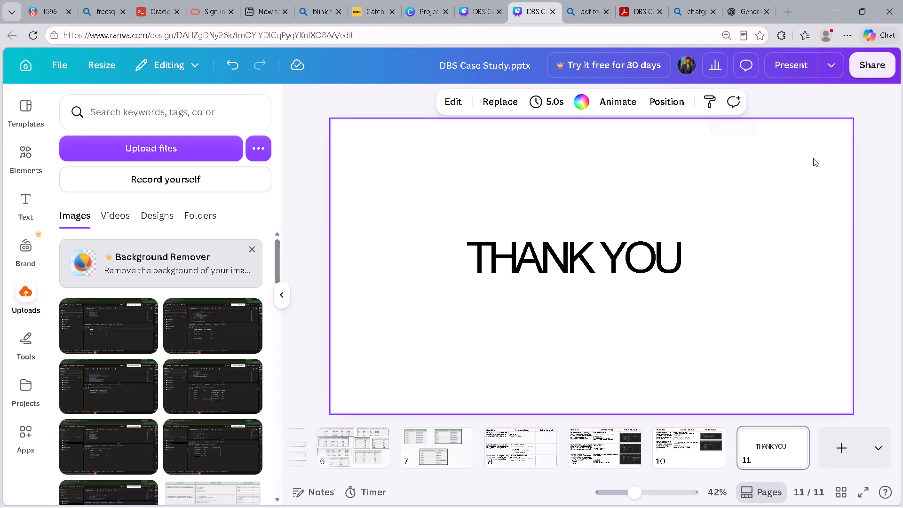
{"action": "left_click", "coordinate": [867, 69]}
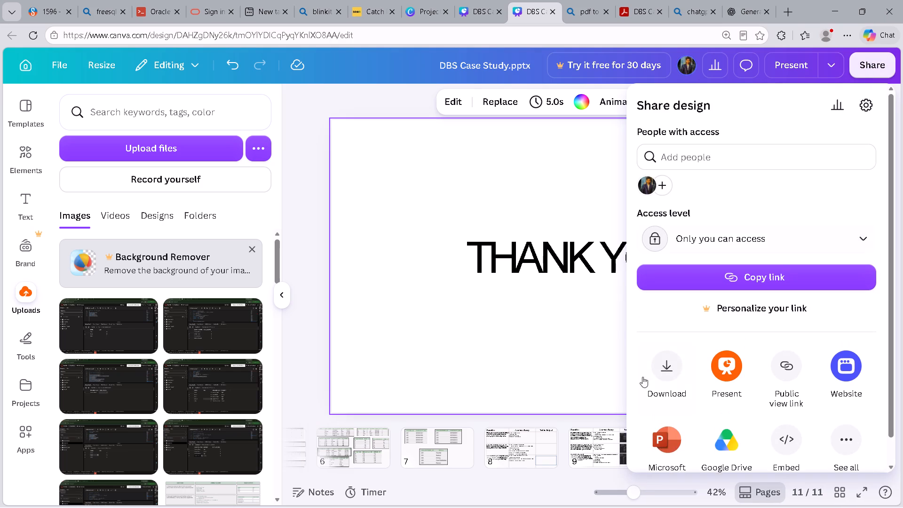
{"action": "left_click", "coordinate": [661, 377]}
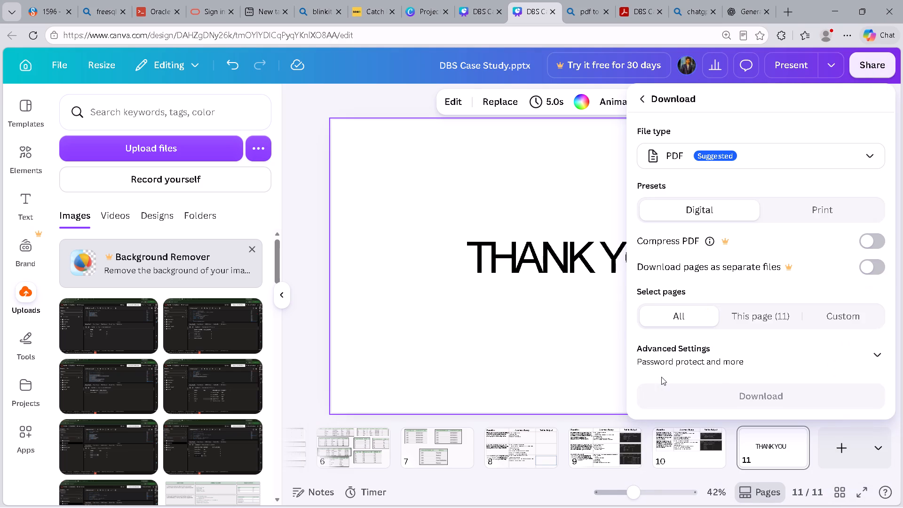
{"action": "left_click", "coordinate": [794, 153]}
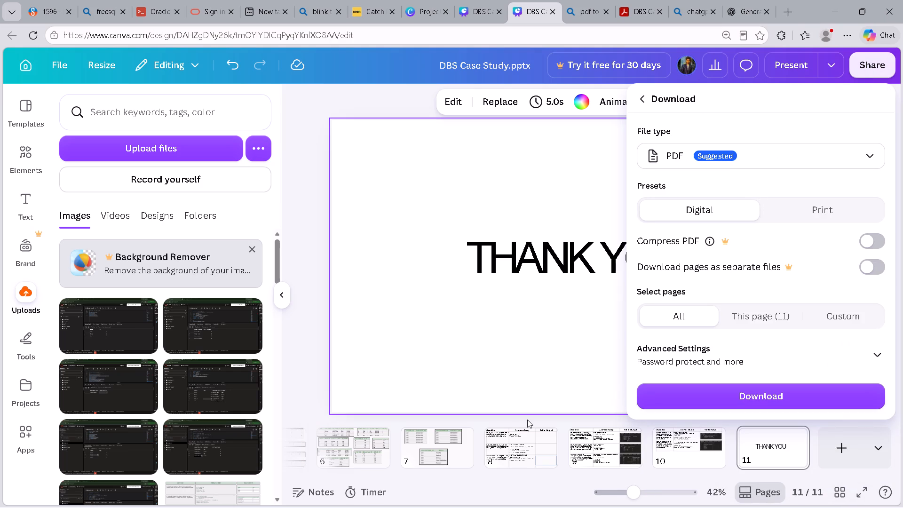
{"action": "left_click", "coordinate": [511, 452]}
On slide 8, delete the narrow extra table row that splits the Table Output cell beside the relief camps query, keeping the thinner sliver above it.
{"action": "left_click", "coordinate": [511, 452]}
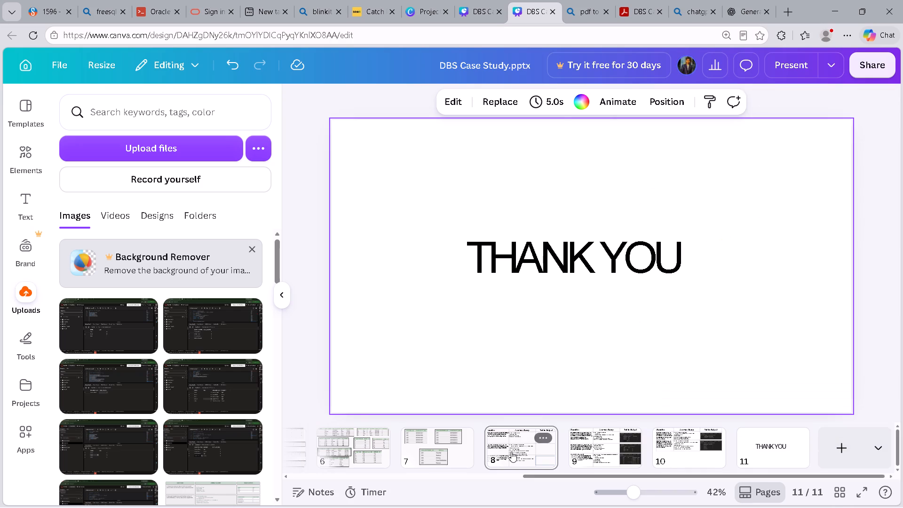
{"action": "left_click", "coordinate": [784, 350]}
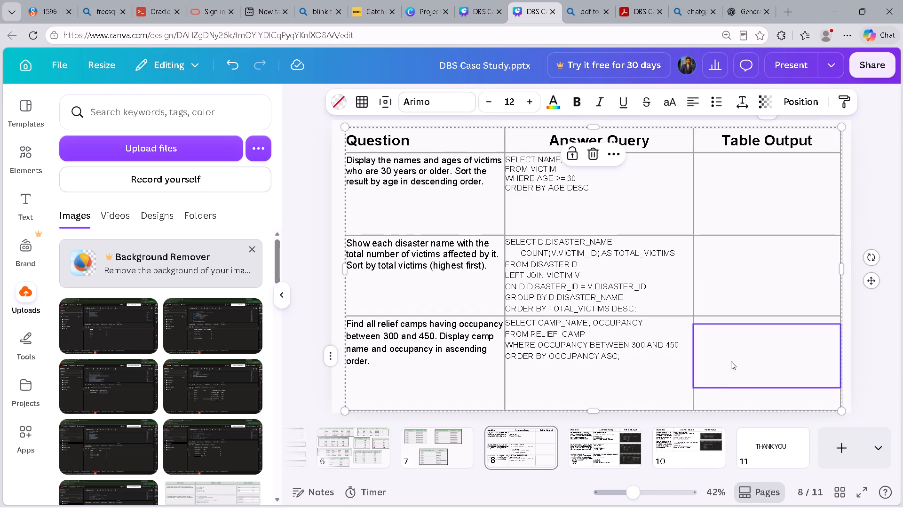
{"action": "left_click", "coordinate": [726, 387]}
{"action": "left_click_drag", "start_coordinate": [726, 387], "coordinate": [735, 340]}
{"action": "left_click", "coordinate": [735, 331]}
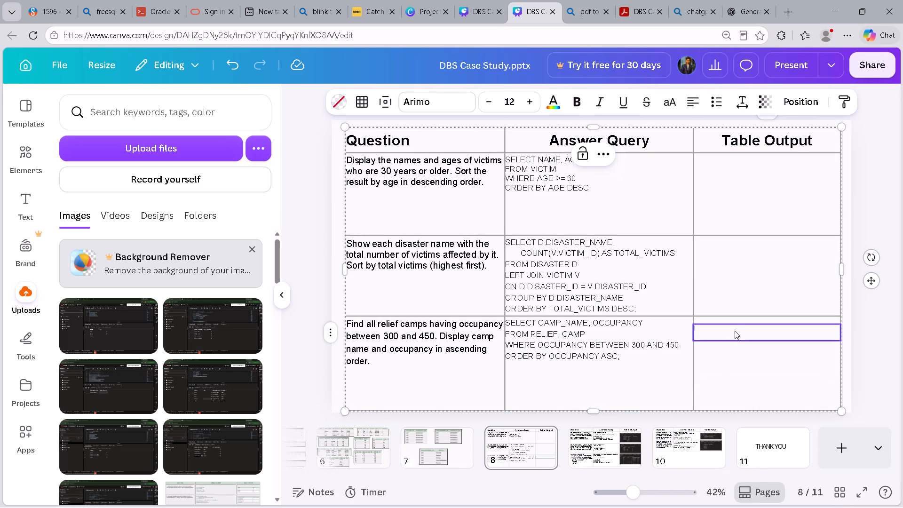
{"action": "right_click", "coordinate": [735, 331]}
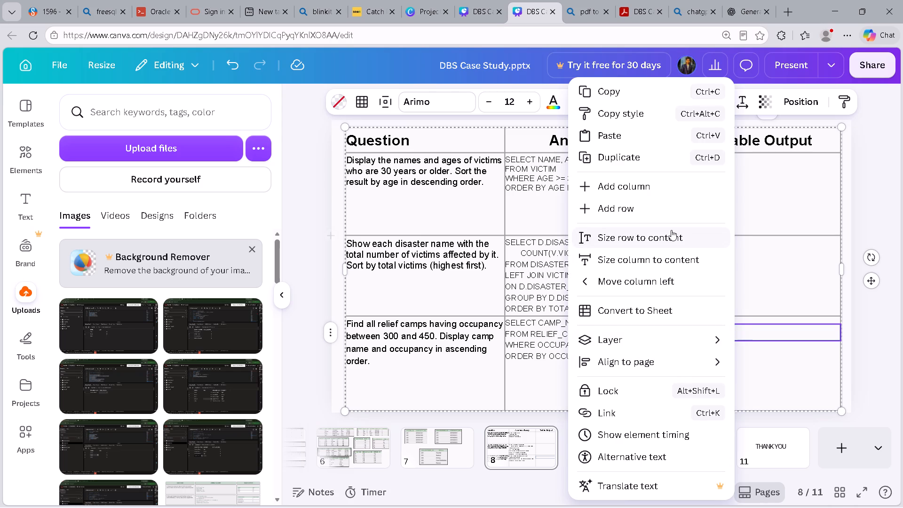
{"action": "left_click", "coordinate": [782, 320]}
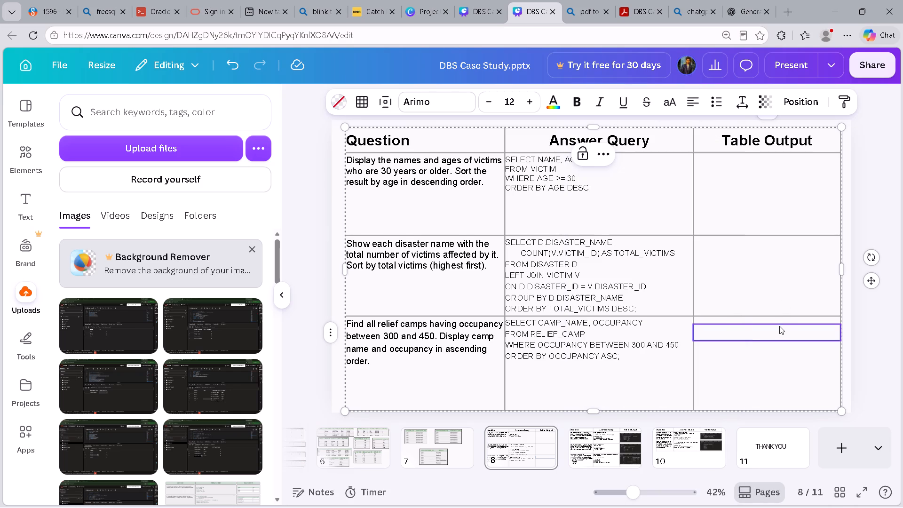
{"action": "left_click", "coordinate": [779, 326]}
{"action": "left_click", "coordinate": [777, 323]}
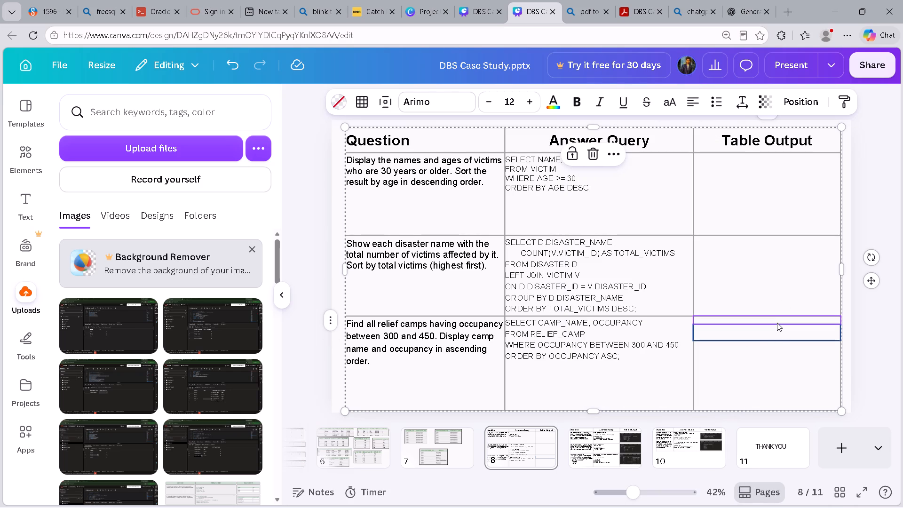
{"action": "left_click", "coordinate": [773, 338]}
{"action": "right_click", "coordinate": [773, 338]}
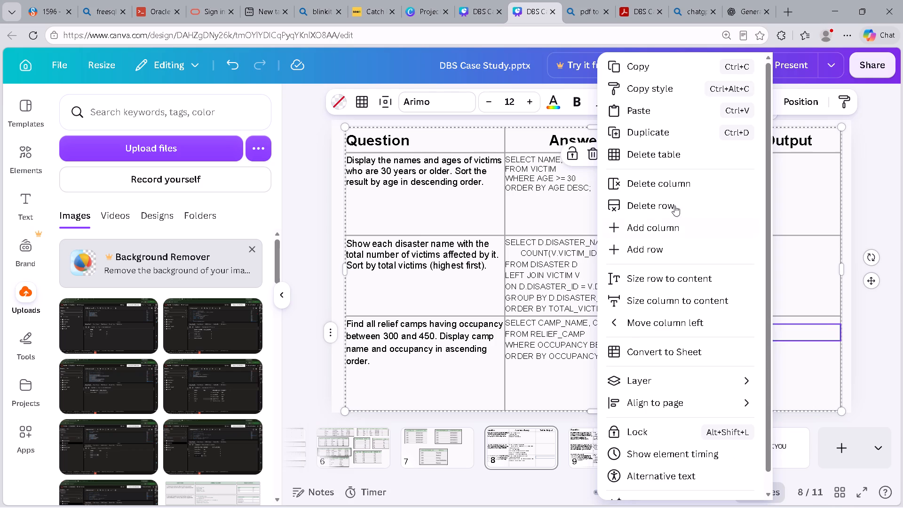
{"action": "left_click", "coordinate": [663, 205]}
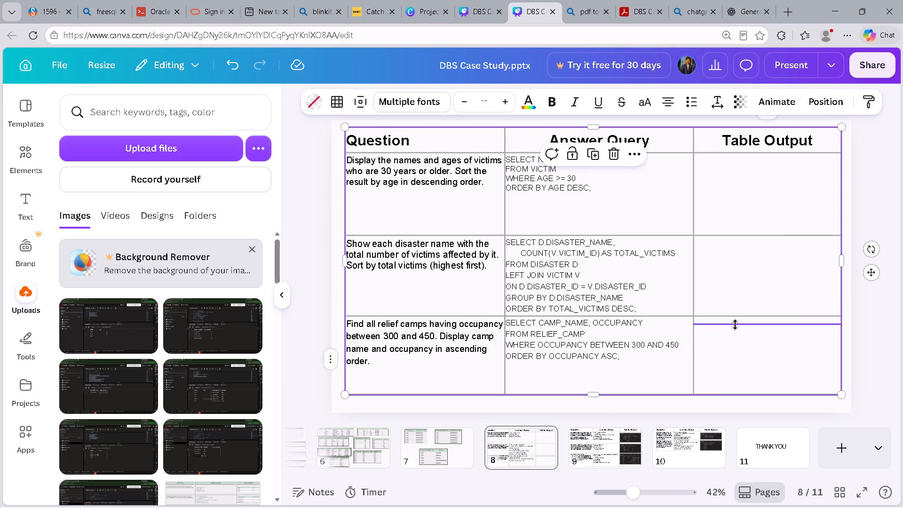
Delete the remaining sliver-thin extra row at the top of the relief camps question's Table Output cell.
{"action": "left_click", "coordinate": [735, 324]}
{"action": "right_click", "coordinate": [735, 324]}
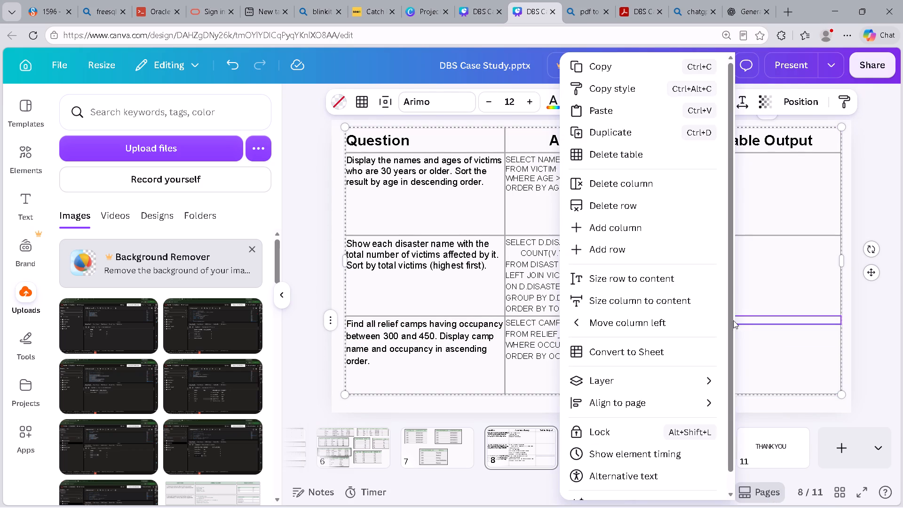
{"action": "left_click", "coordinate": [632, 206]}
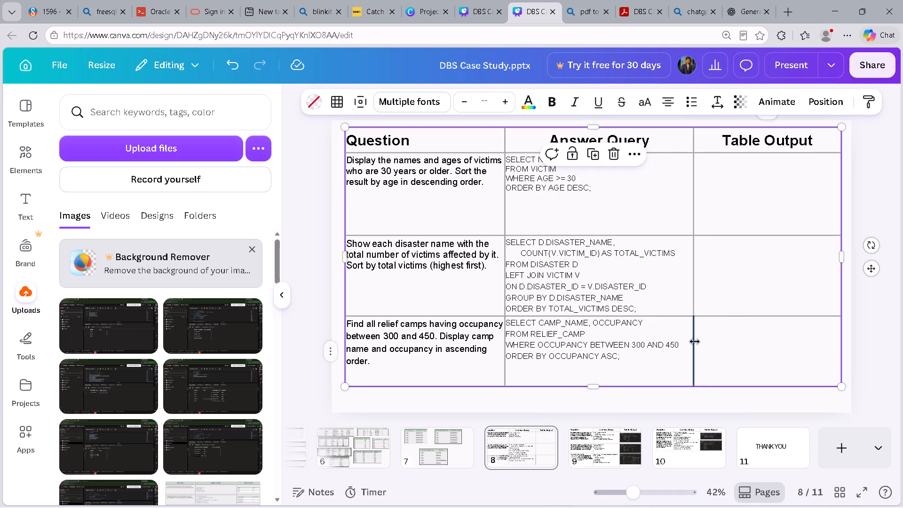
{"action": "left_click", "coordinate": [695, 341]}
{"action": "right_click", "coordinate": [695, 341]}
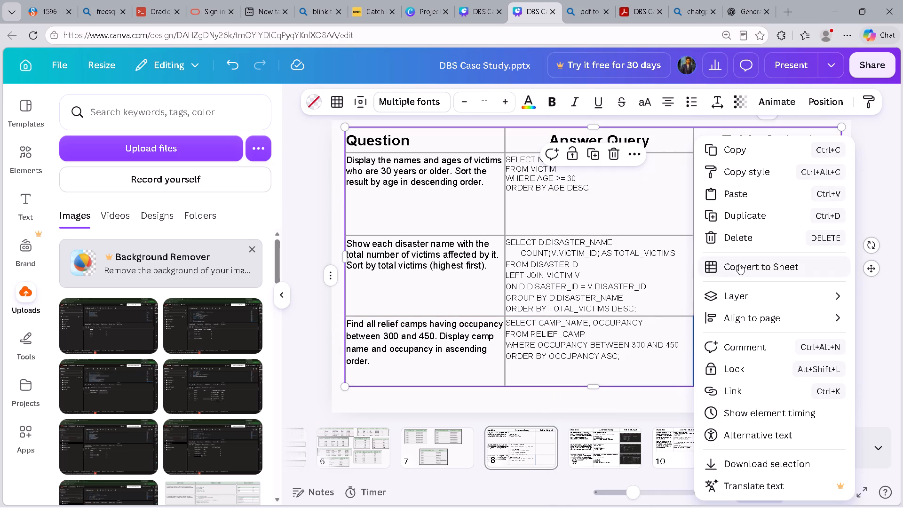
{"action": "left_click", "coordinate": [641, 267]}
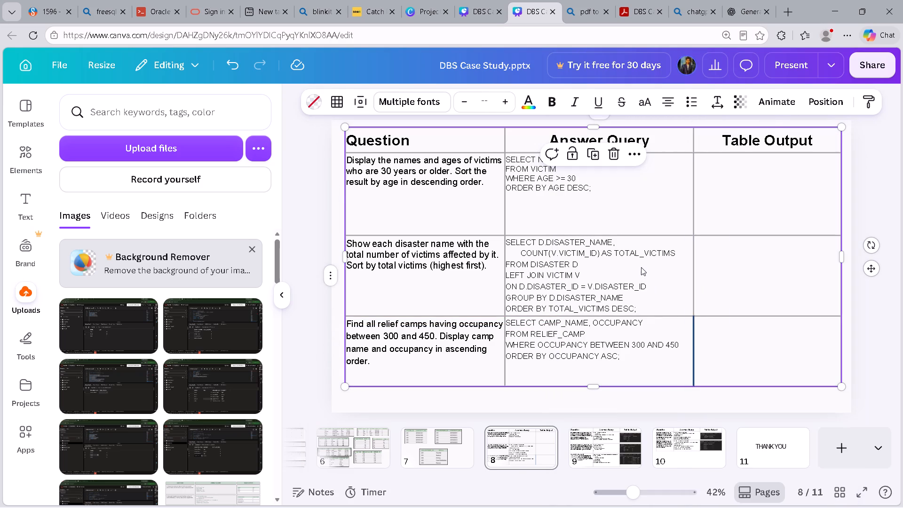
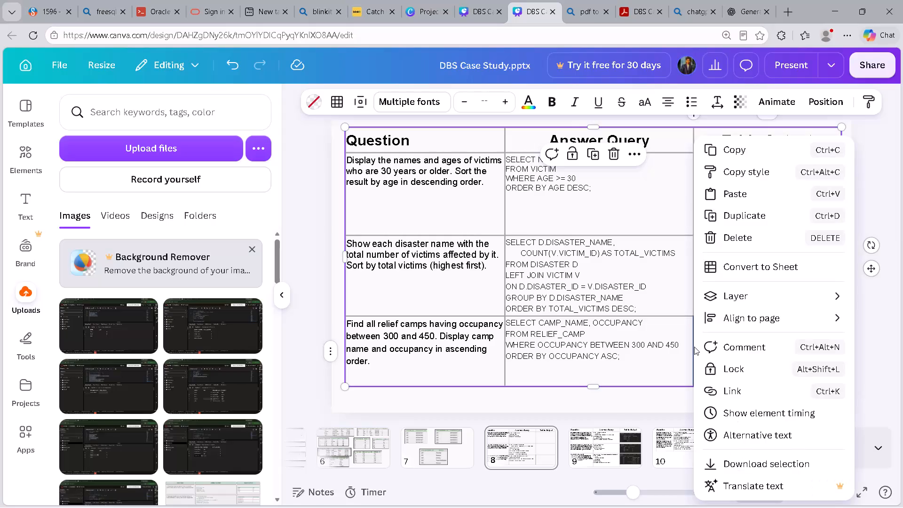
Add a blank slide directly after slide 8.
{"action": "left_click", "coordinate": [651, 302]}
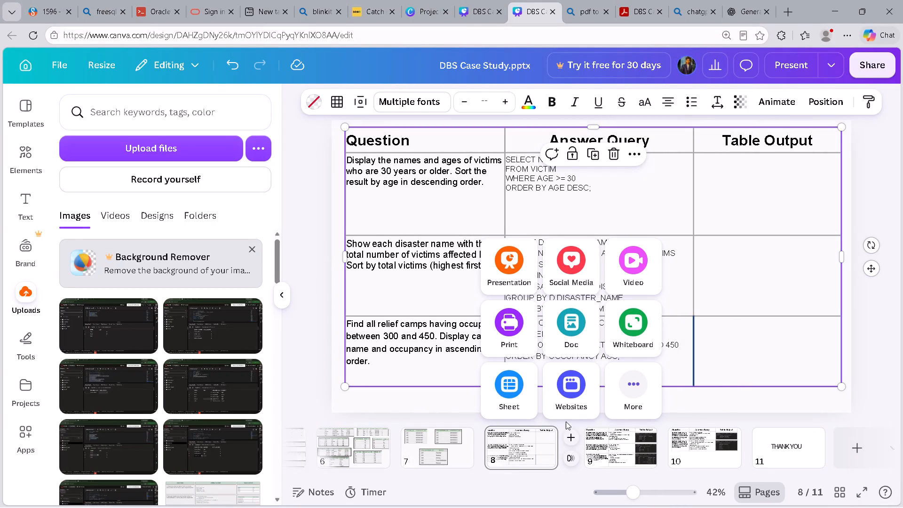
{"action": "left_click", "coordinate": [569, 439]}
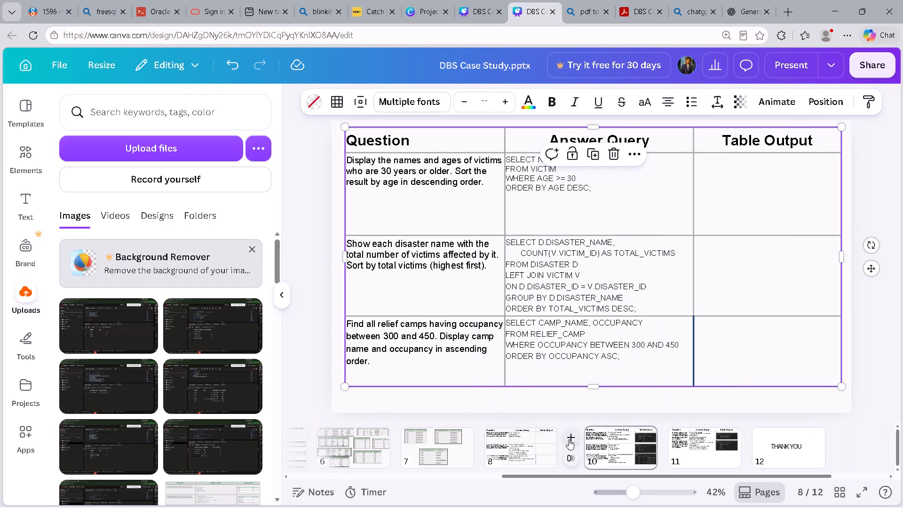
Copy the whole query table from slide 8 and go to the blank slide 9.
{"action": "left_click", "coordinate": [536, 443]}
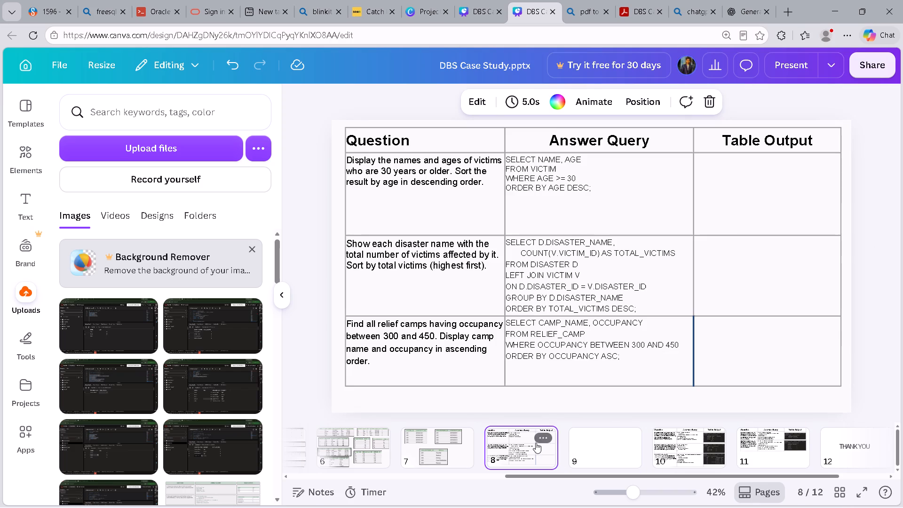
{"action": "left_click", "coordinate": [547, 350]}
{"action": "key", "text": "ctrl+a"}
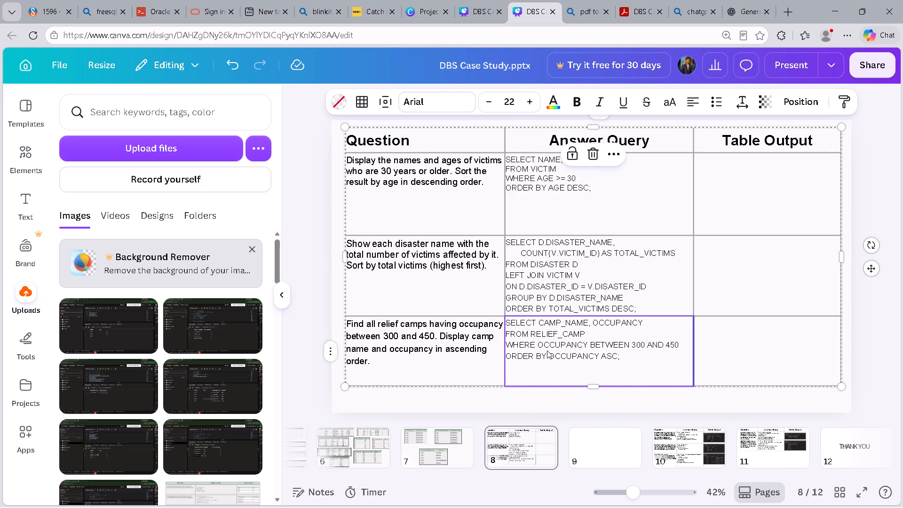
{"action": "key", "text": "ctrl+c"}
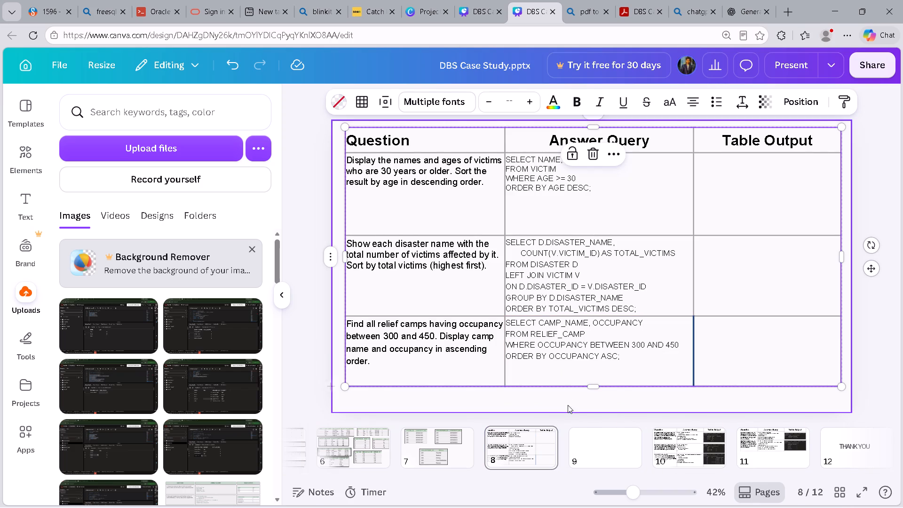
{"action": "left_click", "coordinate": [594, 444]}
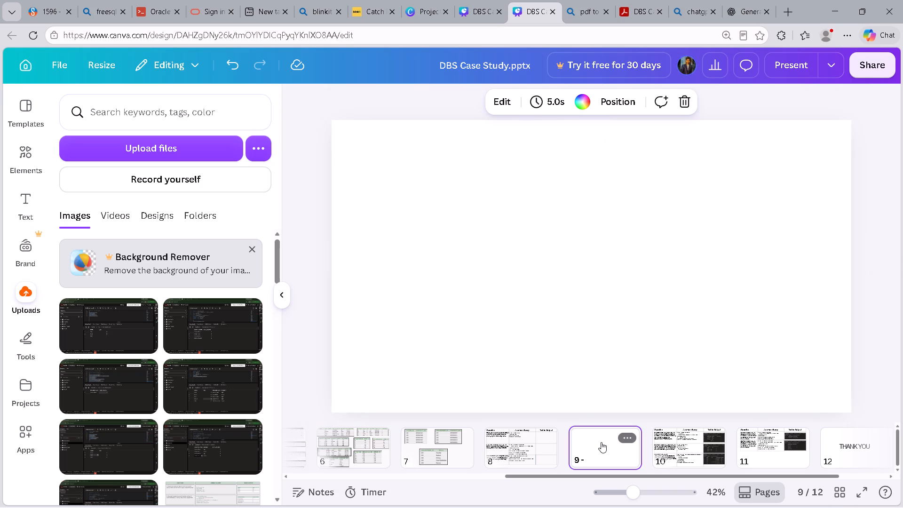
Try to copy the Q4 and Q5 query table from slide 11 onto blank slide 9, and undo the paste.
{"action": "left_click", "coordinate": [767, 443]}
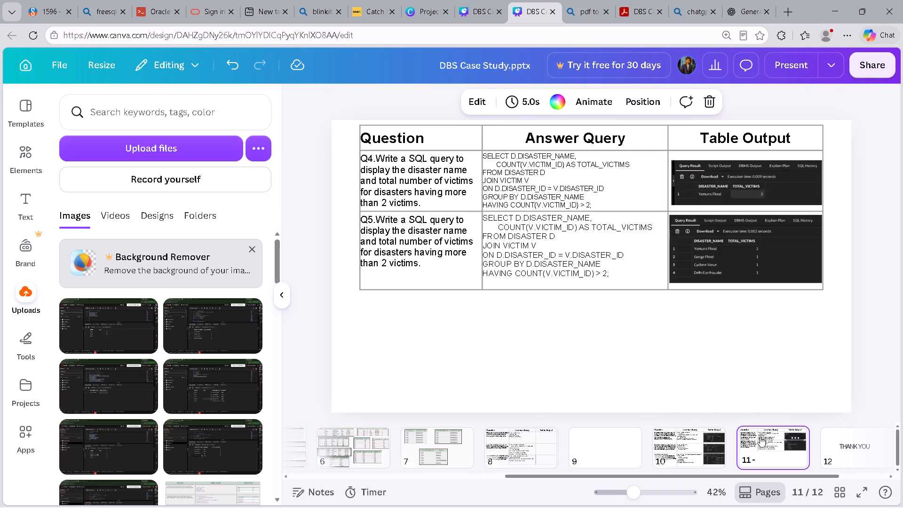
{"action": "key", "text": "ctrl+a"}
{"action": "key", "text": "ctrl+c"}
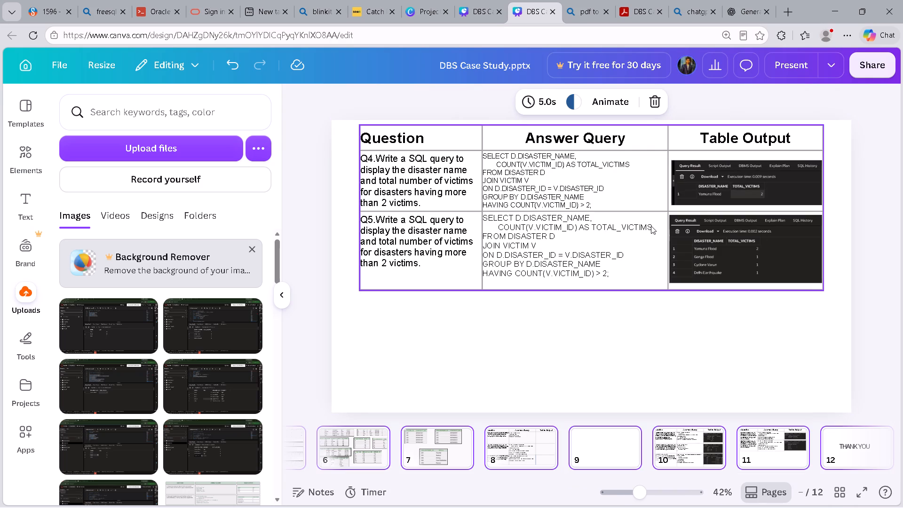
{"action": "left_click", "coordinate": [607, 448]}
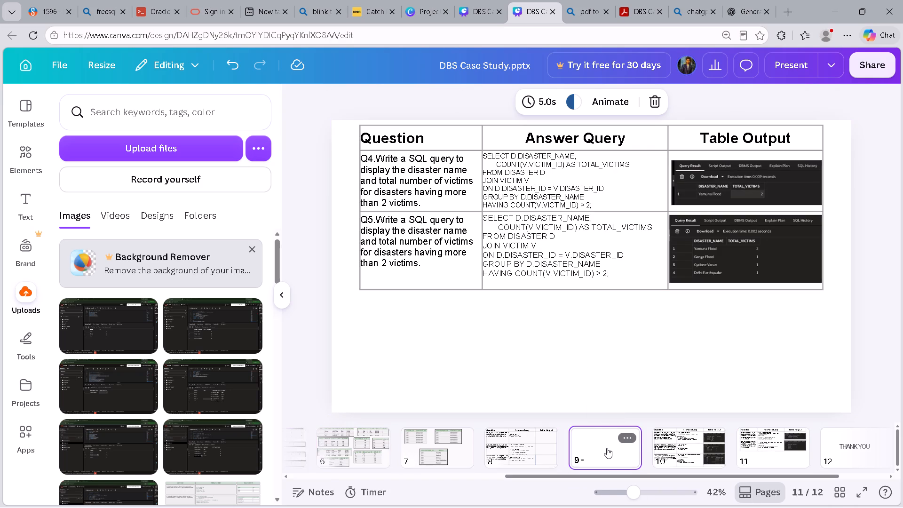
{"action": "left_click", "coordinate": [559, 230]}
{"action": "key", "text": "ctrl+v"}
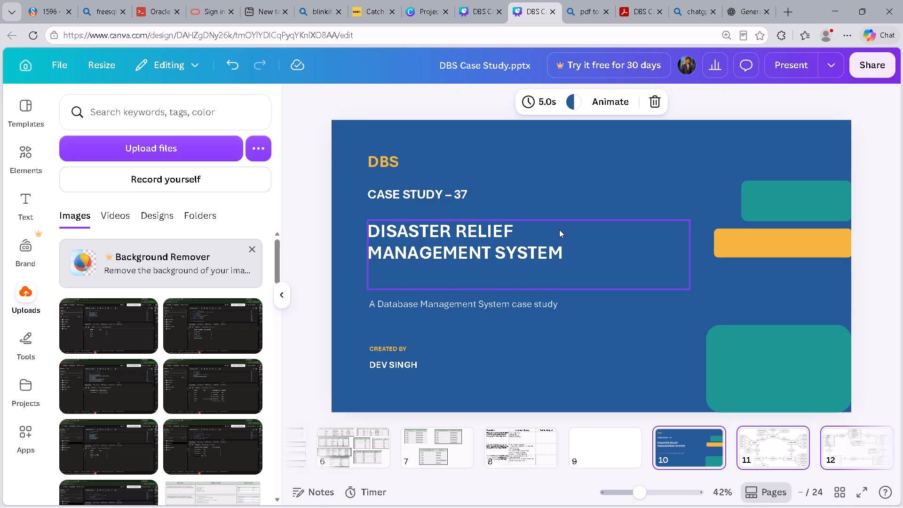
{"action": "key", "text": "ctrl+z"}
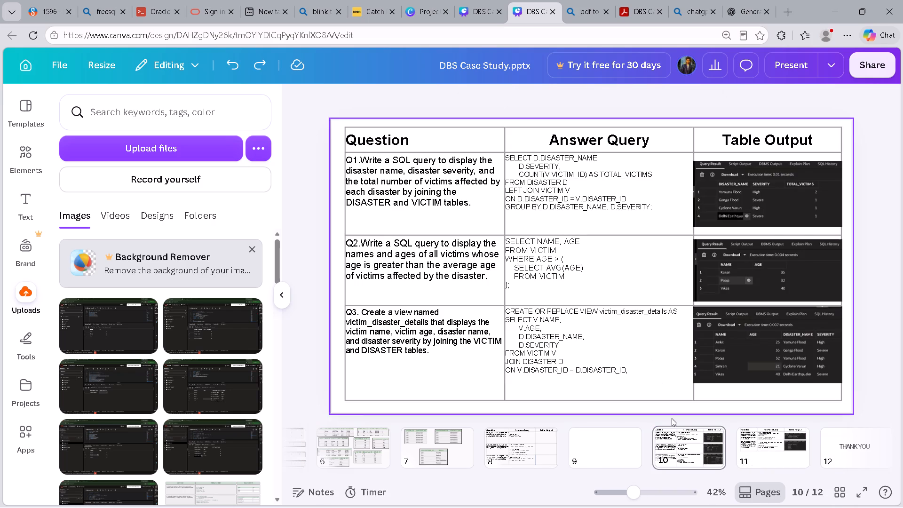
Copy only the Q4 and Q5 query table from slide 11, without its result images, and paste it onto blank slide 9.
{"action": "left_click", "coordinate": [704, 452]}
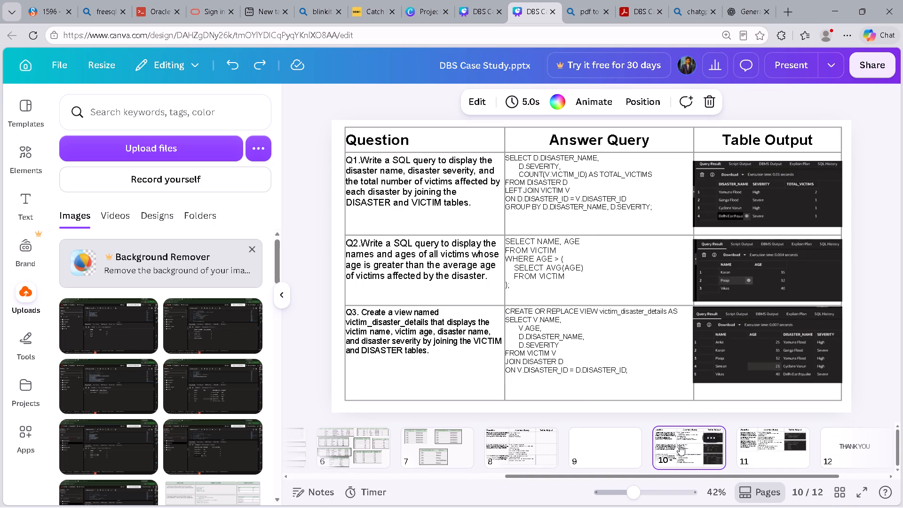
{"action": "left_click", "coordinate": [772, 461]}
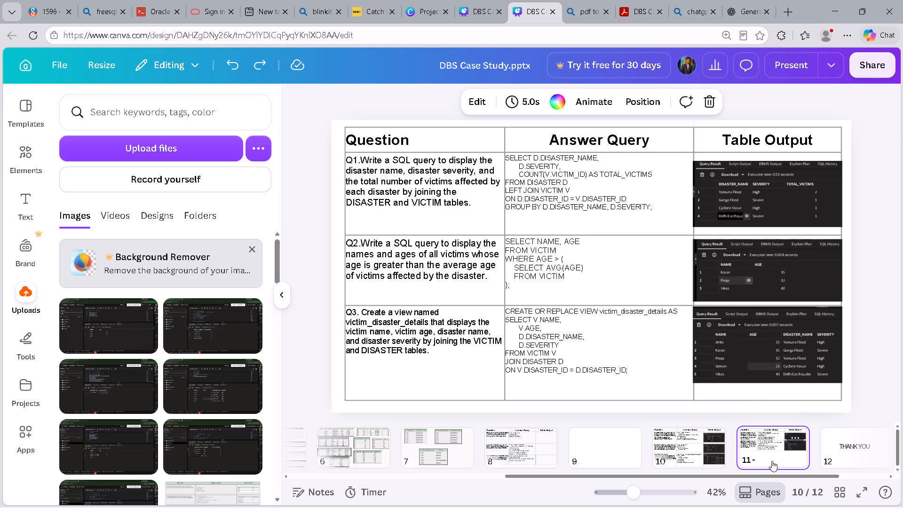
{"action": "left_click", "coordinate": [648, 252]}
{"action": "key", "text": "ctrl+a"}
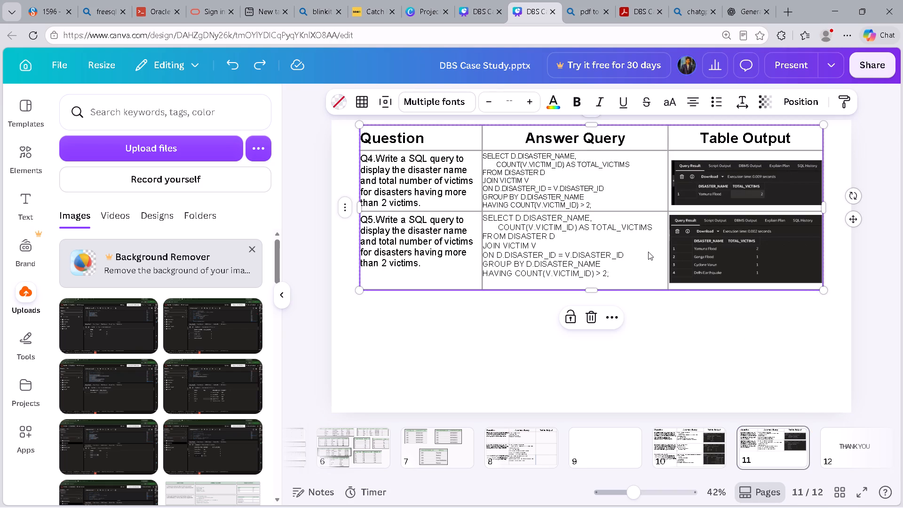
{"action": "left_click", "coordinate": [648, 252]}
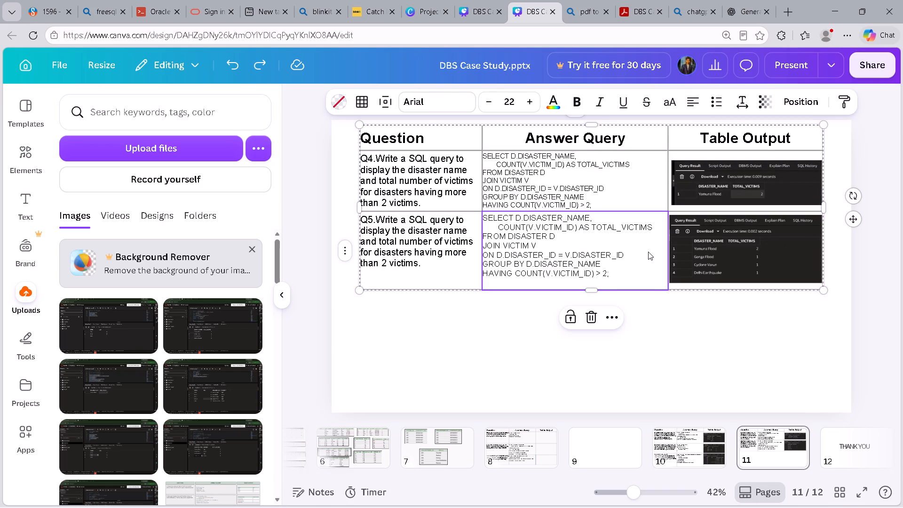
{"action": "key", "text": "ctrl+a"}
{"action": "key", "text": "ctrl+c"}
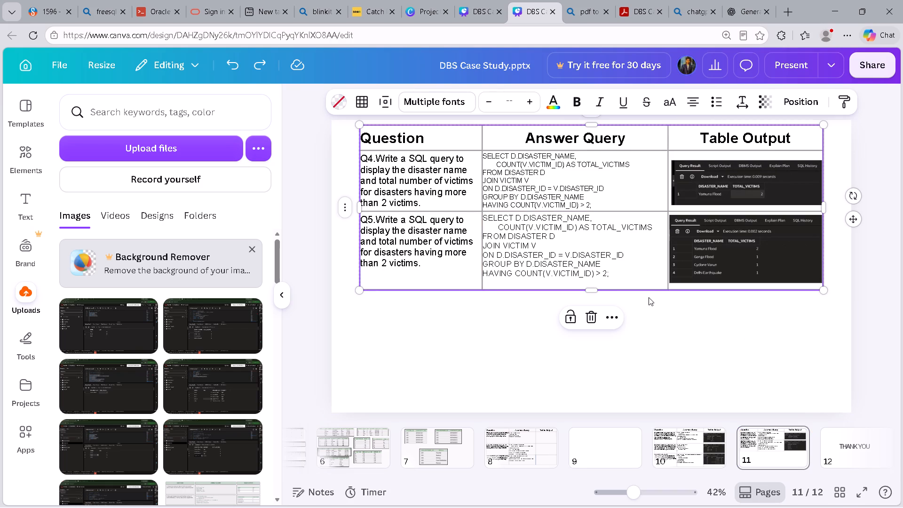
{"action": "left_click", "coordinate": [603, 450]}
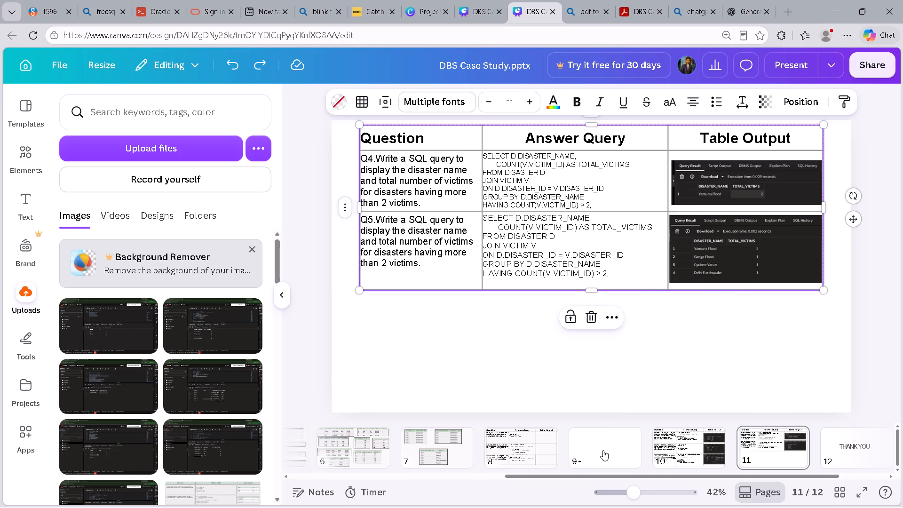
{"action": "key", "text": "ctrl+v"}
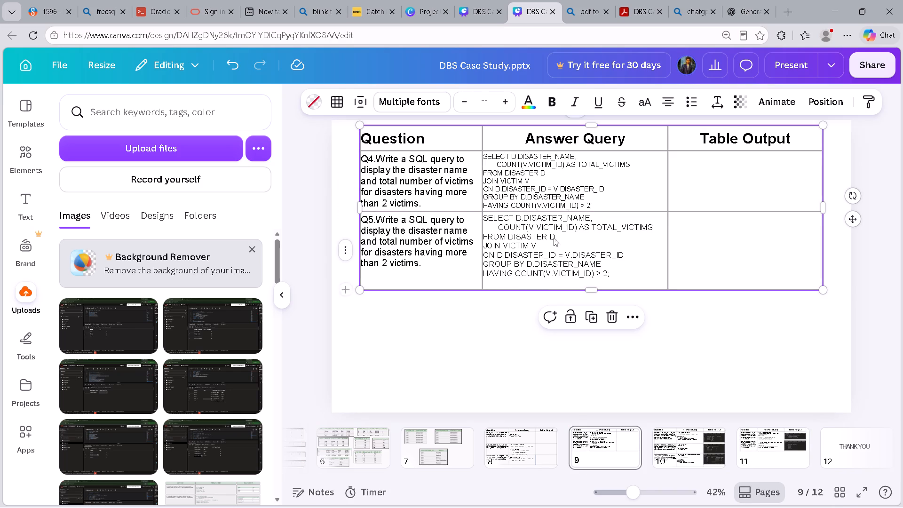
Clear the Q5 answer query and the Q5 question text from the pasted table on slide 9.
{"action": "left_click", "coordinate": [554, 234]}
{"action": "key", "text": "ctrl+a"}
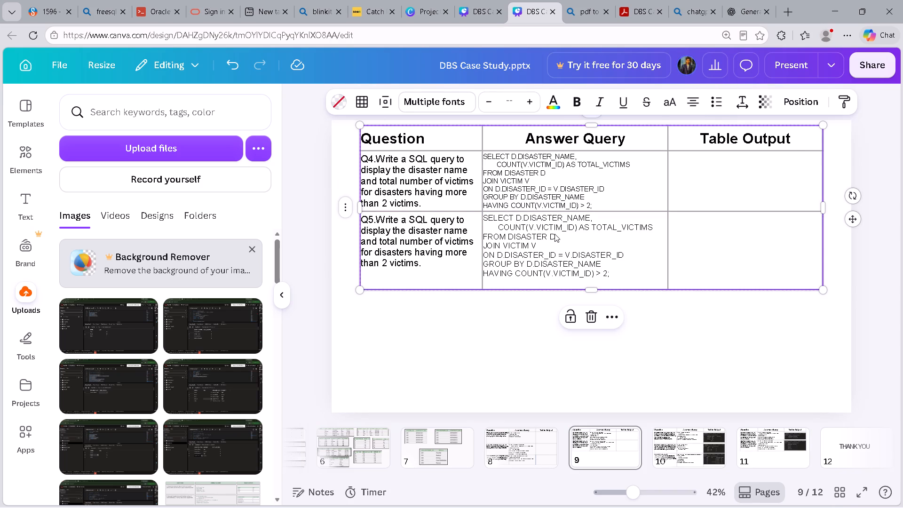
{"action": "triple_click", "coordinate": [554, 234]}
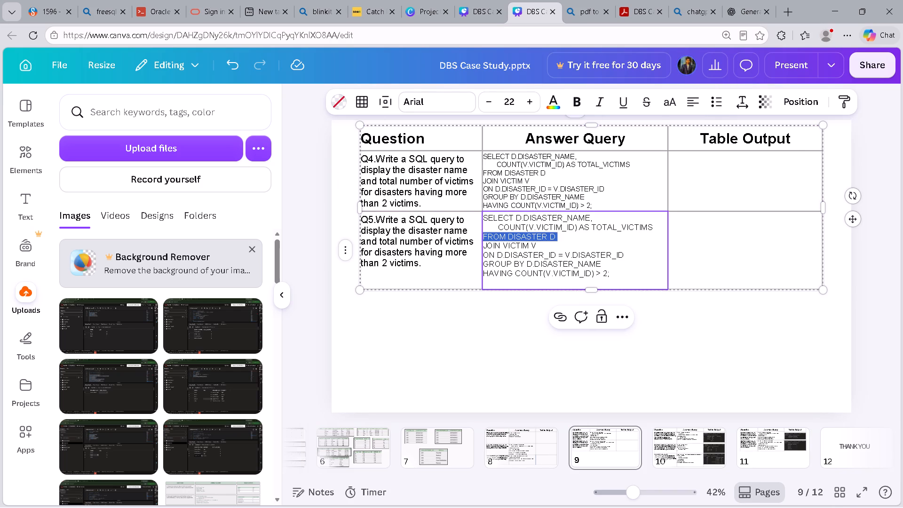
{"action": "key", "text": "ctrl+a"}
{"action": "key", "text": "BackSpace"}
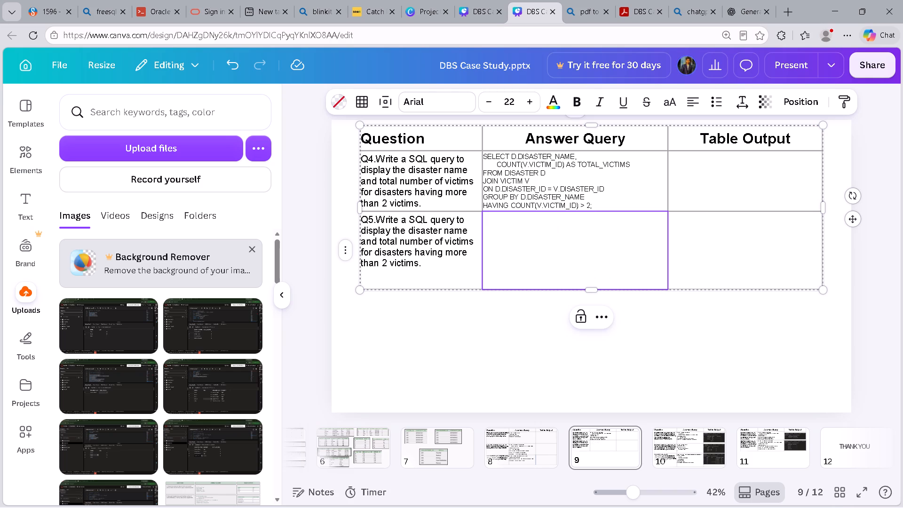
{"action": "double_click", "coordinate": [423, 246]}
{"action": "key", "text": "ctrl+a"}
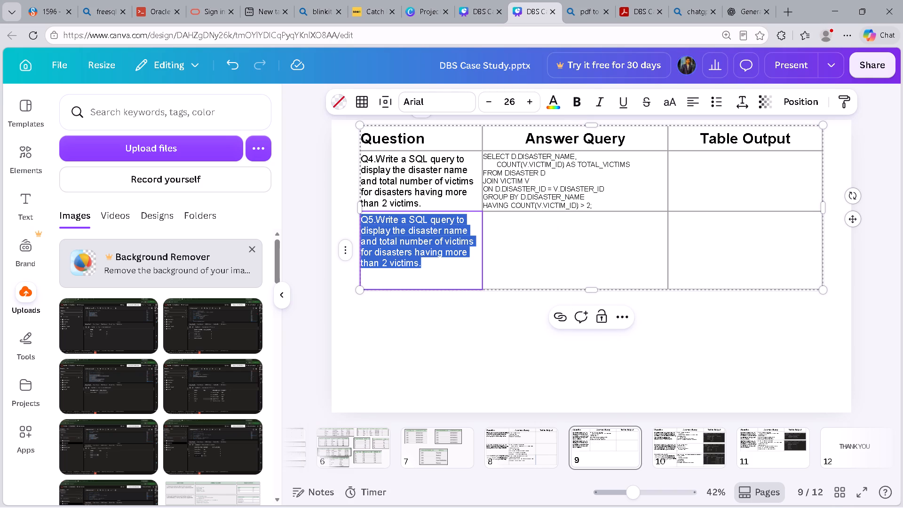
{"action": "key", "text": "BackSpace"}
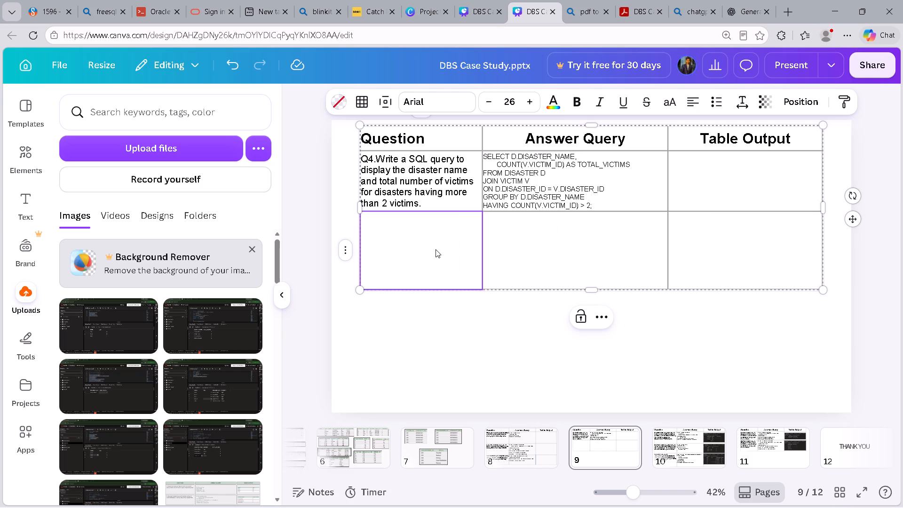
Delete the empty bottom row of the slide 9 table, keeping only the header and the Q4 row.
{"action": "right_click", "coordinate": [436, 249]}
{"action": "left_click", "coordinate": [417, 254]}
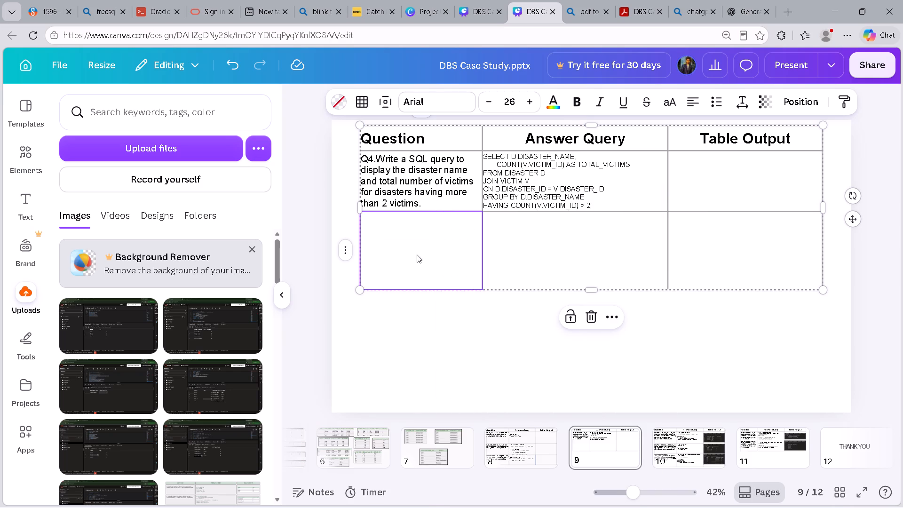
{"action": "left_click", "coordinate": [457, 261]}
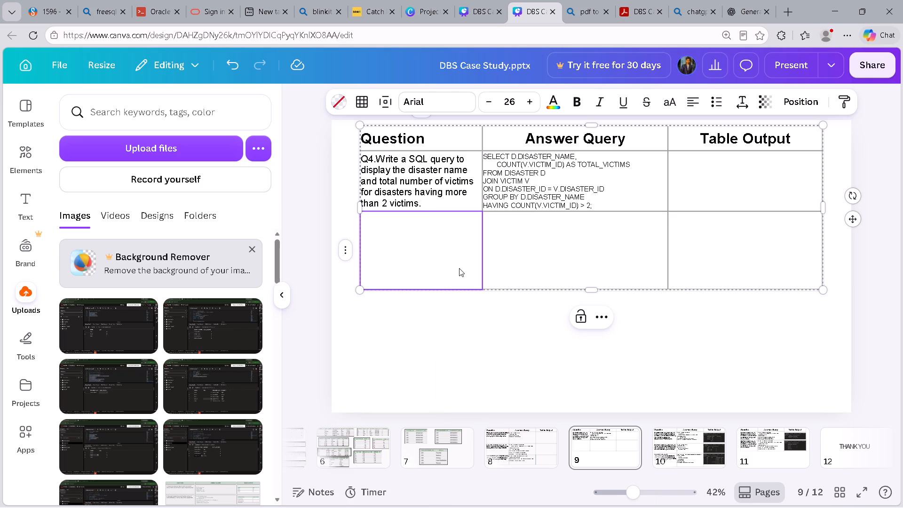
{"action": "left_click", "coordinate": [459, 269]}
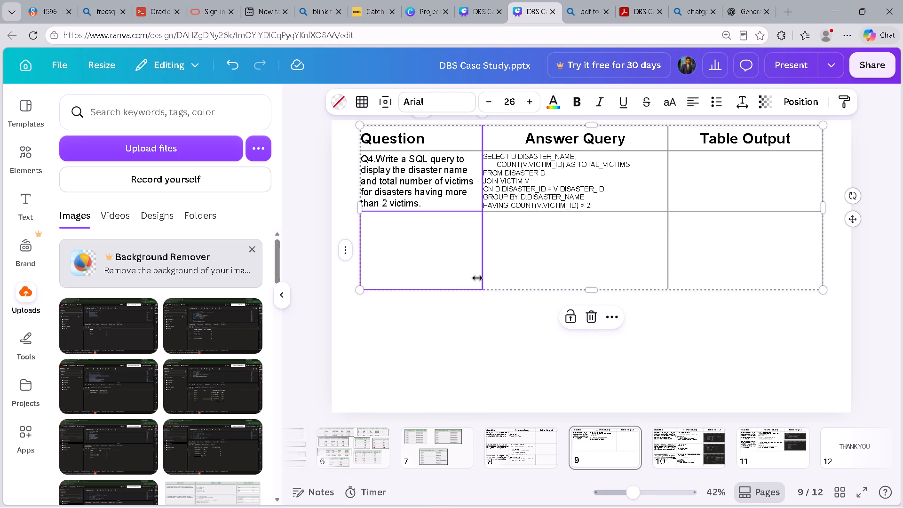
{"action": "left_click", "coordinate": [480, 281]}
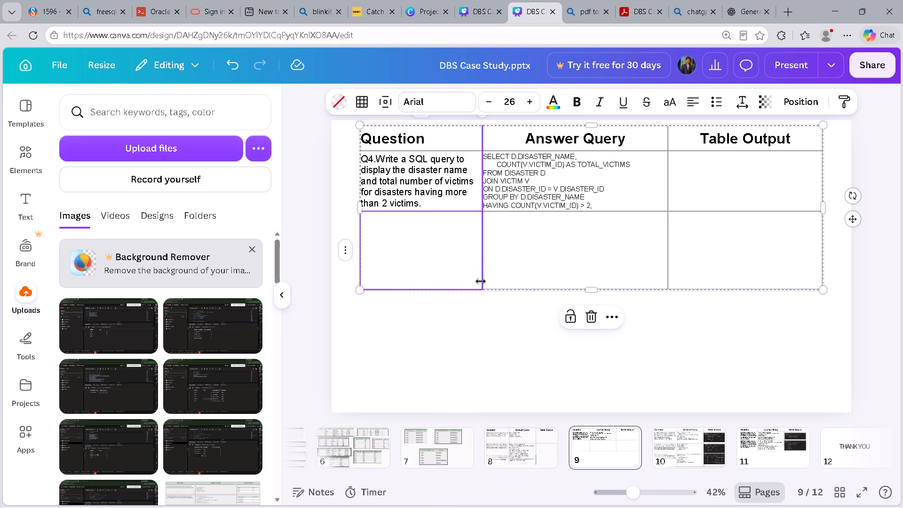
{"action": "left_click", "coordinate": [486, 286]}
{"action": "left_click", "coordinate": [501, 339]}
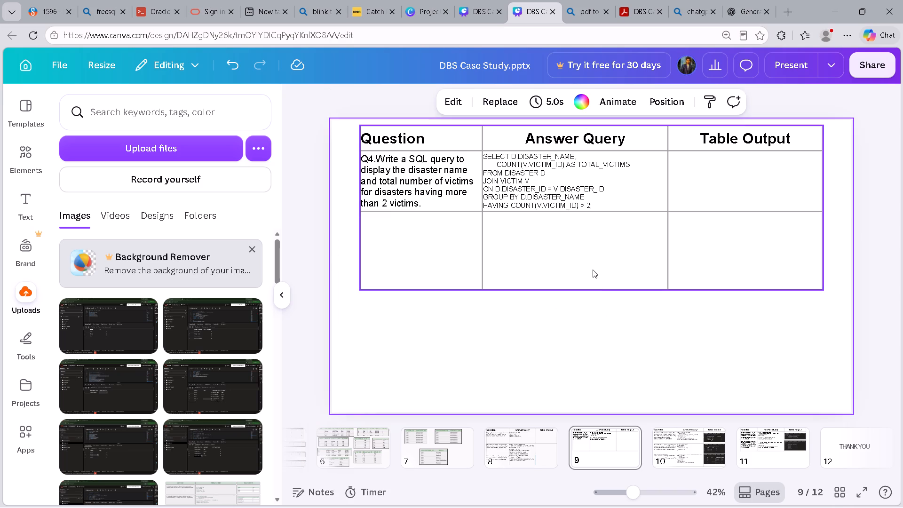
{"action": "left_click", "coordinate": [593, 270]}
{"action": "left_click", "coordinate": [604, 284]}
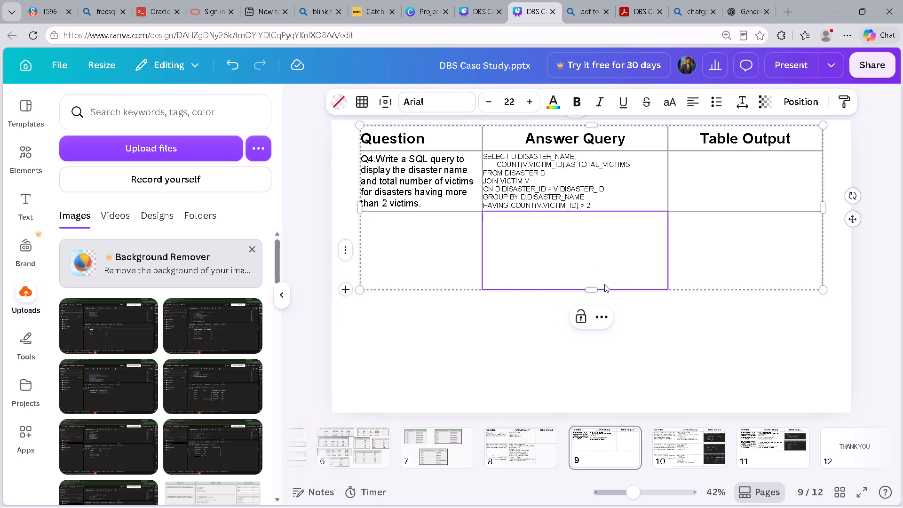
{"action": "right_click", "coordinate": [604, 284]}
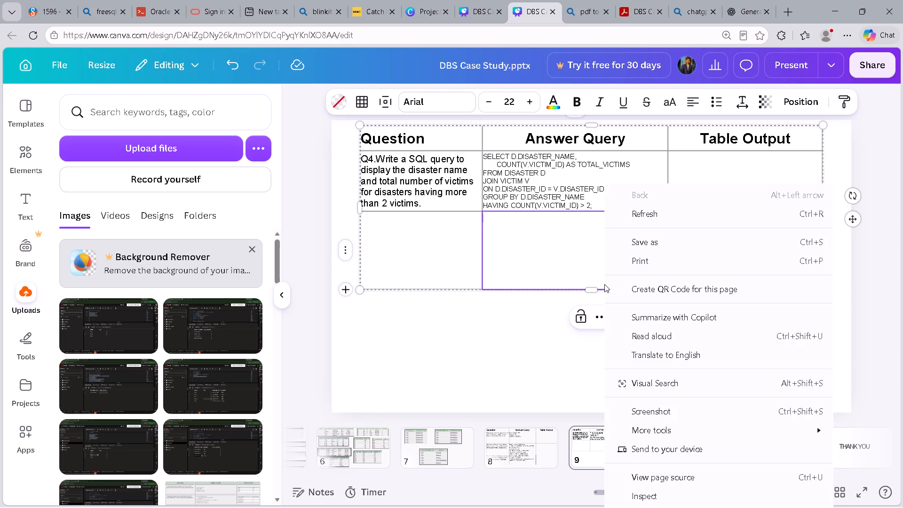
{"action": "left_click", "coordinate": [550, 300]}
{"action": "left_click", "coordinate": [550, 276]}
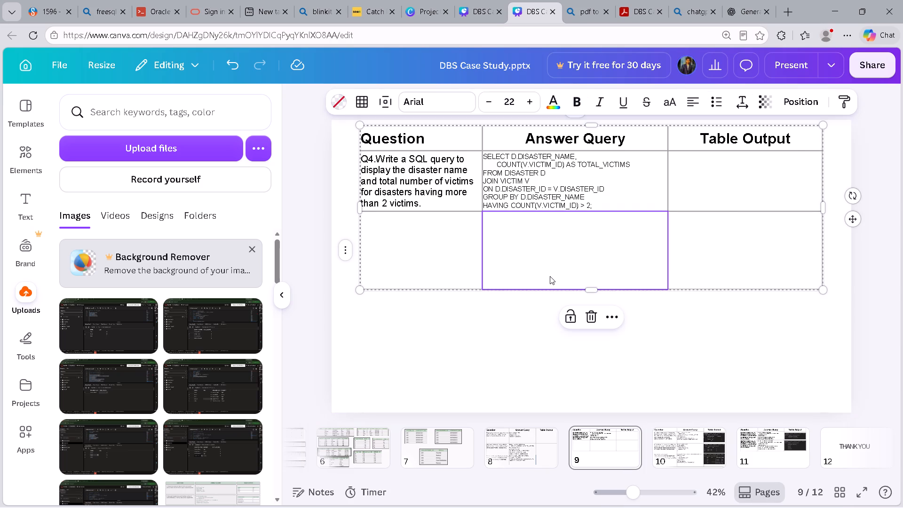
{"action": "right_click", "coordinate": [550, 276]}
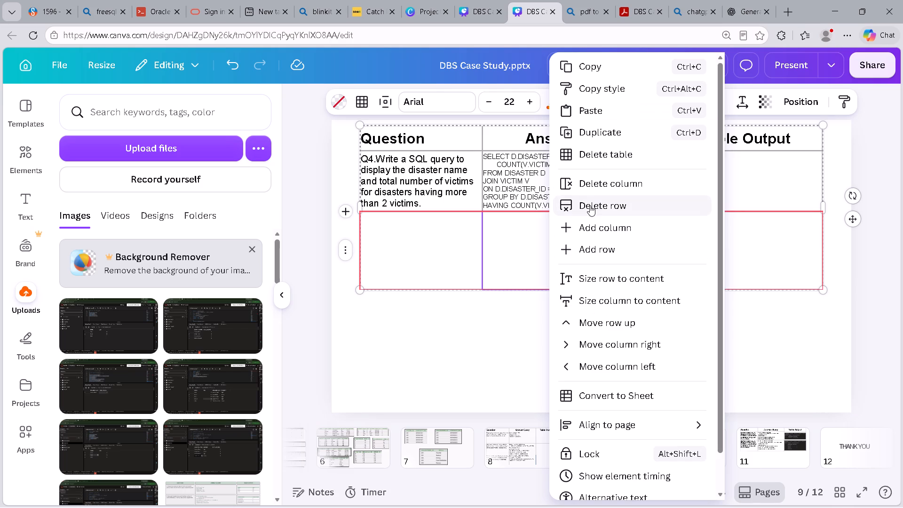
{"action": "left_click", "coordinate": [590, 206]}
{"action": "left_click", "coordinate": [679, 235]}
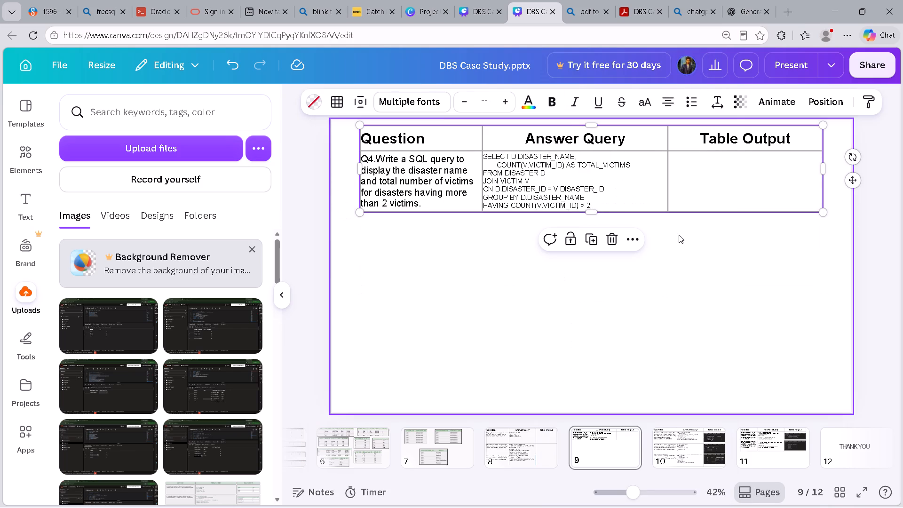
{"action": "left_click", "coordinate": [555, 444]}
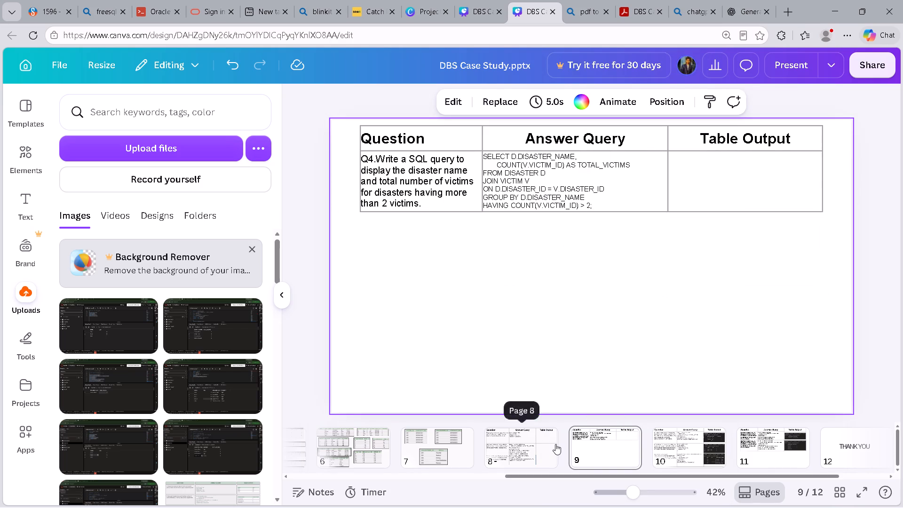
{"action": "left_click", "coordinate": [614, 451]}
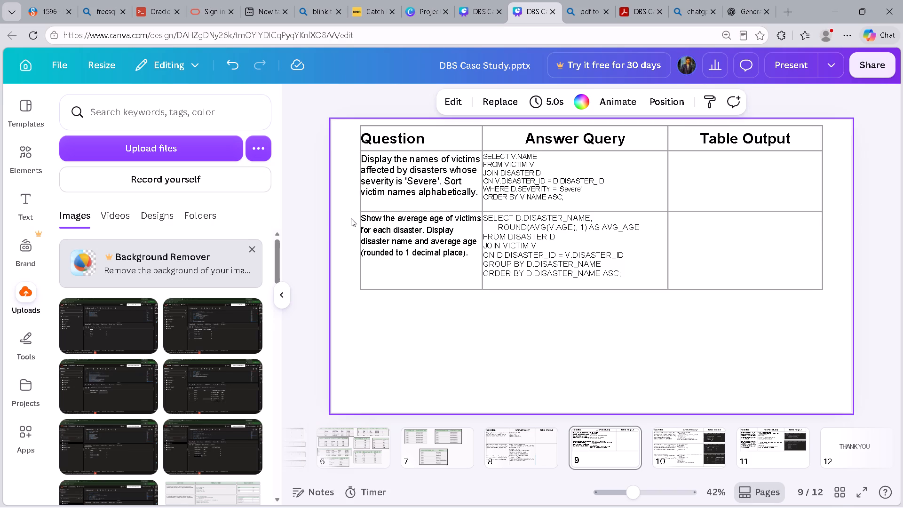
Widen the Question column by extending the table's outer left edge toward the edge of slide 9.
{"action": "left_click", "coordinate": [364, 213]}
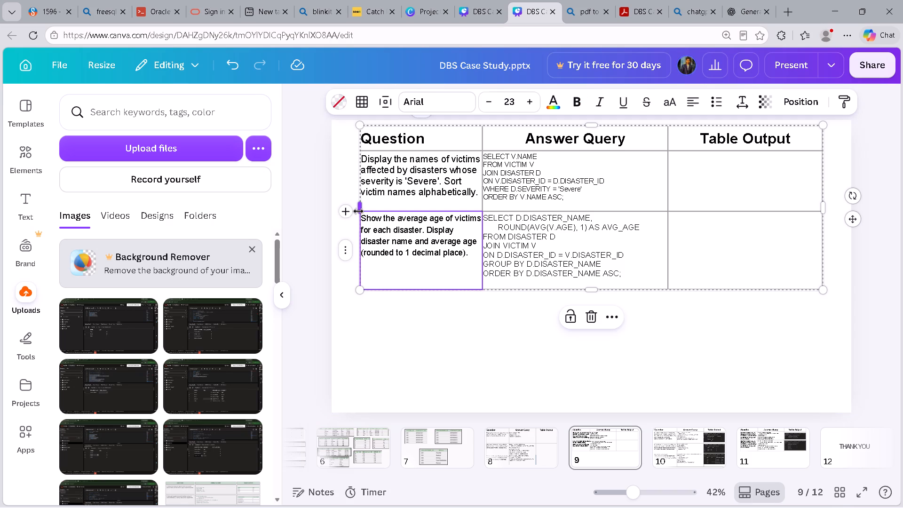
{"action": "left_click_drag", "start_coordinate": [358, 211], "coordinate": [339, 215]}
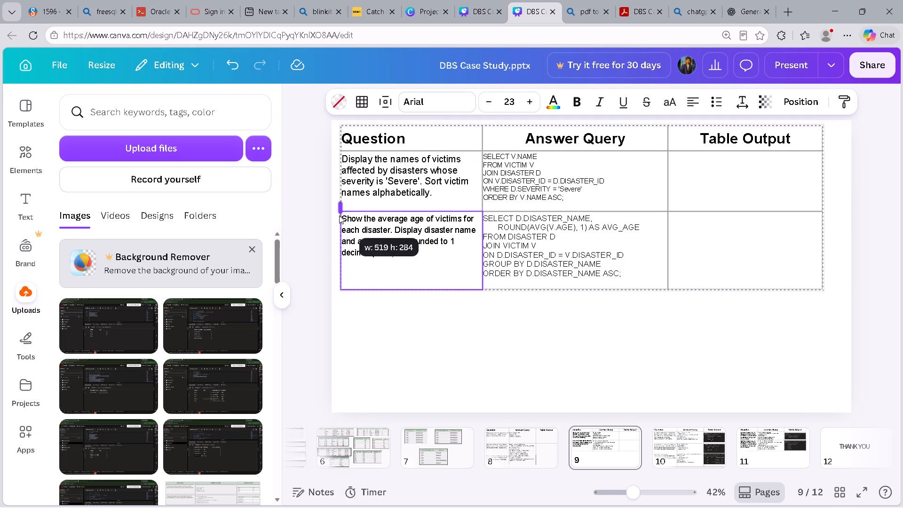
{"action": "left_click_drag", "start_coordinate": [339, 215], "coordinate": [341, 216]}
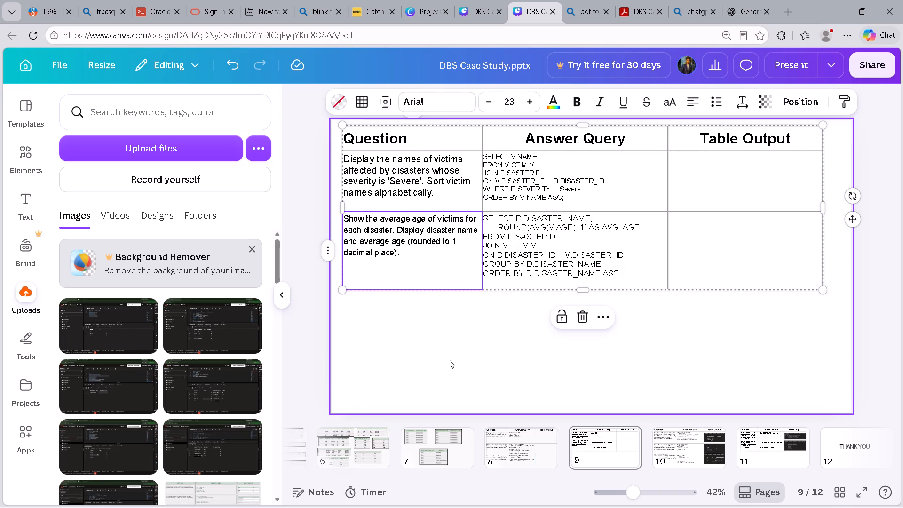
{"action": "left_click", "coordinate": [450, 360]}
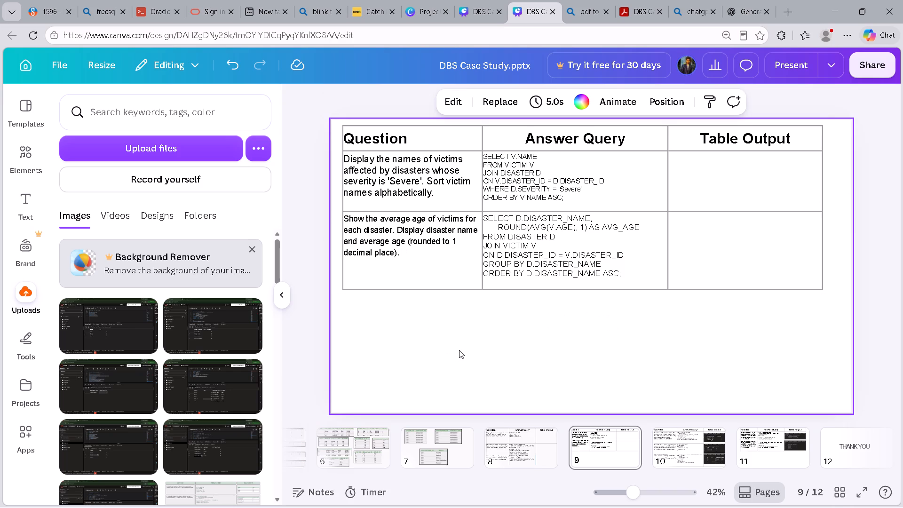
Move the divider between the Question and Answer Query columns to make the Question column about 573 wide.
{"action": "left_click", "coordinate": [481, 186]}
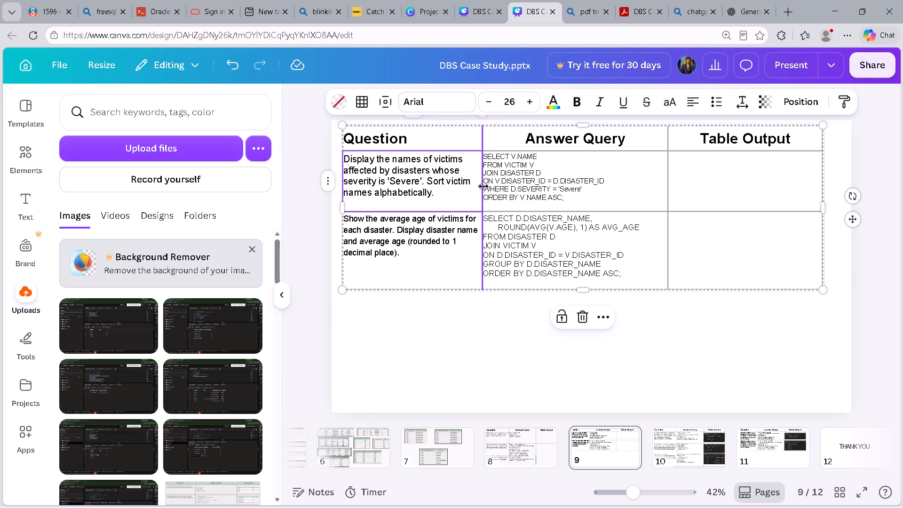
{"action": "left_click_drag", "start_coordinate": [483, 186], "coordinate": [499, 185]}
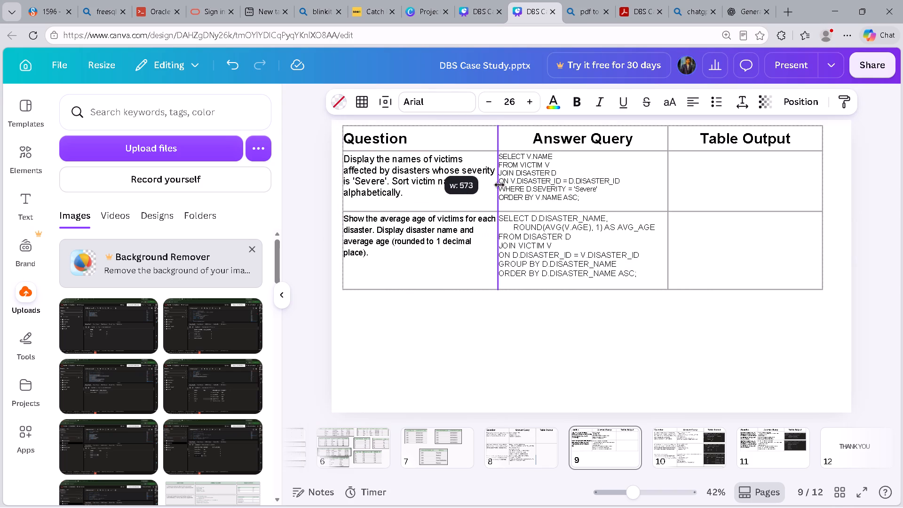
Nudge the divider between the Question and Answer Query columns on slide 9 to make the Question column slightly wider.
{"action": "left_click_drag", "start_coordinate": [499, 185], "coordinate": [500, 184]}
{"action": "left_click", "coordinate": [503, 339]}
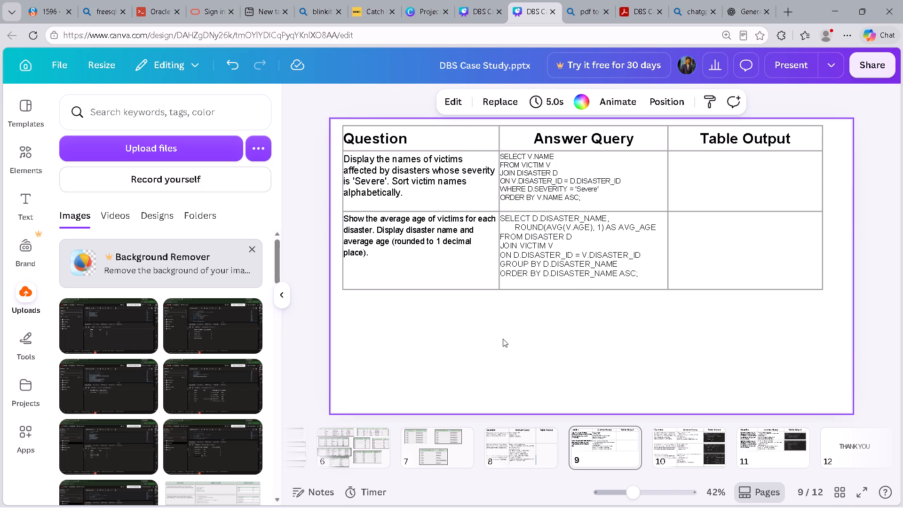
Present the deck full screen starting from slide 8 and review the slides through to the closing THANK YOU slide.
{"action": "left_click", "coordinate": [527, 466]}
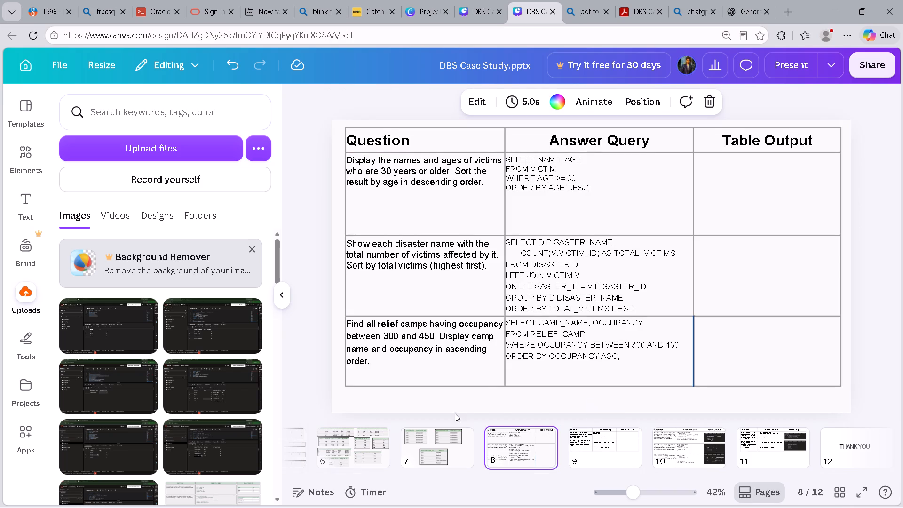
{"action": "left_click", "coordinate": [786, 67]}
{"action": "key", "text": "Left"}
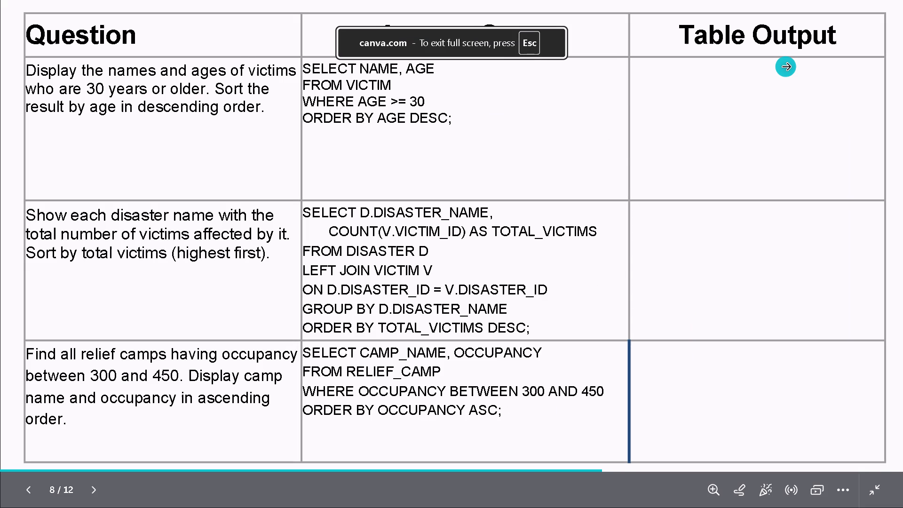
{"action": "key", "text": "Right"}
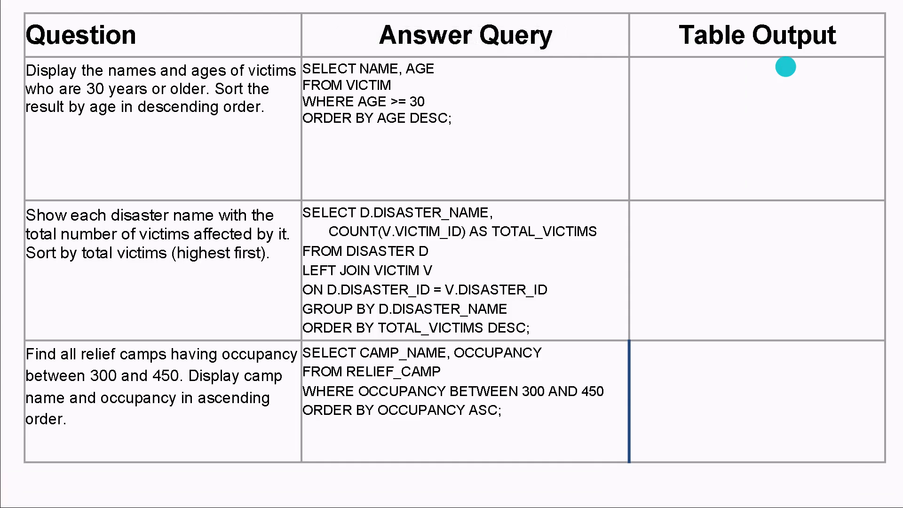
{"action": "key", "text": "Right"}
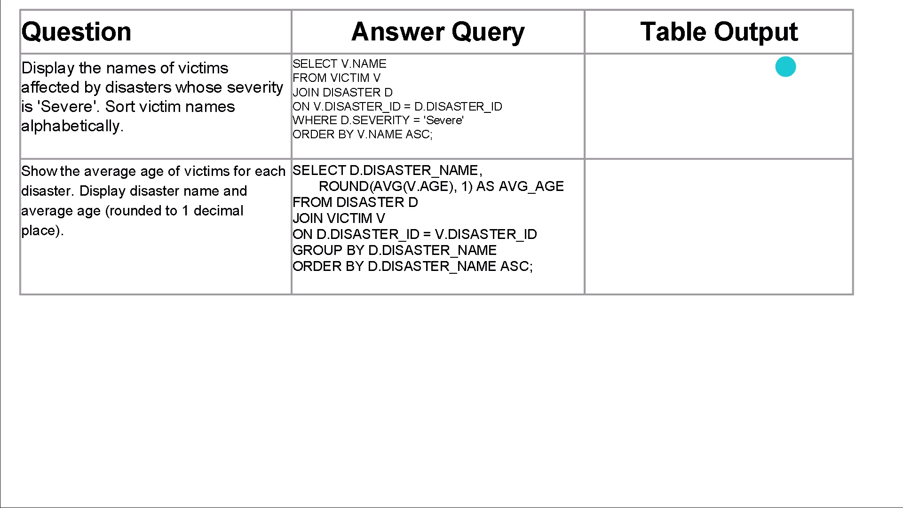
{"action": "key", "text": "Right"}
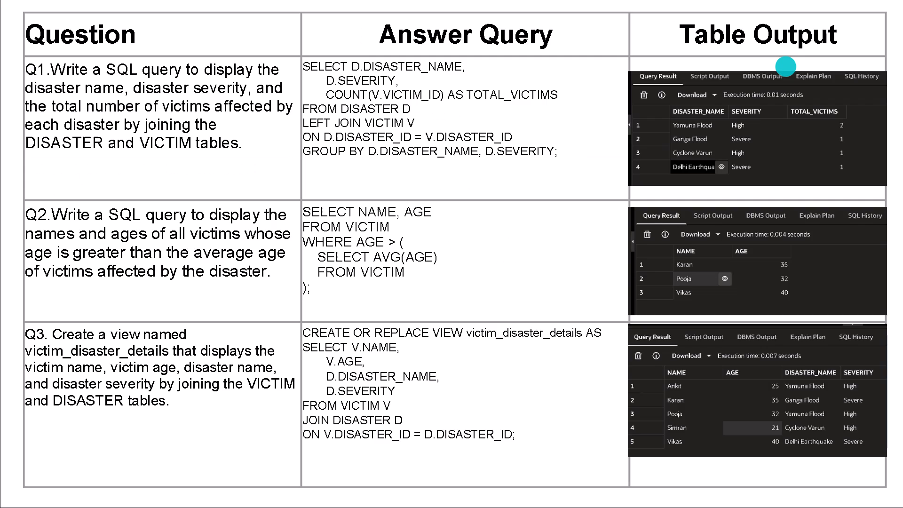
{"action": "key", "text": "Right"}
{"action": "key", "text": "Right"}
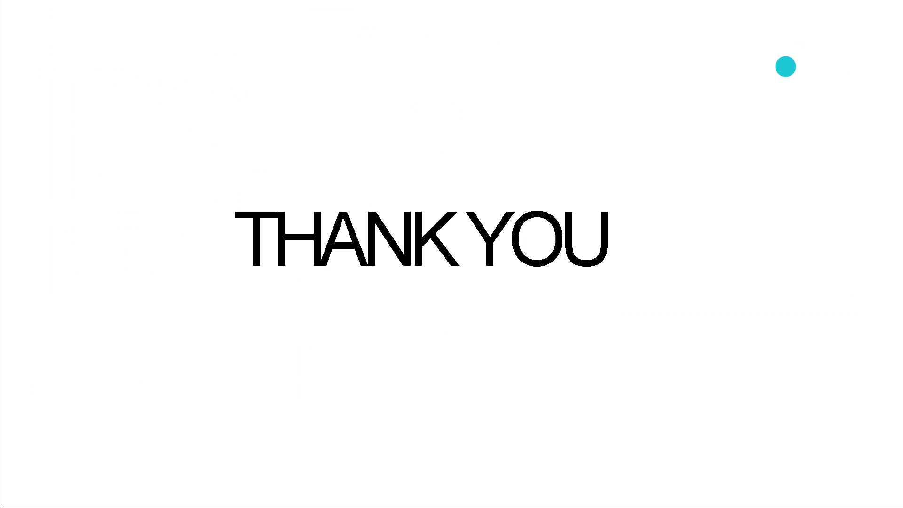
{"action": "key", "text": "Escape"}
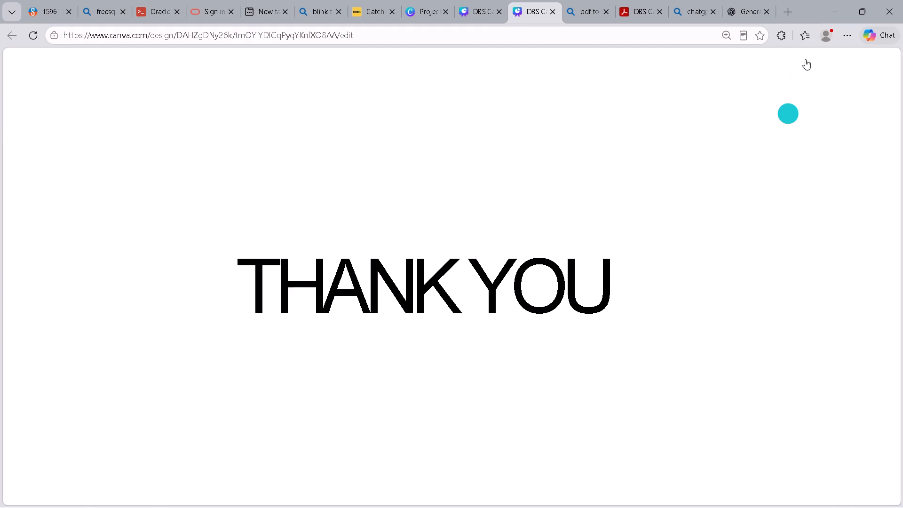
Download the deck as a PPTX file with the preselected custom page range, and close the browser window.
{"action": "left_click", "coordinate": [864, 67]}
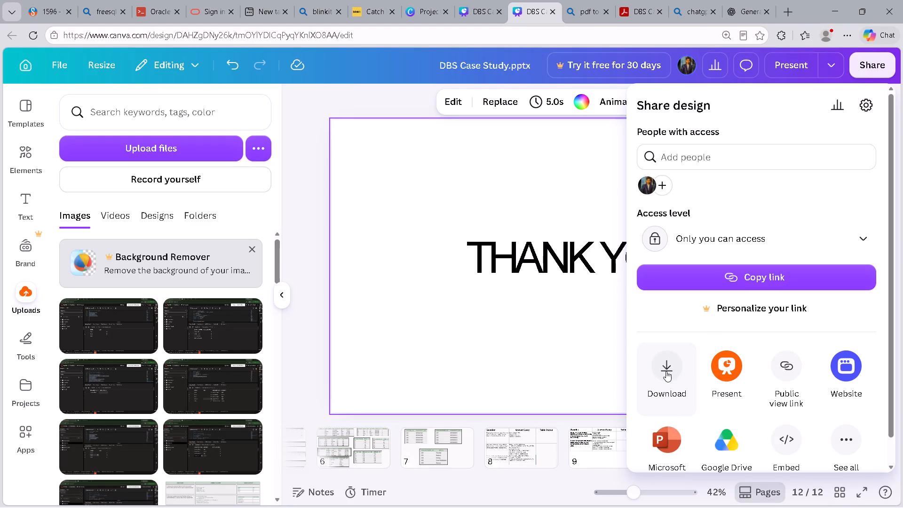
{"action": "left_click", "coordinate": [666, 371]}
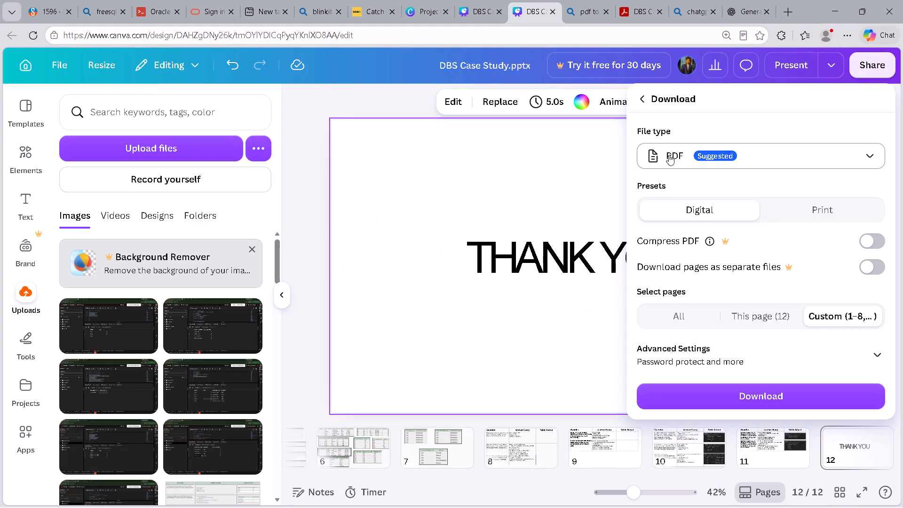
{"action": "left_click", "coordinate": [670, 163]}
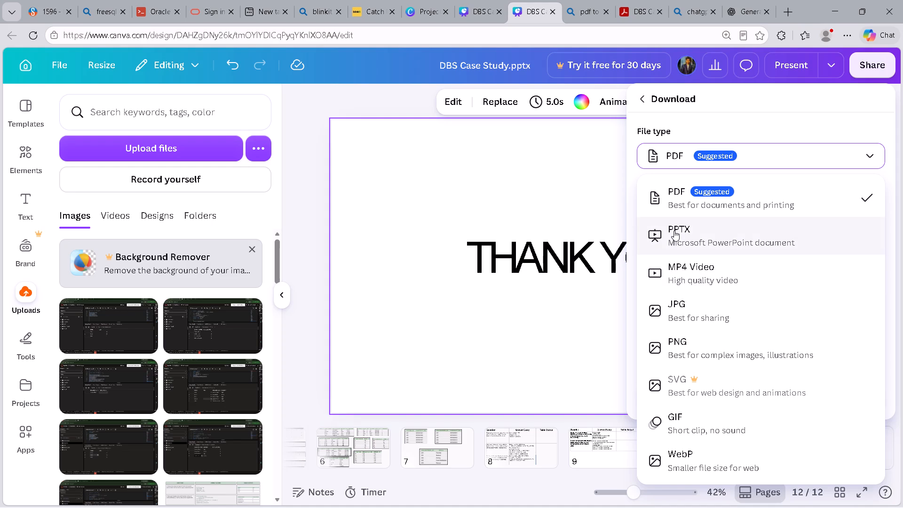
{"action": "left_click", "coordinate": [674, 230]}
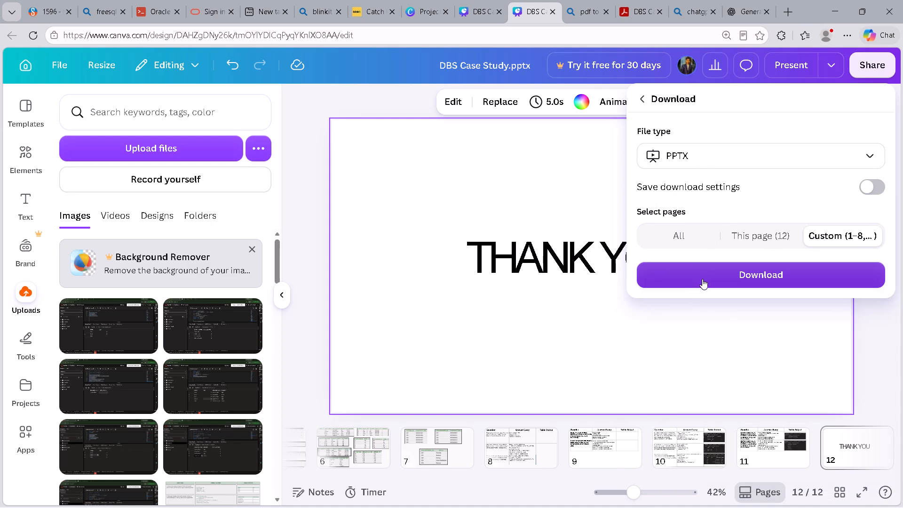
{"action": "left_click", "coordinate": [702, 279]}
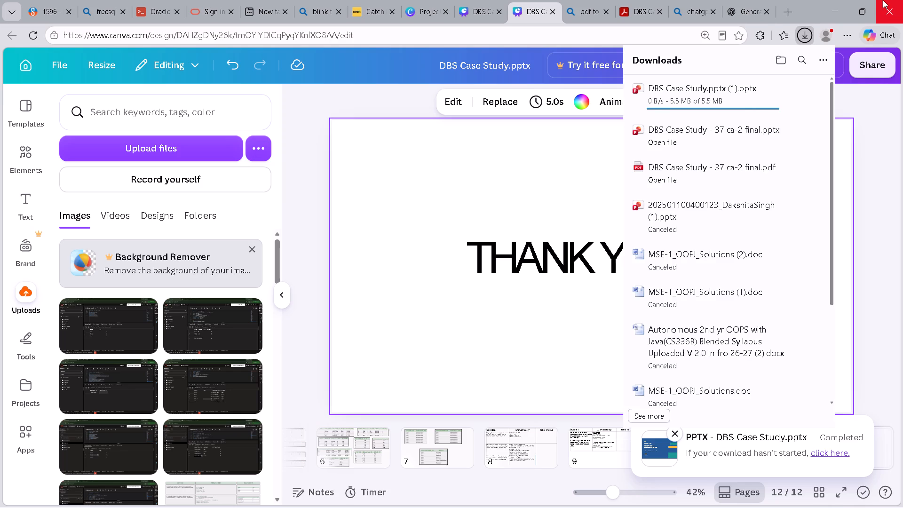
{"action": "left_click", "coordinate": [883, 0]}
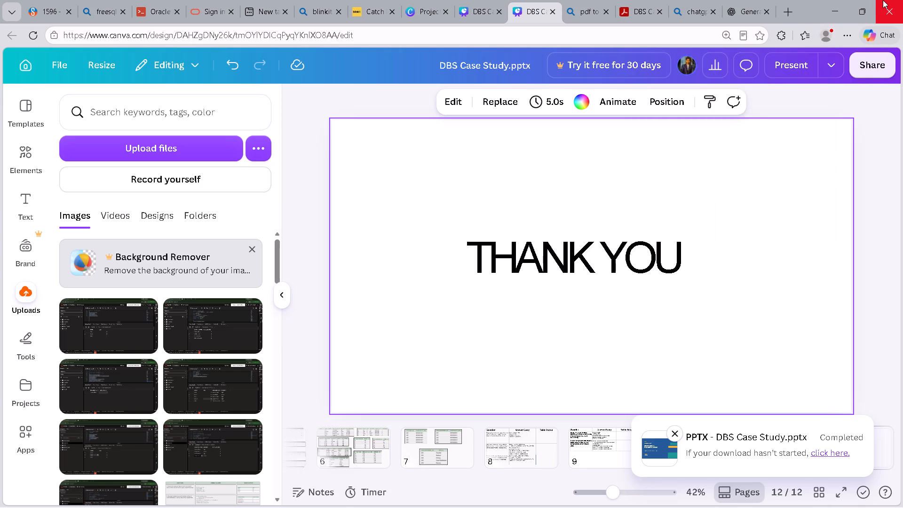
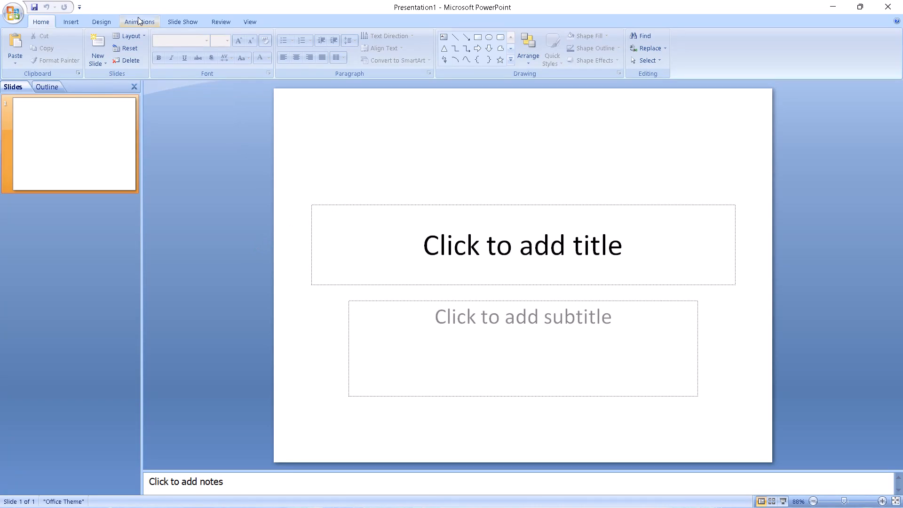
Open the presentation DBS Case Study.pptx (1) from the Downloads folder in PowerPoint.
{"action": "left_click", "coordinate": [5, 23]}
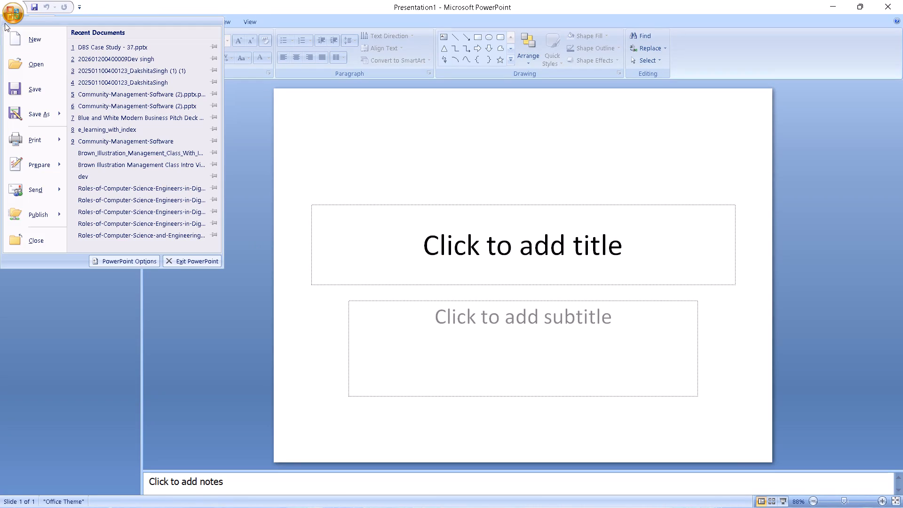
{"action": "left_click", "coordinate": [31, 64]}
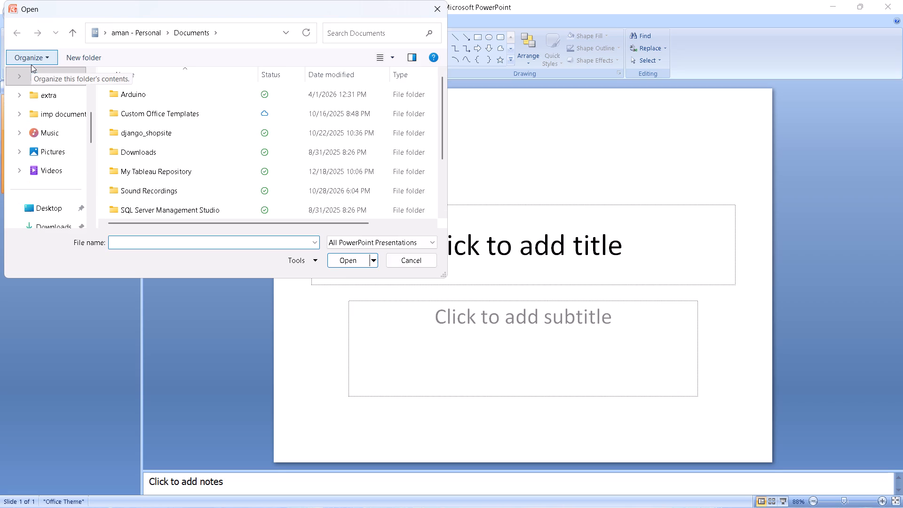
{"action": "left_click", "coordinate": [39, 205]}
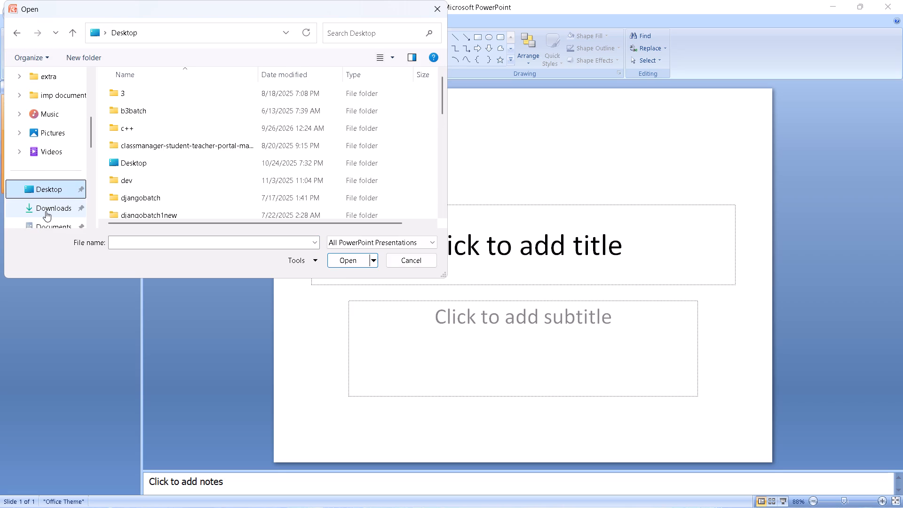
{"action": "left_click", "coordinate": [46, 211]}
{"action": "left_click", "coordinate": [144, 113]}
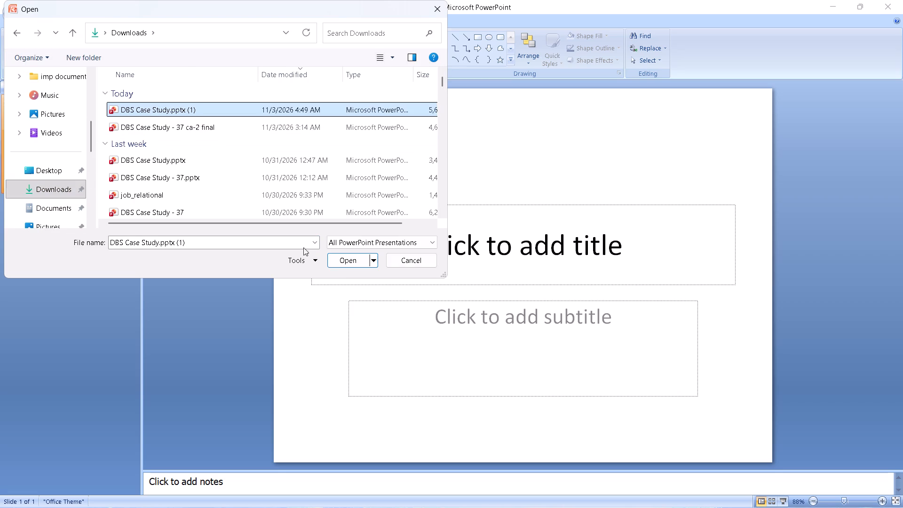
{"action": "left_click", "coordinate": [360, 266]}
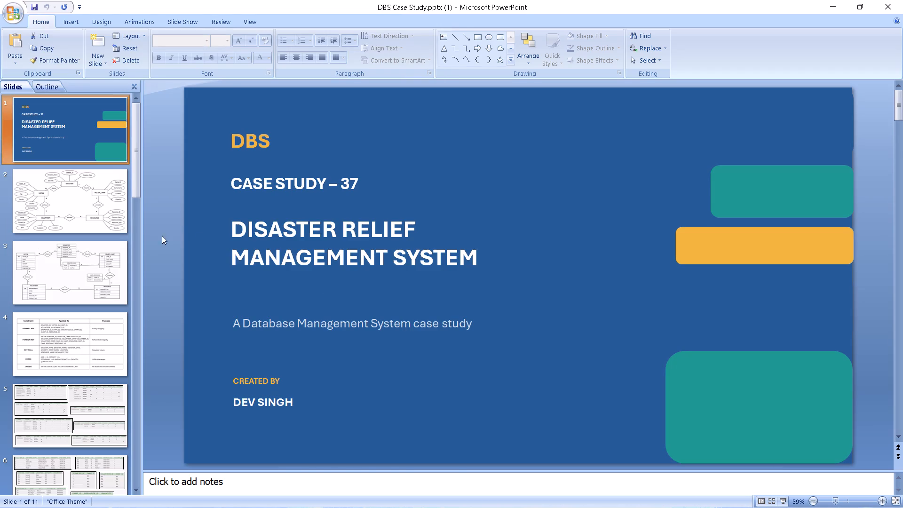
Look through the opened deck's slides from the constraints table on slide 4 to the query table on slide 8.
{"action": "left_click", "coordinate": [51, 335]}
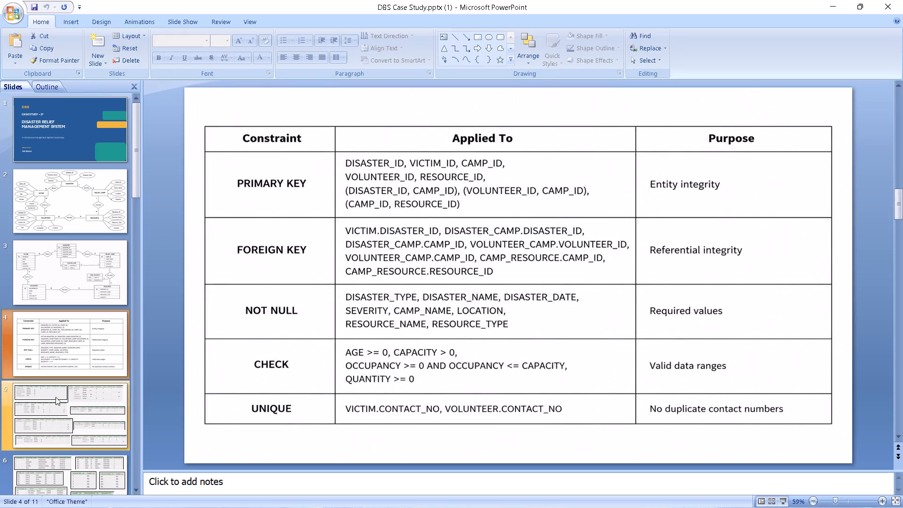
{"action": "left_click", "coordinate": [55, 397]}
{"action": "left_click_drag", "start_coordinate": [55, 397], "coordinate": [55, 260]}
{"action": "left_click", "coordinate": [55, 260]}
{"action": "left_click", "coordinate": [81, 328]}
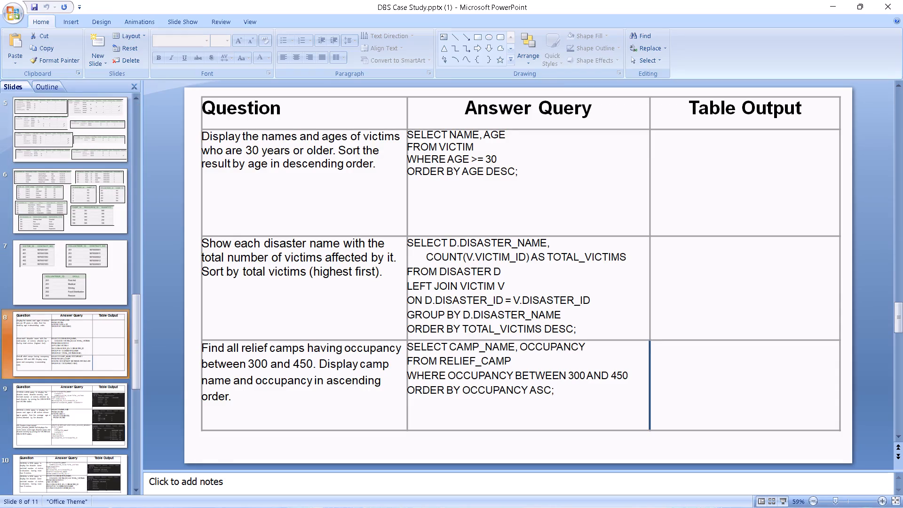
Switch to Oracle FreeSQL in Chrome and take a full-screen screenshot showing the NAME and AGE query result.
{"action": "key", "text": "alt+Tab"}
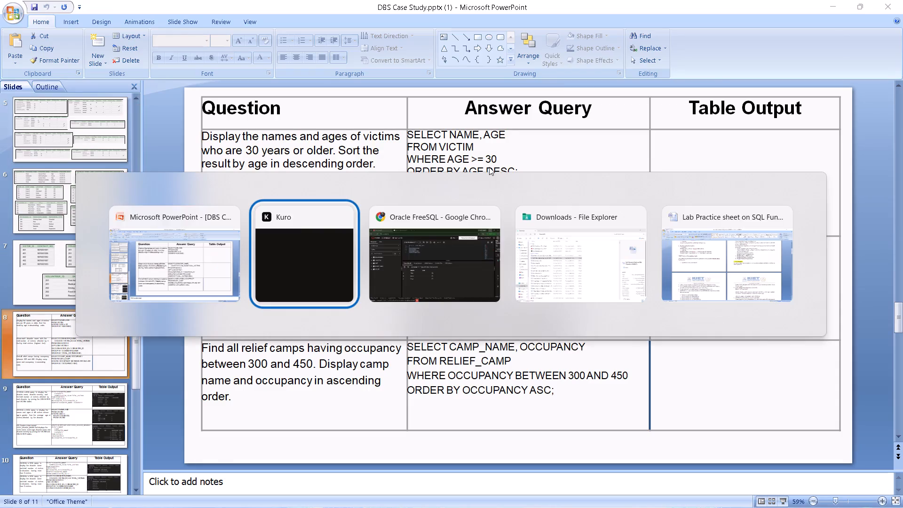
{"action": "key", "text": "alt+Tab"}
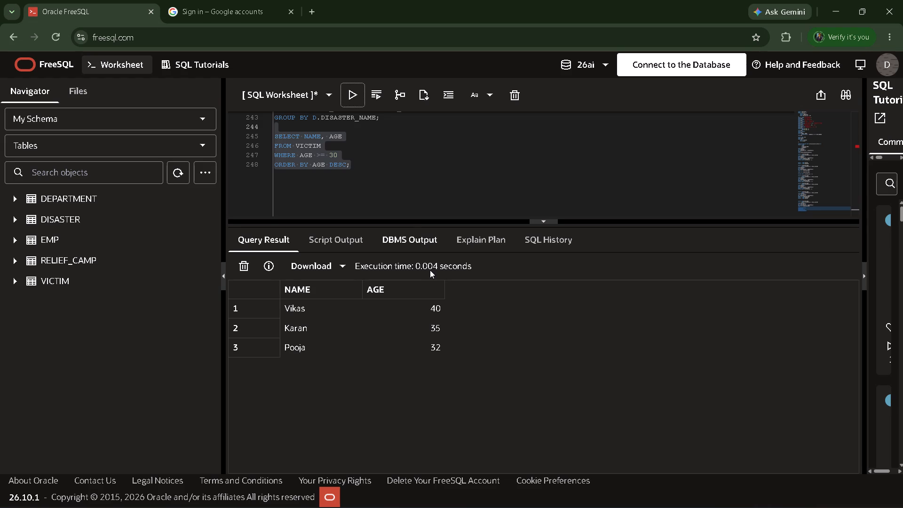
{"action": "key", "text": "super+Print"}
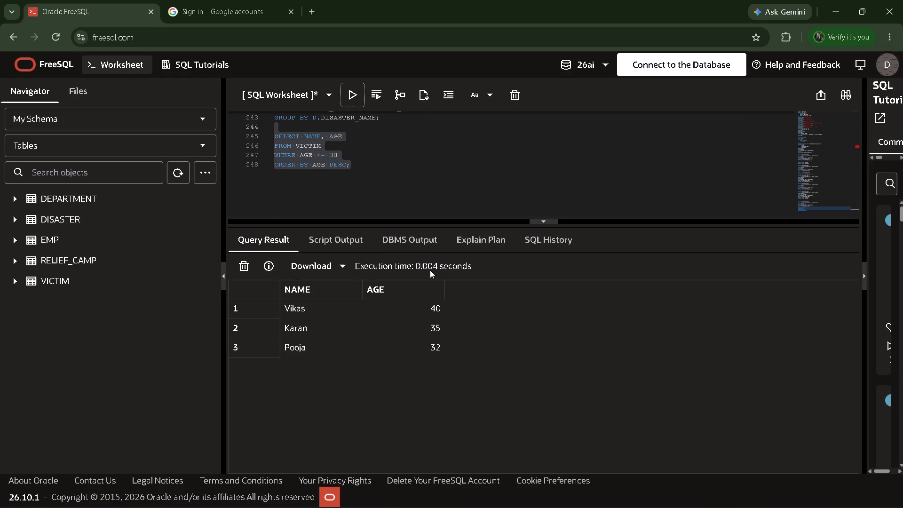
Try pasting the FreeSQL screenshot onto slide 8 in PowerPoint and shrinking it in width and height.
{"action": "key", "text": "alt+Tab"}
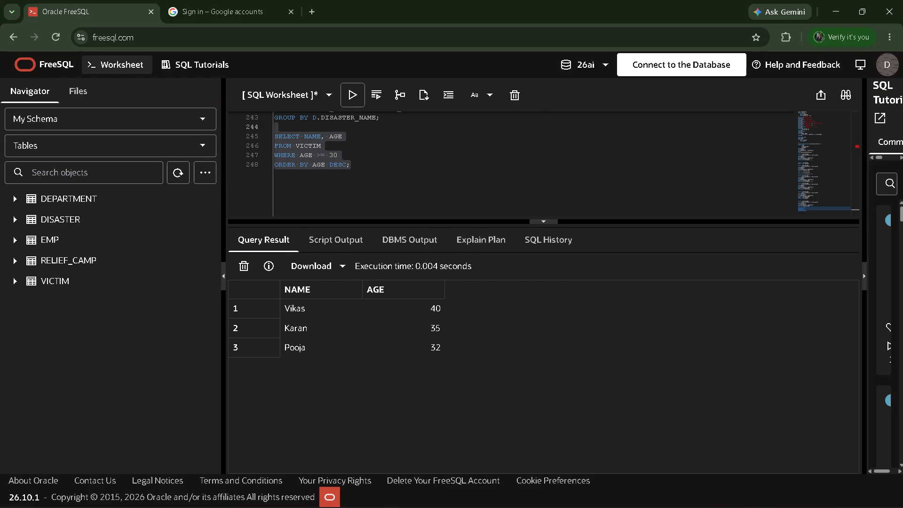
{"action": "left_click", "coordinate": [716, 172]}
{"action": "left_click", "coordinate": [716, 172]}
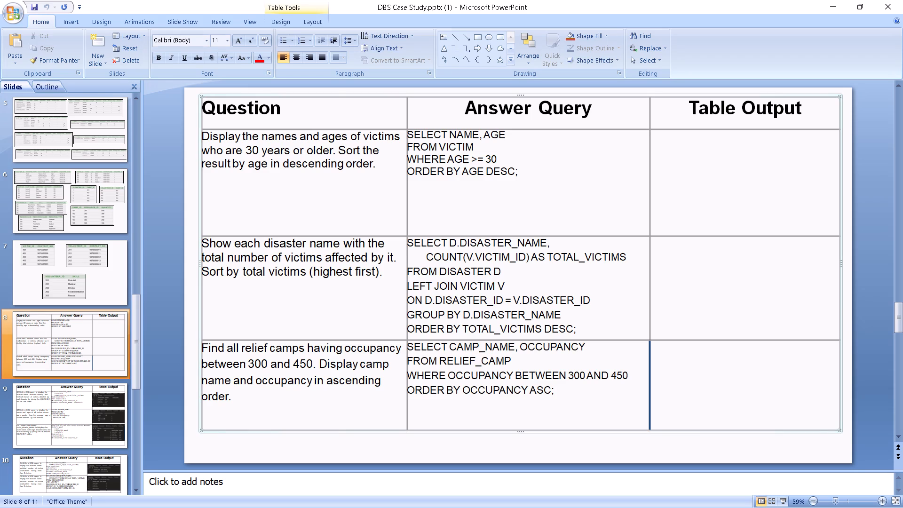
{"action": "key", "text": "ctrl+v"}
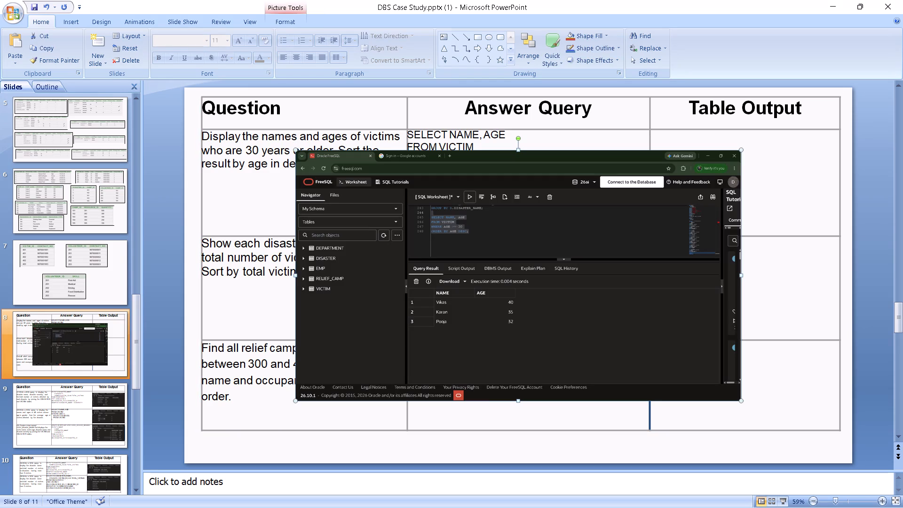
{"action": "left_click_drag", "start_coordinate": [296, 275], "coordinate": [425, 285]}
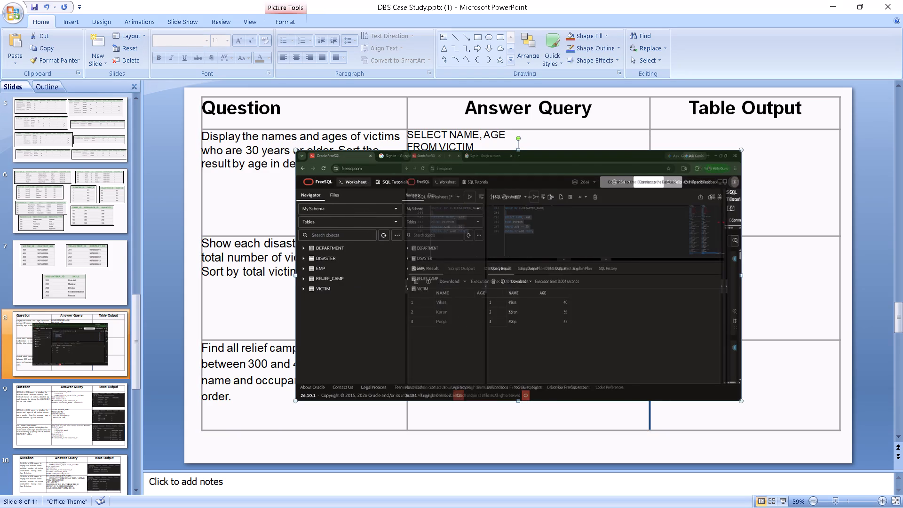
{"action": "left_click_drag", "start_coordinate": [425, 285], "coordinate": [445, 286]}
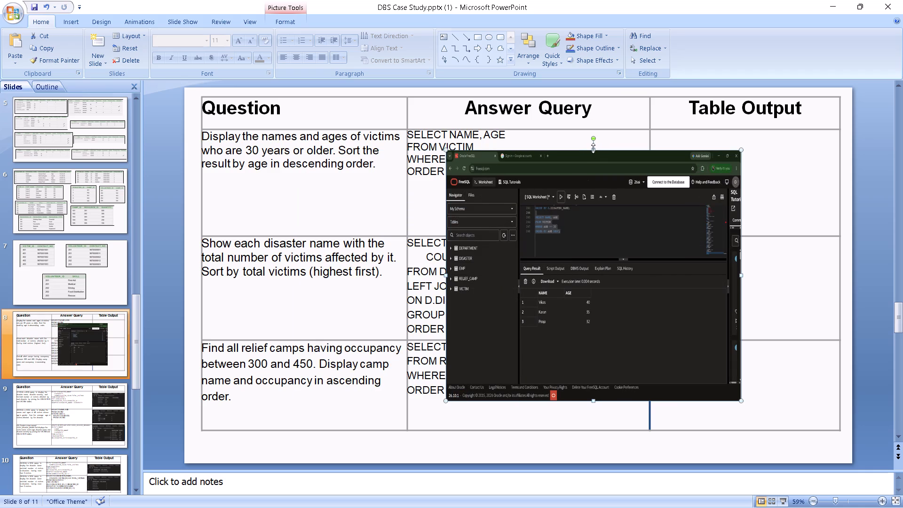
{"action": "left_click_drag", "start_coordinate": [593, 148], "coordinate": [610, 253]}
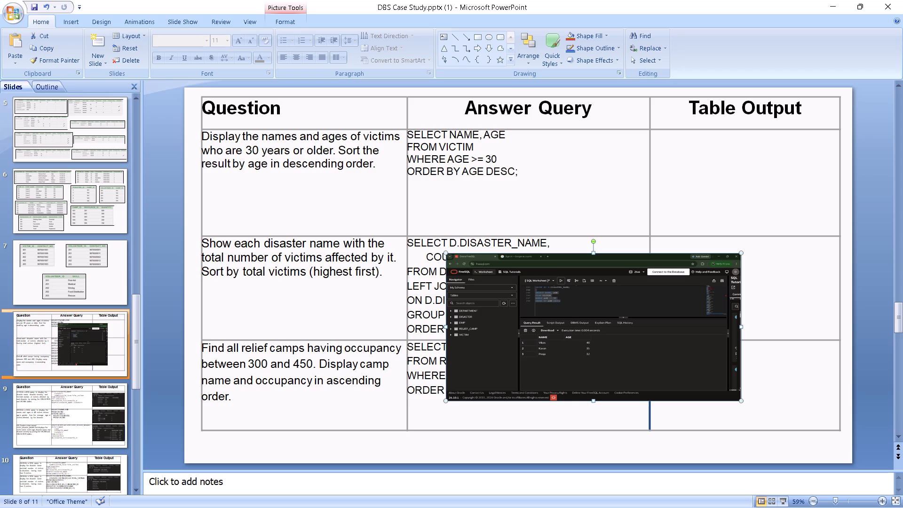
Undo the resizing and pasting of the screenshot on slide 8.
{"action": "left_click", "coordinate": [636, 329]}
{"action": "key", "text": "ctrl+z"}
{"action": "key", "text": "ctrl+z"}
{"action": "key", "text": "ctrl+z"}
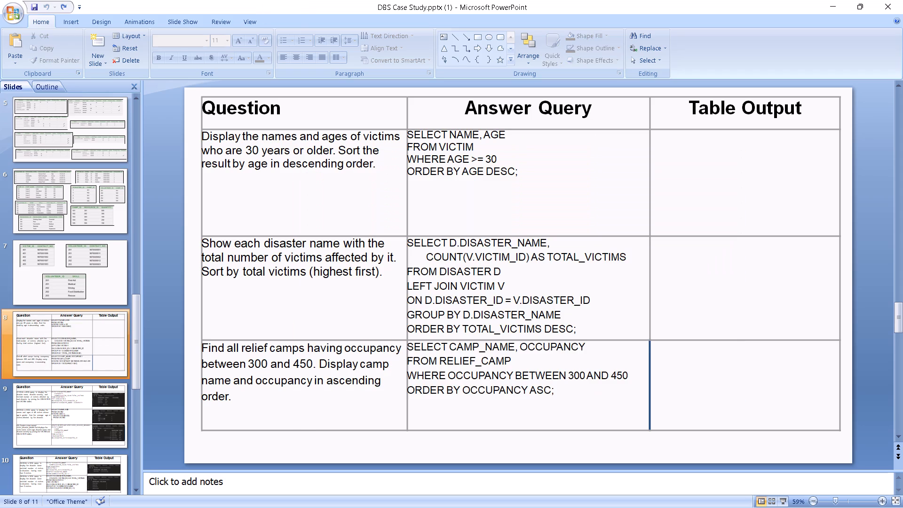
Switch to Microsoft Edge and restore the closed browser tabs to reopen the DBS Case Study.pptx design in Canva.
{"action": "key", "text": "alt+Tab"}
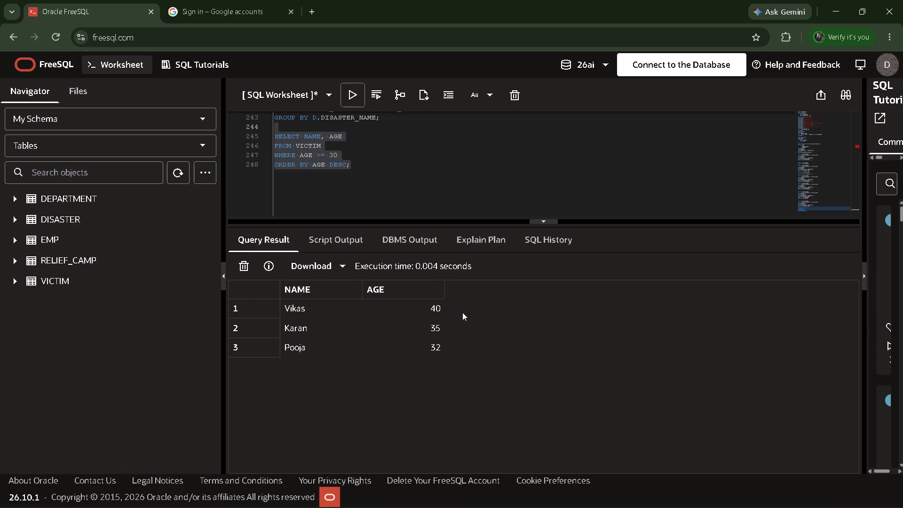
{"action": "key", "text": "alt+Tab"}
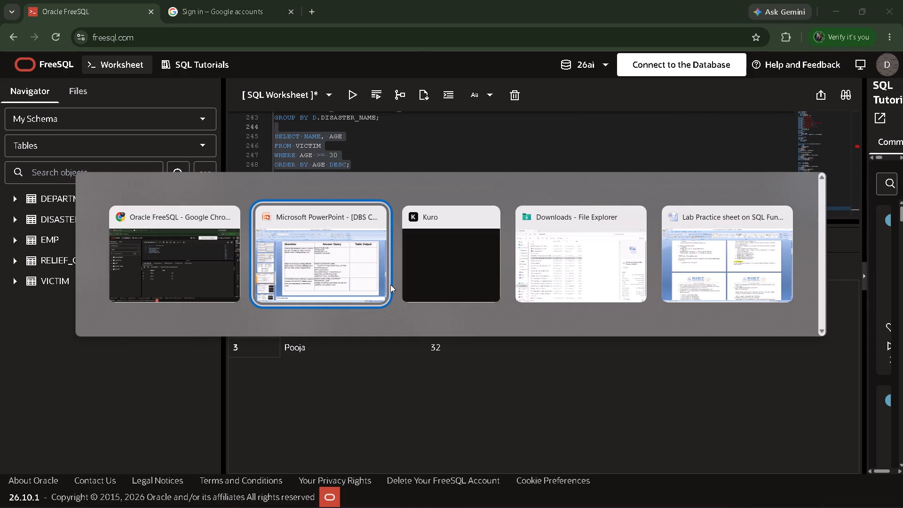
{"action": "key", "text": "alt+Tab"}
{"action": "key", "text": "alt+Tab"}
{"action": "key", "text": "alt+Tab"}
{"action": "key", "text": "alt+Tab"}
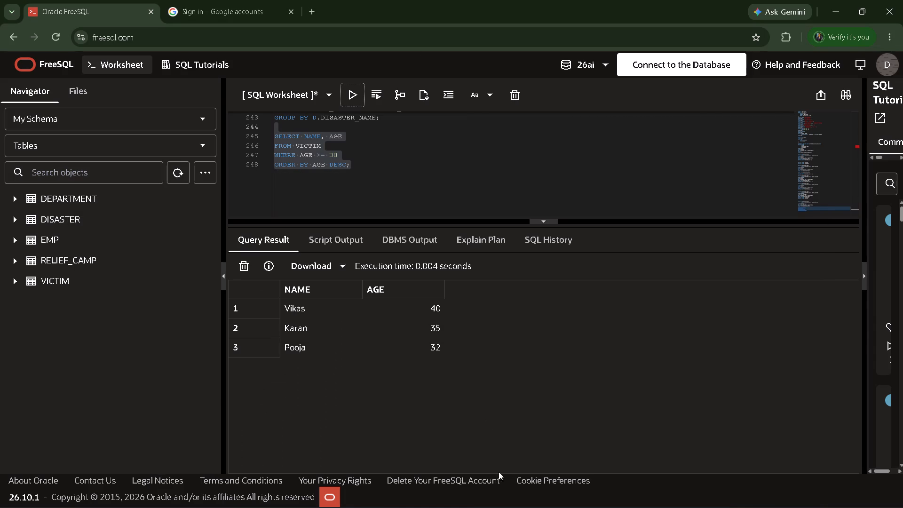
{"action": "left_click", "coordinate": [463, 484]}
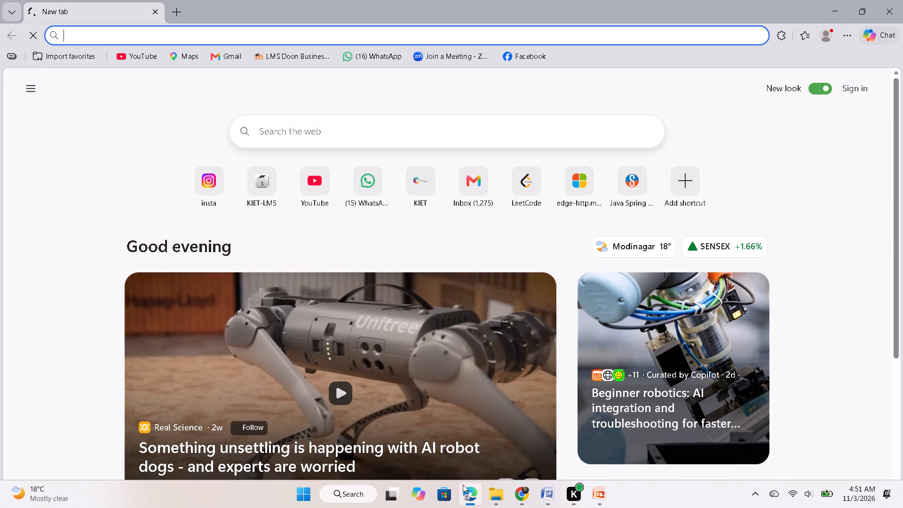
{"action": "key", "text": "ctrl+shift+t"}
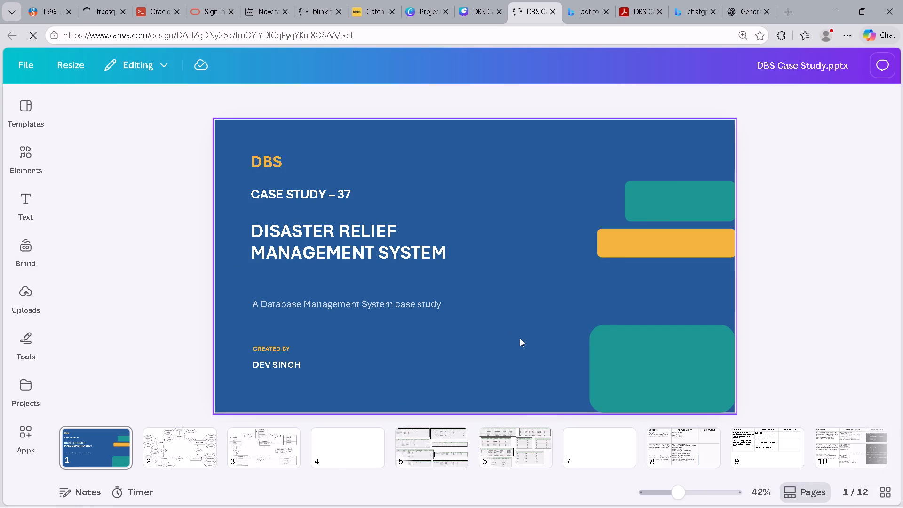
Paste the FreeSQL screenshot onto slide 4 of the Canva deck.
{"action": "left_click", "coordinate": [361, 440]}
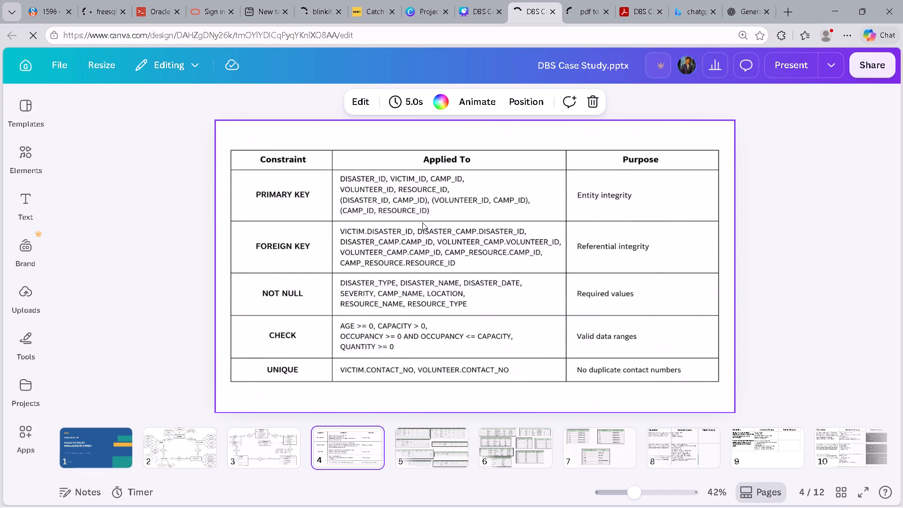
{"action": "key", "text": "ctrl+v"}
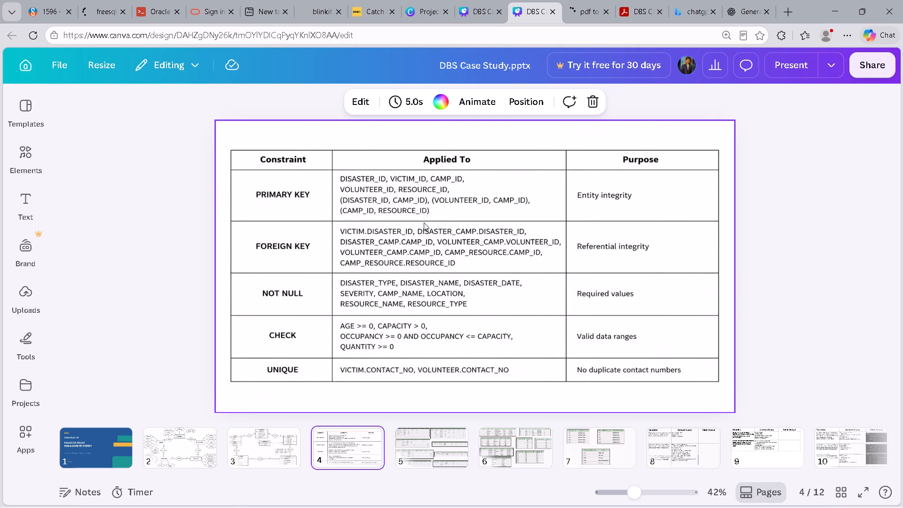
{"action": "left_click", "coordinate": [326, 298]}
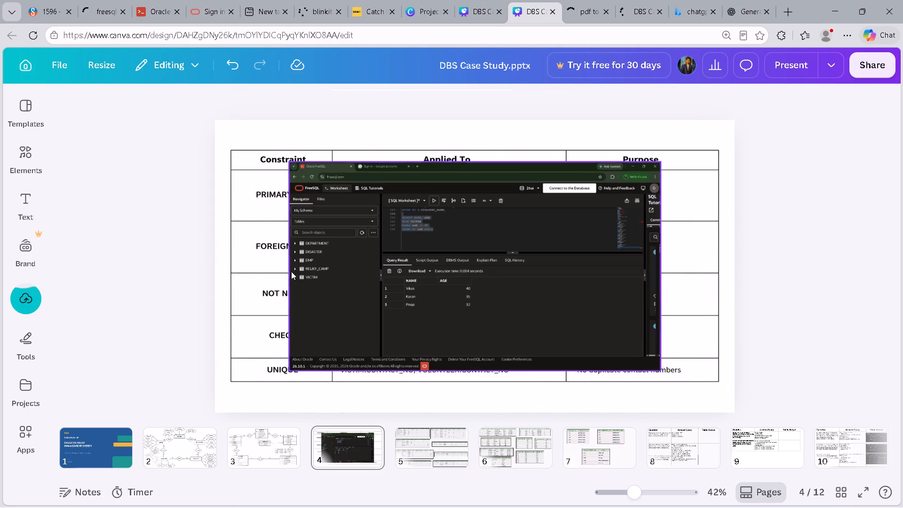
Crop the pasted screenshot on all four sides to keep only the Query Result area with the NAME and AGE rows.
{"action": "left_click", "coordinate": [420, 319]}
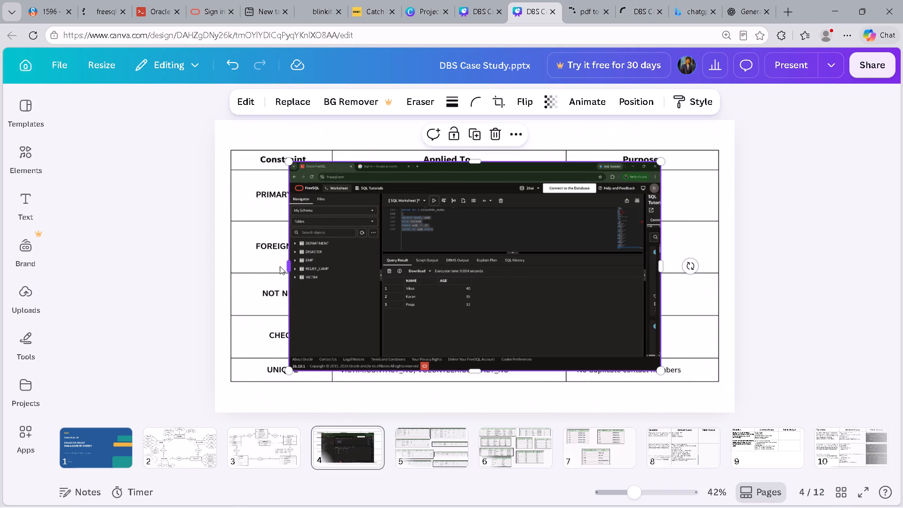
{"action": "left_click", "coordinate": [279, 264]}
{"action": "left_click", "coordinate": [339, 274]}
{"action": "left_click_drag", "start_coordinate": [290, 266], "coordinate": [377, 286]}
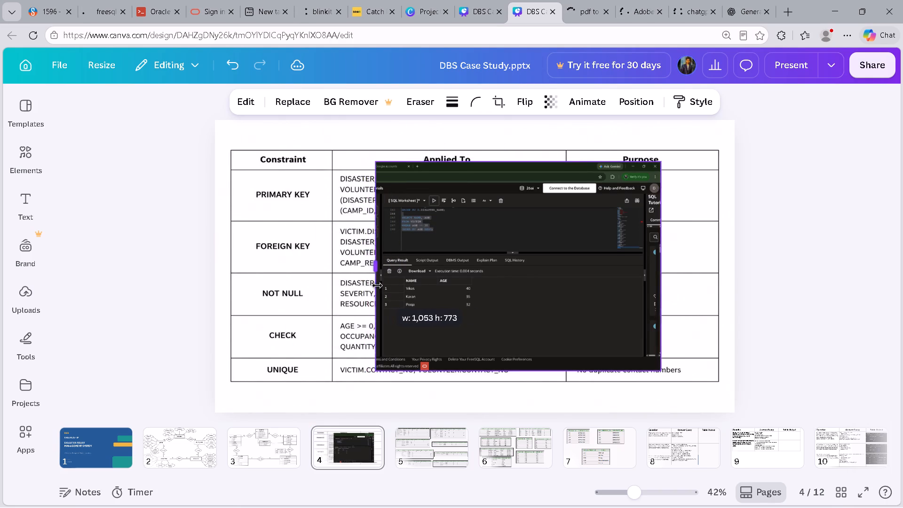
{"action": "left_click_drag", "start_coordinate": [377, 286], "coordinate": [382, 286]}
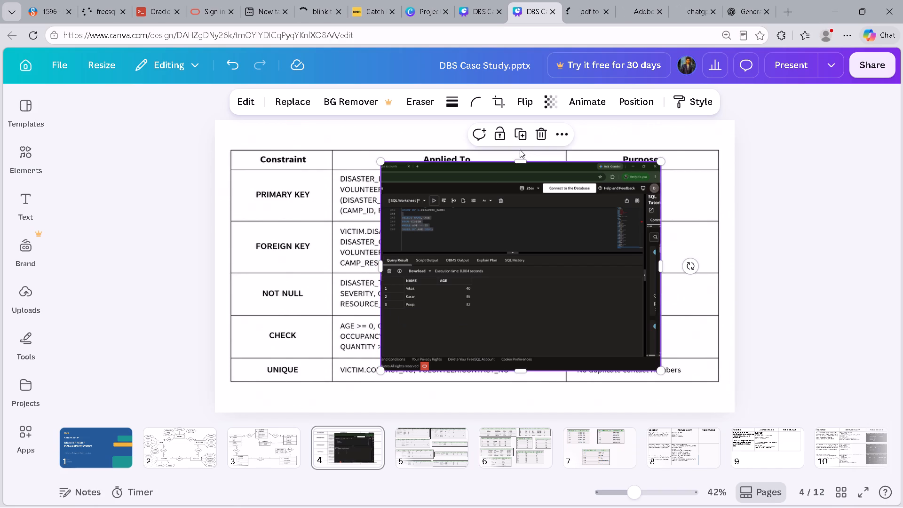
{"action": "left_click_drag", "start_coordinate": [525, 161], "coordinate": [550, 246]}
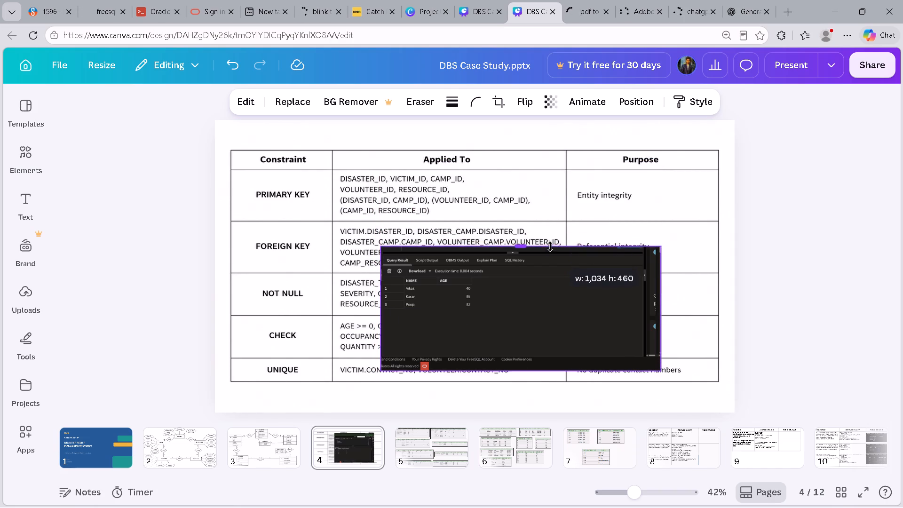
{"action": "left_click_drag", "start_coordinate": [550, 246], "coordinate": [553, 253]}
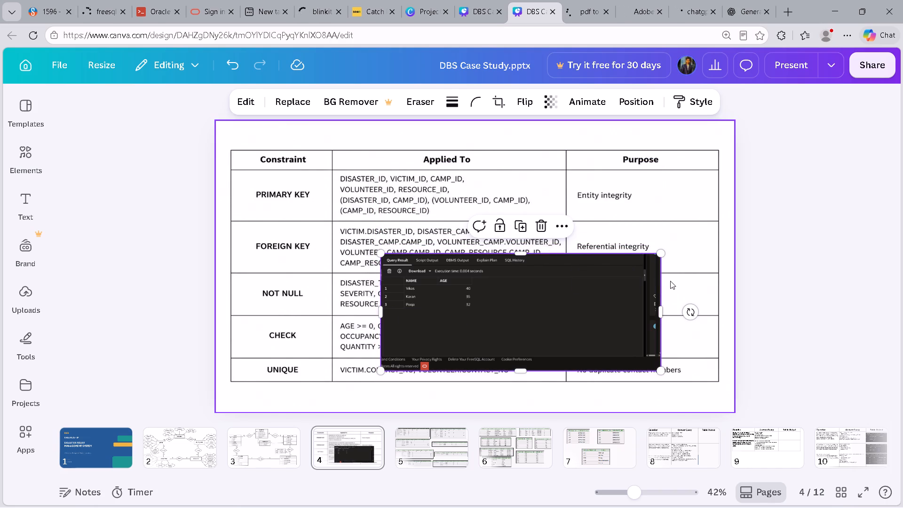
{"action": "left_click_drag", "start_coordinate": [660, 311], "coordinate": [547, 318]}
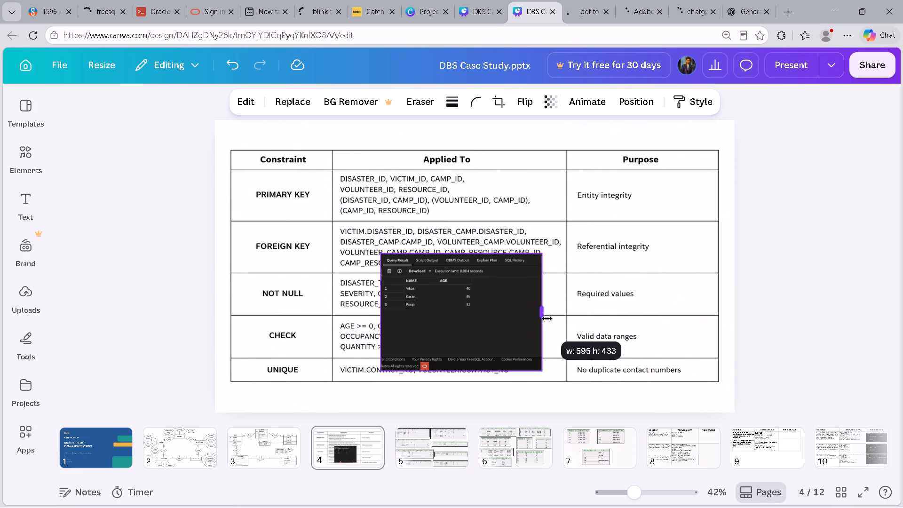
{"action": "left_click_drag", "start_coordinate": [547, 318], "coordinate": [547, 318]}
{"action": "left_click_drag", "start_coordinate": [472, 369], "coordinate": [469, 366]}
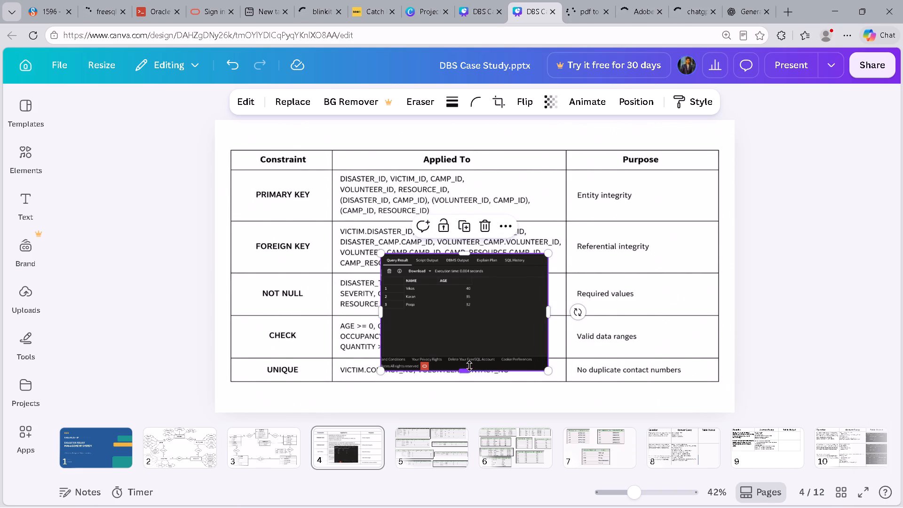
{"action": "left_click_drag", "start_coordinate": [469, 366], "coordinate": [464, 320]}
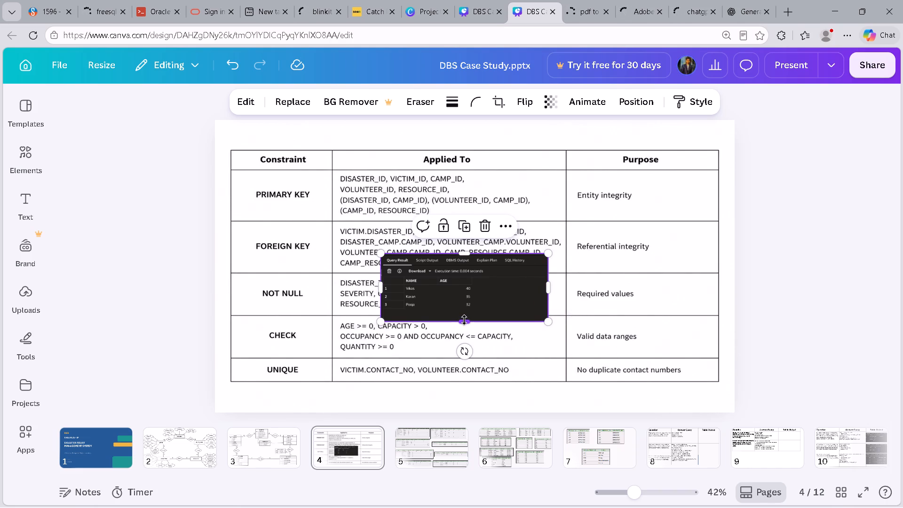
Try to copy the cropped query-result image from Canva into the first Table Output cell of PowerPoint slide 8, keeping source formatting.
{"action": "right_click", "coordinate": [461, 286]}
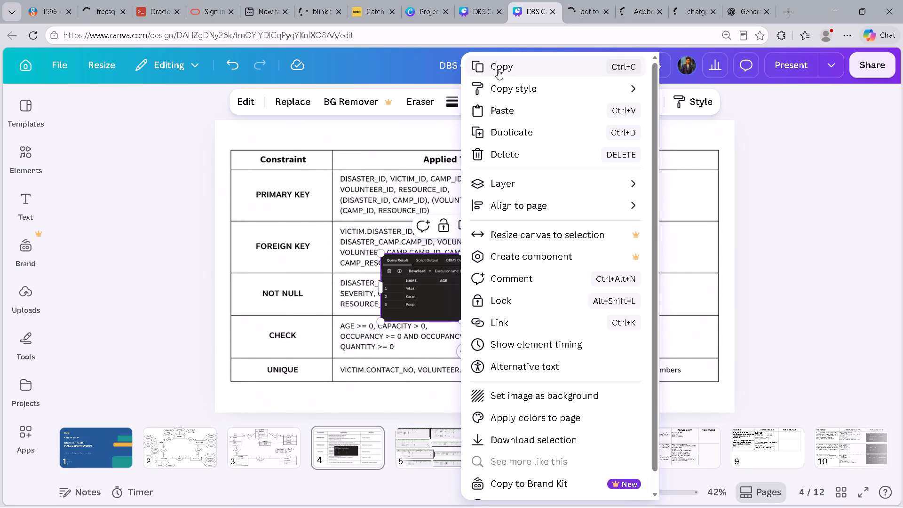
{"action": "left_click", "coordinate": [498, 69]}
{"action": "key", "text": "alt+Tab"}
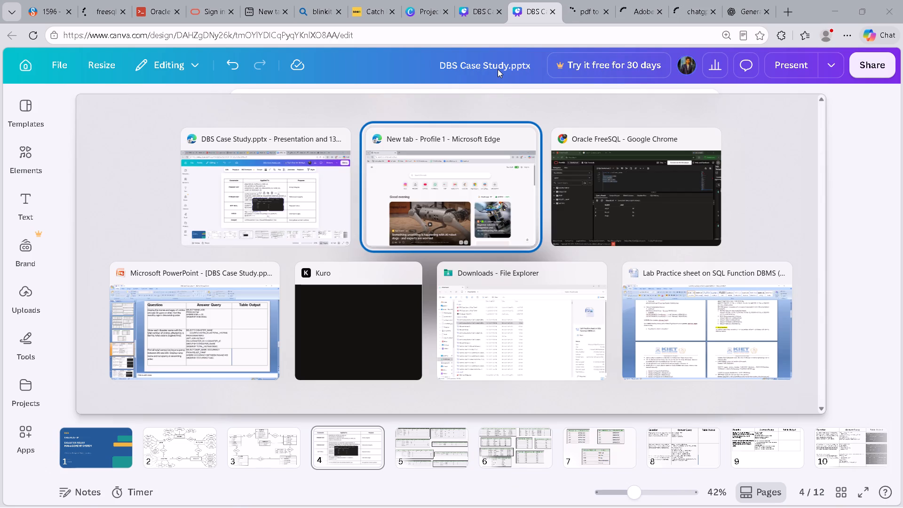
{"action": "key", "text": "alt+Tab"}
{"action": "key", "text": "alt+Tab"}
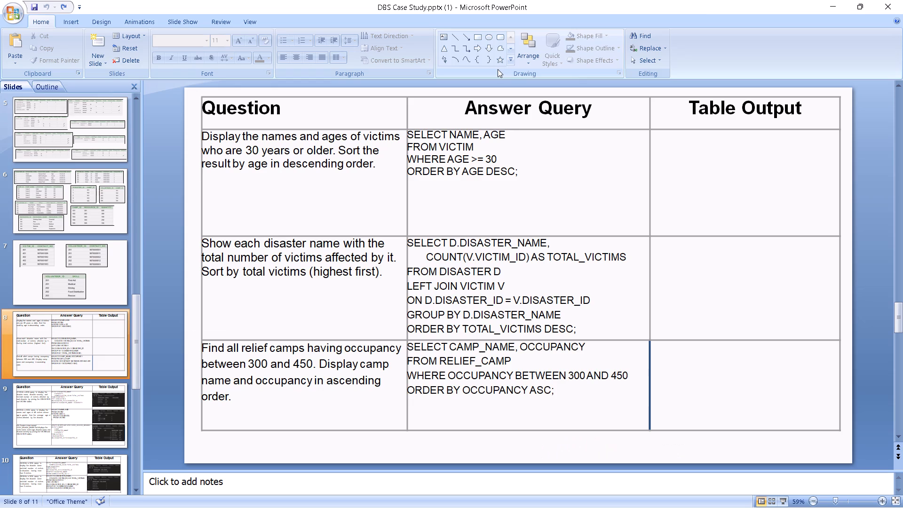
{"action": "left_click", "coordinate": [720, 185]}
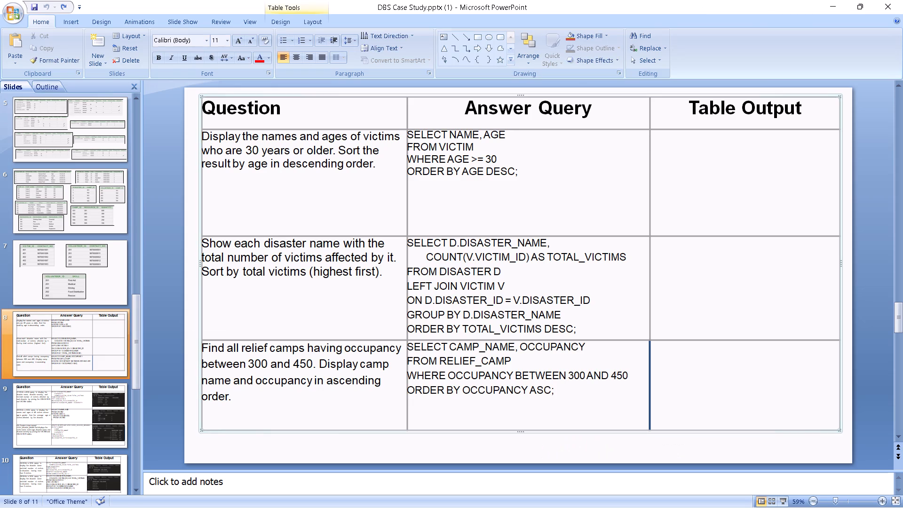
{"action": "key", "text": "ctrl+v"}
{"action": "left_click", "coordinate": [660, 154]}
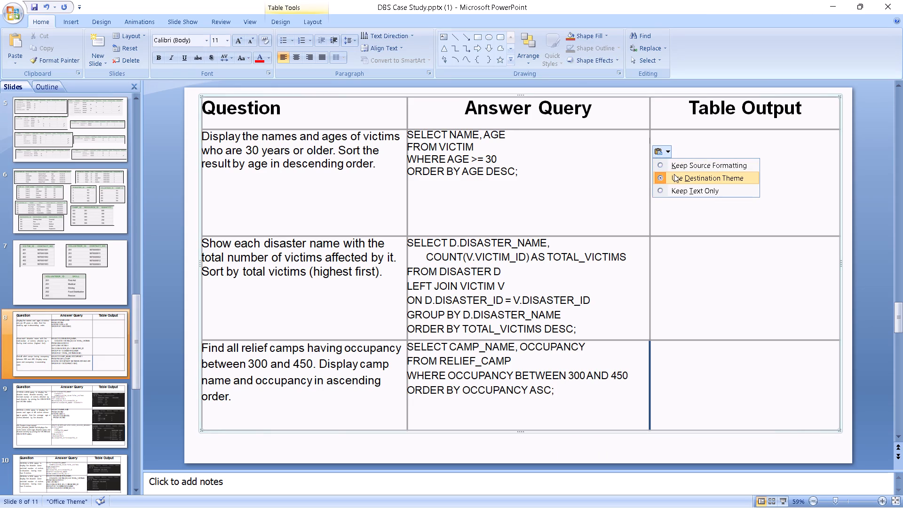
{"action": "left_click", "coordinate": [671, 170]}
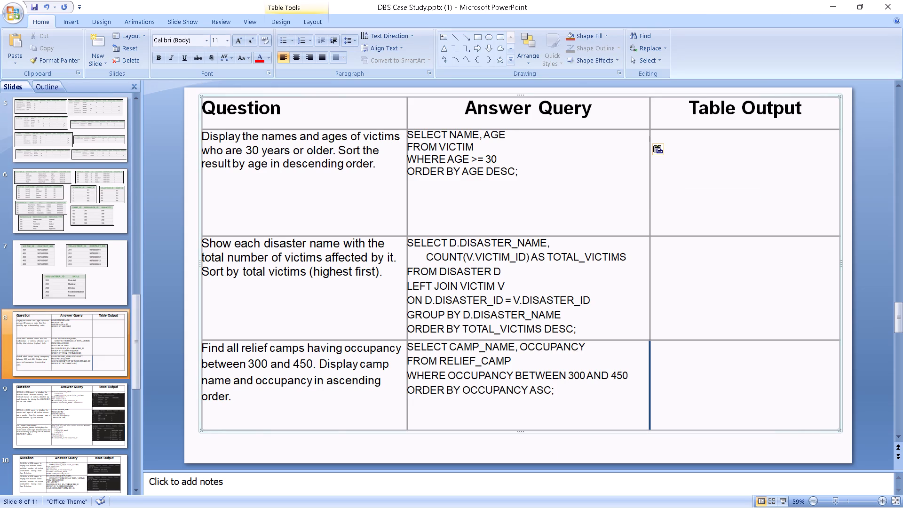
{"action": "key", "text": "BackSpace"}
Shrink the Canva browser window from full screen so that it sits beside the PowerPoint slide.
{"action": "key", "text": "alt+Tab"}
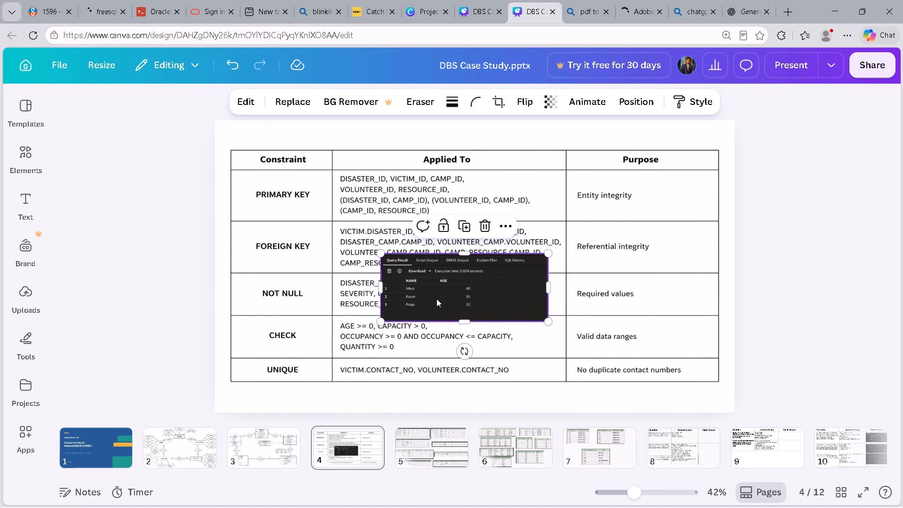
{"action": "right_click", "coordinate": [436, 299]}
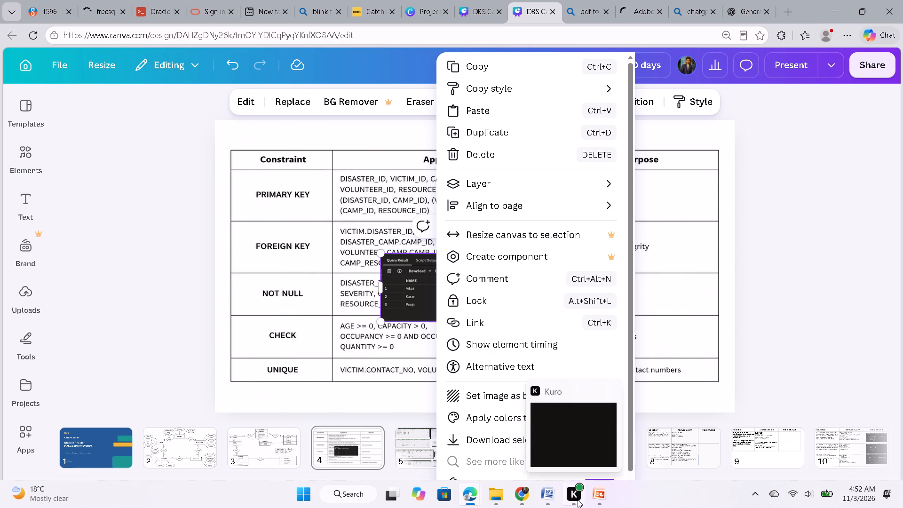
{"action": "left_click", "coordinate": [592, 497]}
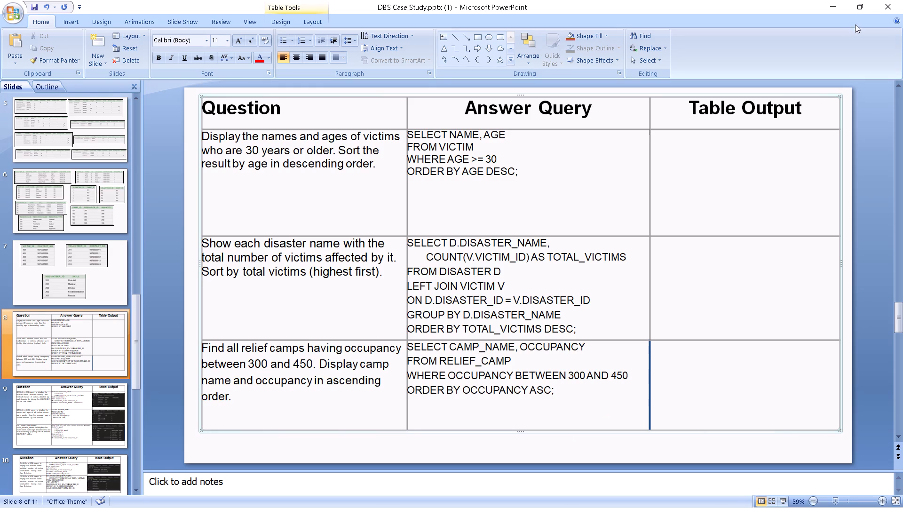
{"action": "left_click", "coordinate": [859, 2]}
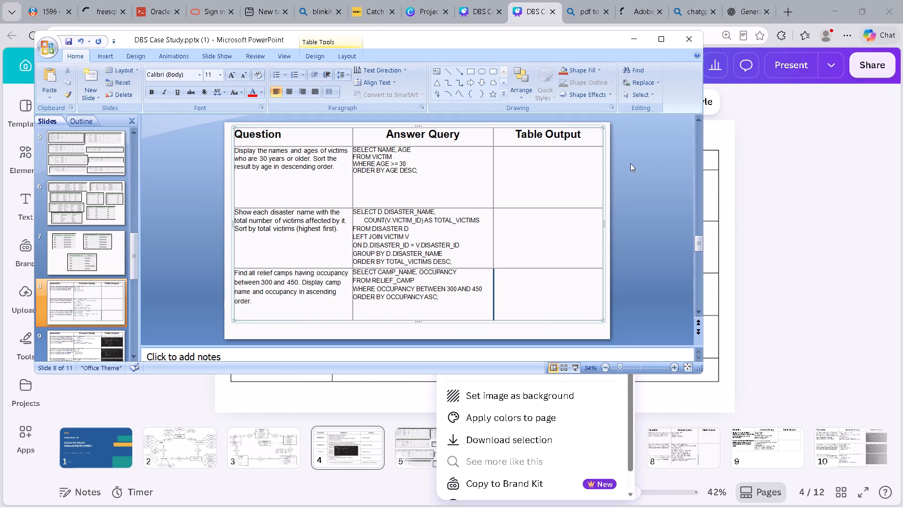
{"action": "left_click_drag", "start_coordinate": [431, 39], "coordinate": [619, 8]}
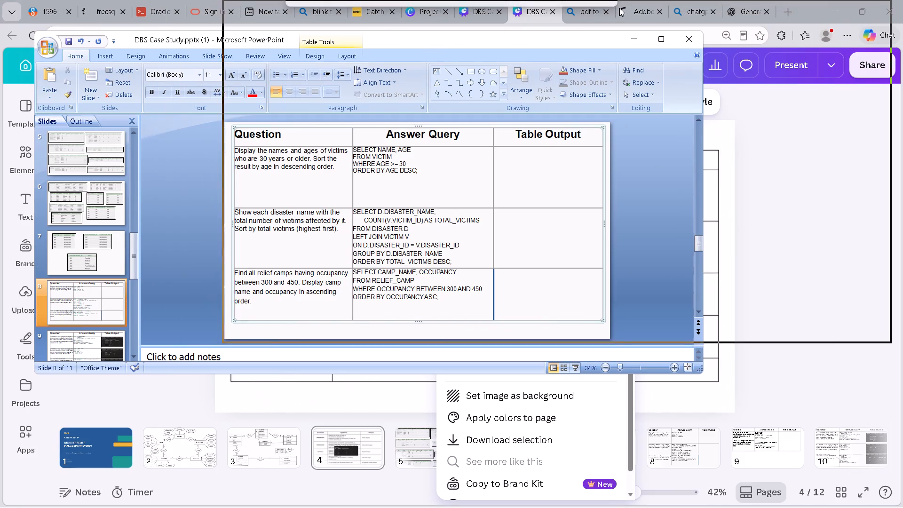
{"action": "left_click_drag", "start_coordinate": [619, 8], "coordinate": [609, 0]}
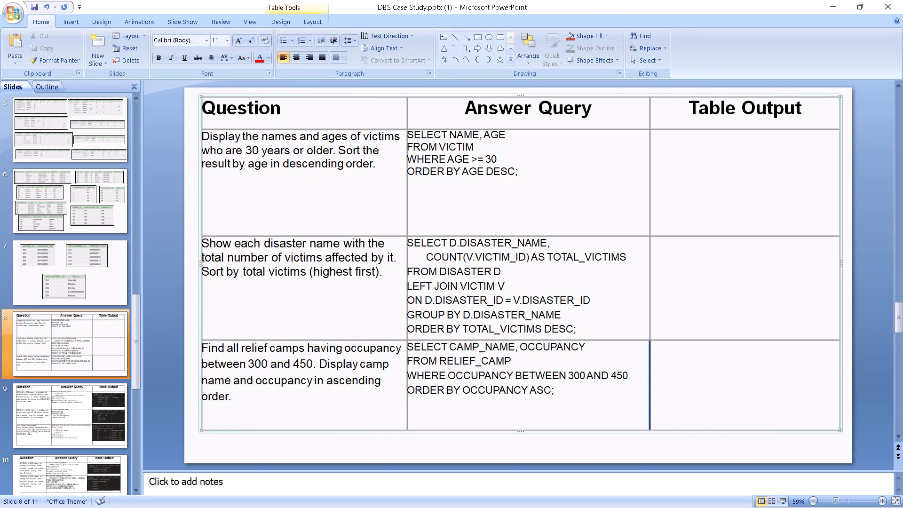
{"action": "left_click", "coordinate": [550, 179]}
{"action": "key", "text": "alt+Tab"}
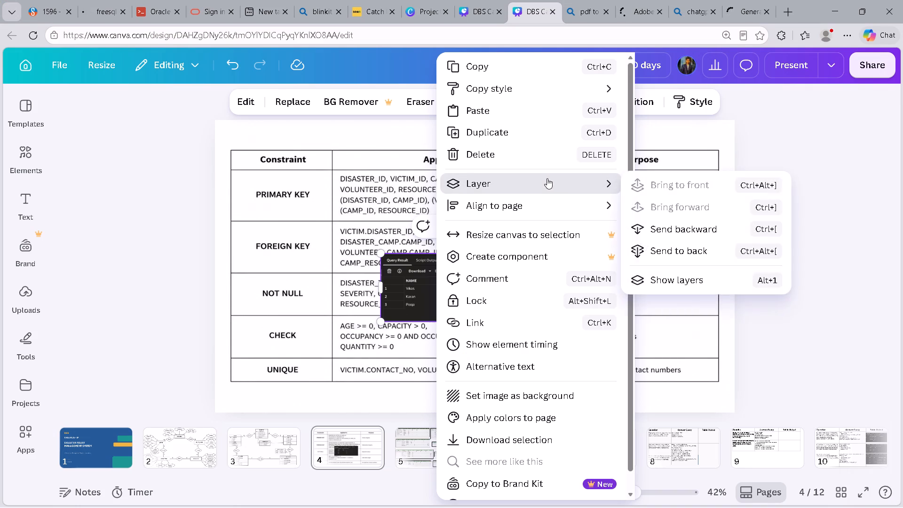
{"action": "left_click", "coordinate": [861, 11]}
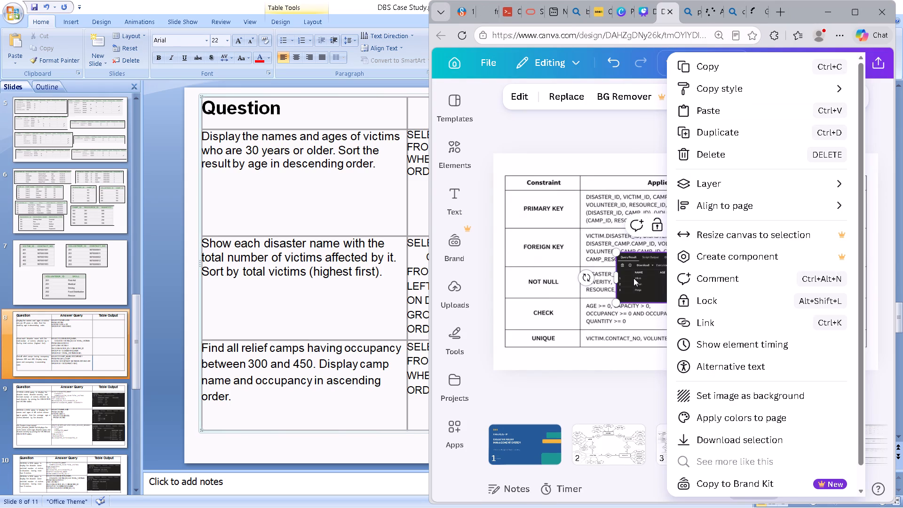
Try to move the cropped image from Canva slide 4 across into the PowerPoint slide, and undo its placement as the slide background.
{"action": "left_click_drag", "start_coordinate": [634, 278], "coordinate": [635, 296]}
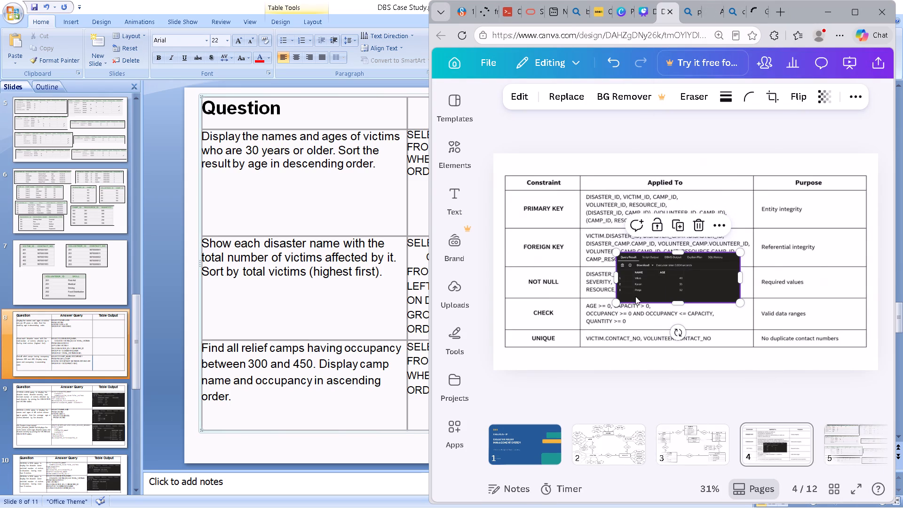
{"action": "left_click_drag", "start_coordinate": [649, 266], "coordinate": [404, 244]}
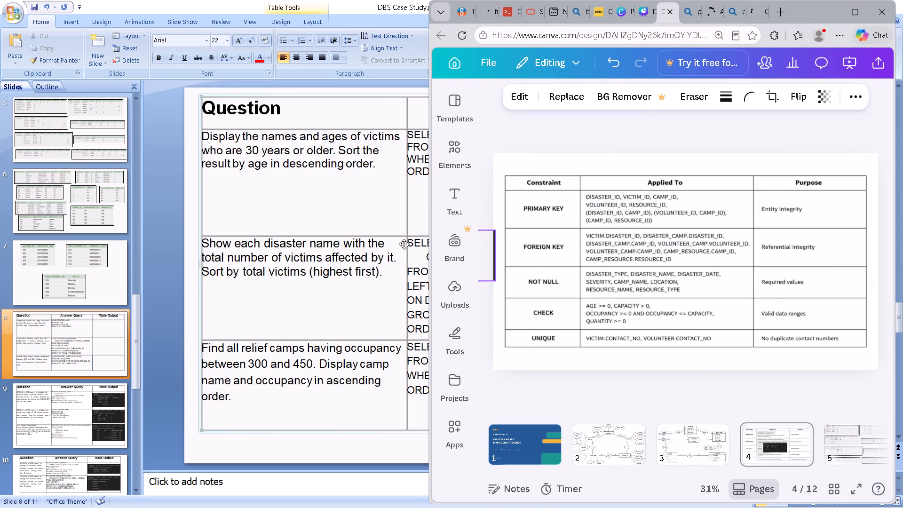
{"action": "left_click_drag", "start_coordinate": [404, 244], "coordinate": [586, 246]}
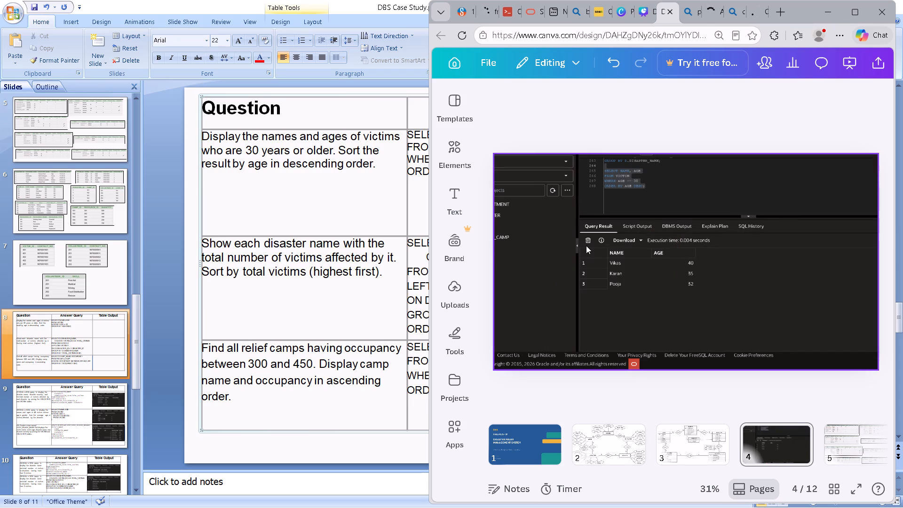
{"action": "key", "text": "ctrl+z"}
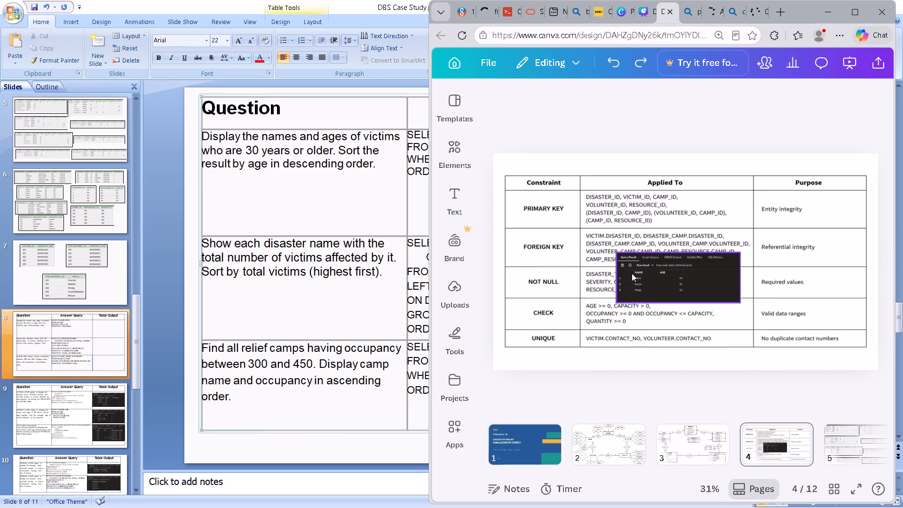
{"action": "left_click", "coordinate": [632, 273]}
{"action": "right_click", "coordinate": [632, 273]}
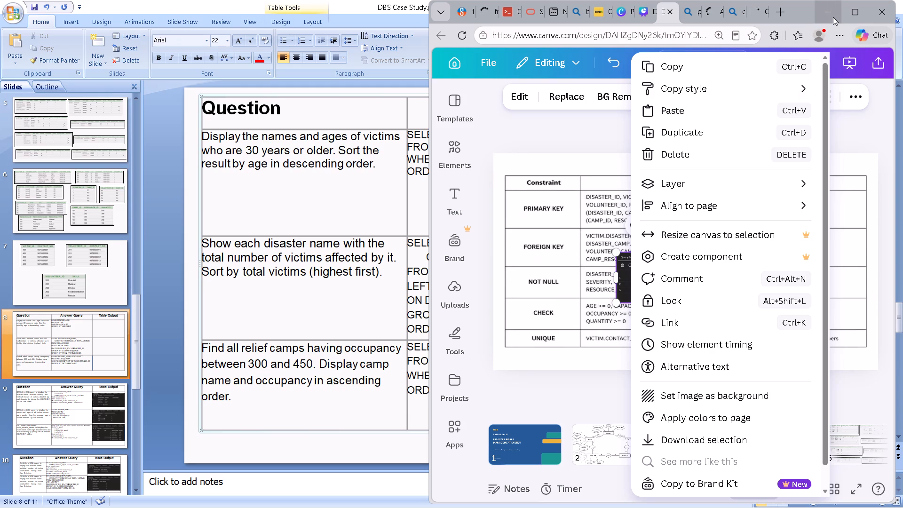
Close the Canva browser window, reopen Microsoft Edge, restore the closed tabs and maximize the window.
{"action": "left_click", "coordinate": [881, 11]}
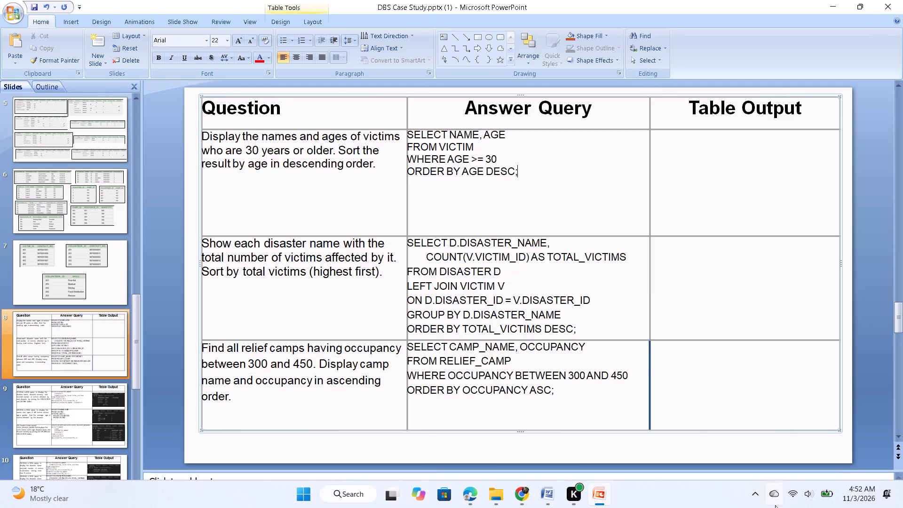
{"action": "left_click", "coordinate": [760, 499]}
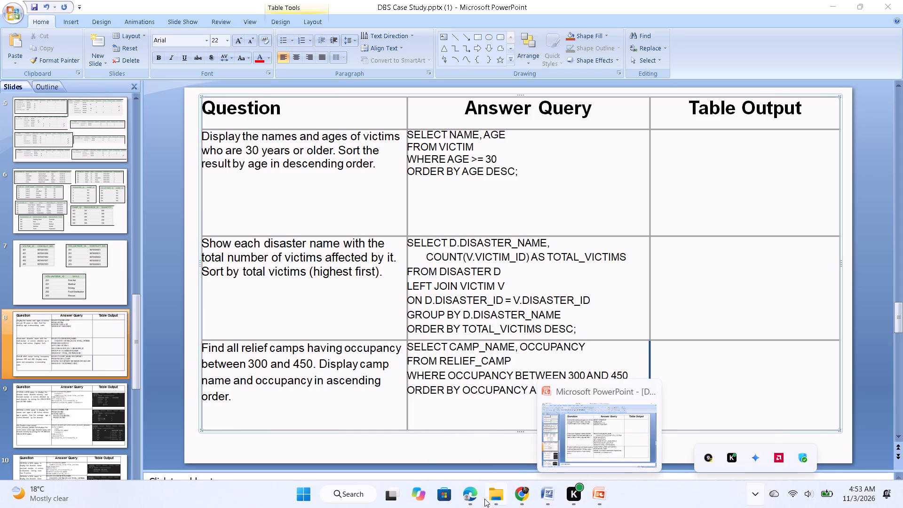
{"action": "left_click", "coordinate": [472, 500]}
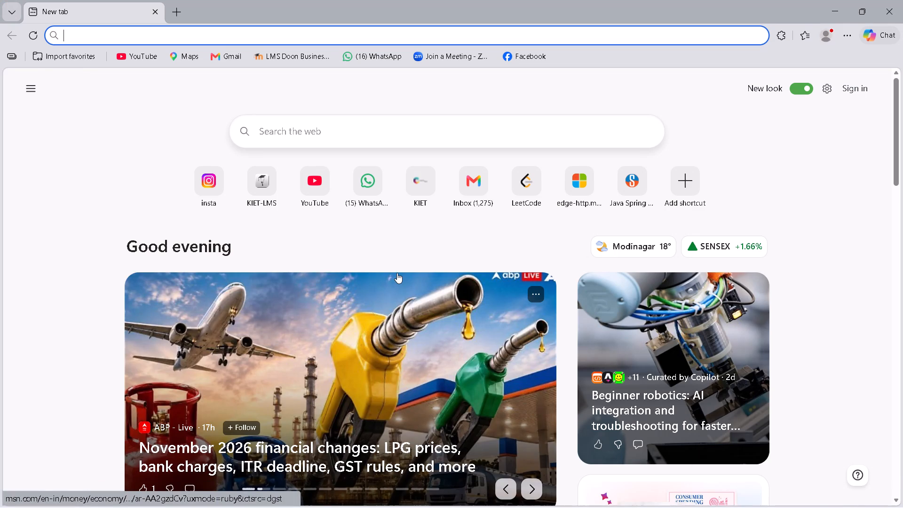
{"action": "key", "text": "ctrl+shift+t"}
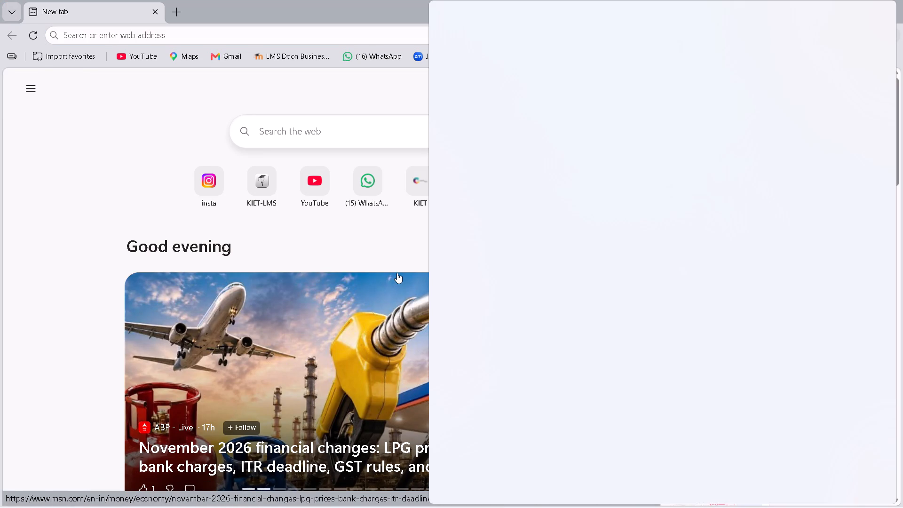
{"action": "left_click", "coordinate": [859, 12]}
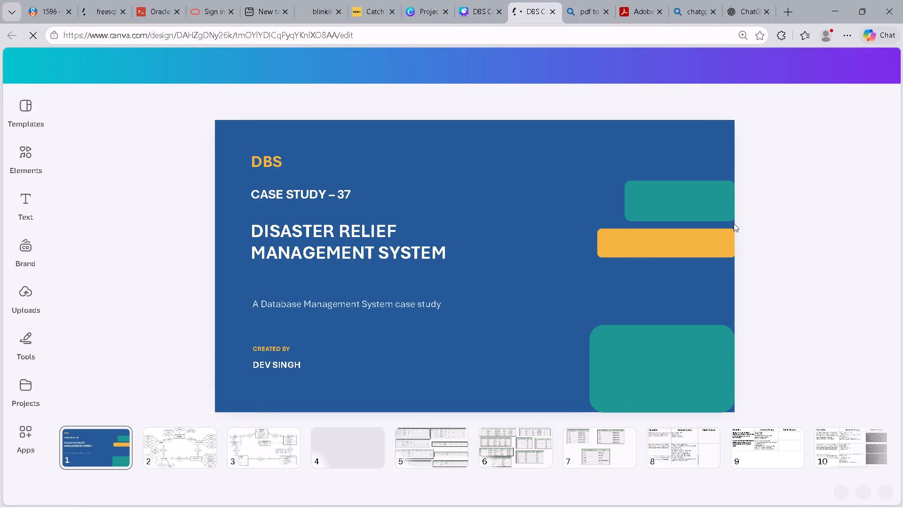
Move the cropped query-result image from slide 4 to slide 8 of the Canva deck.
{"action": "left_click", "coordinate": [700, 450]}
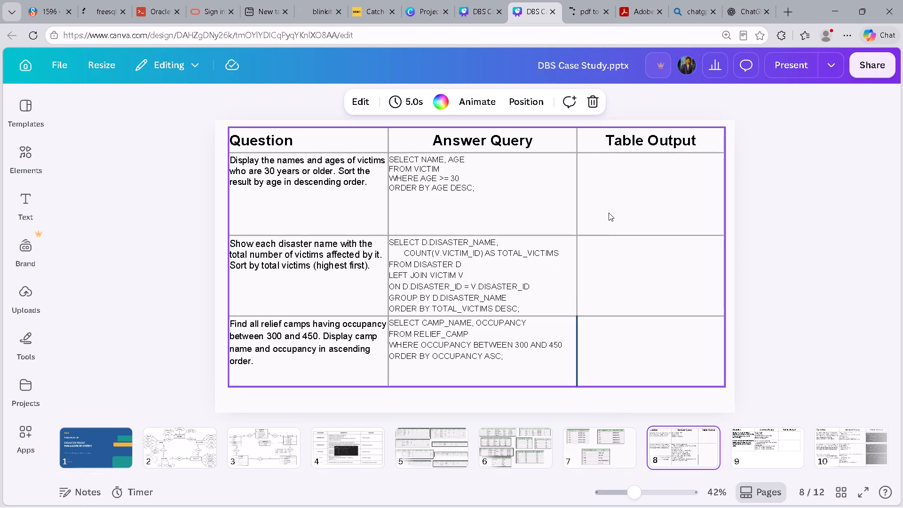
{"action": "left_click", "coordinate": [343, 441]}
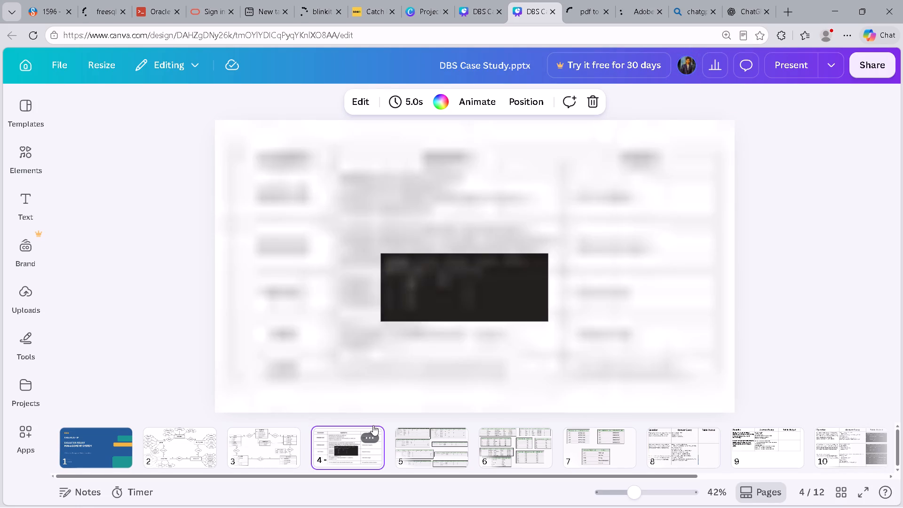
{"action": "left_click", "coordinate": [421, 302]}
{"action": "left_click_drag", "start_coordinate": [421, 302], "coordinate": [673, 430]}
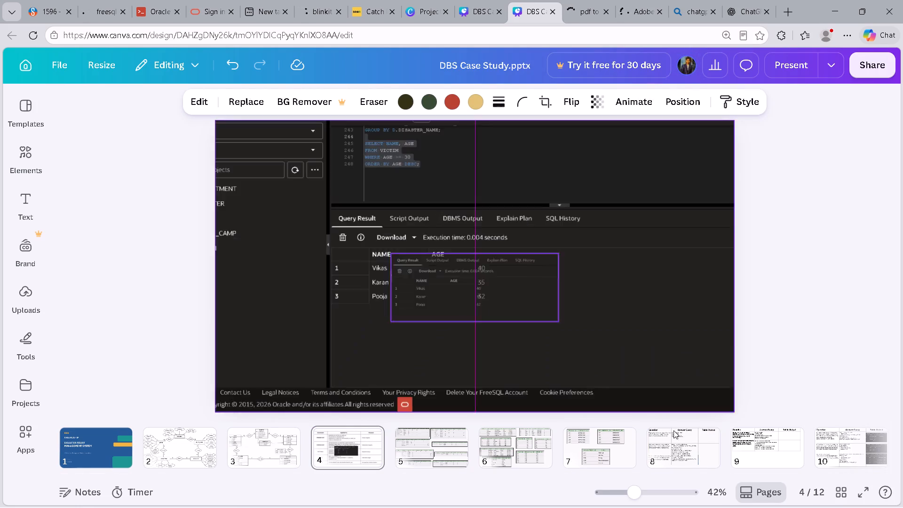
{"action": "left_click_drag", "start_coordinate": [673, 430], "coordinate": [707, 442]}
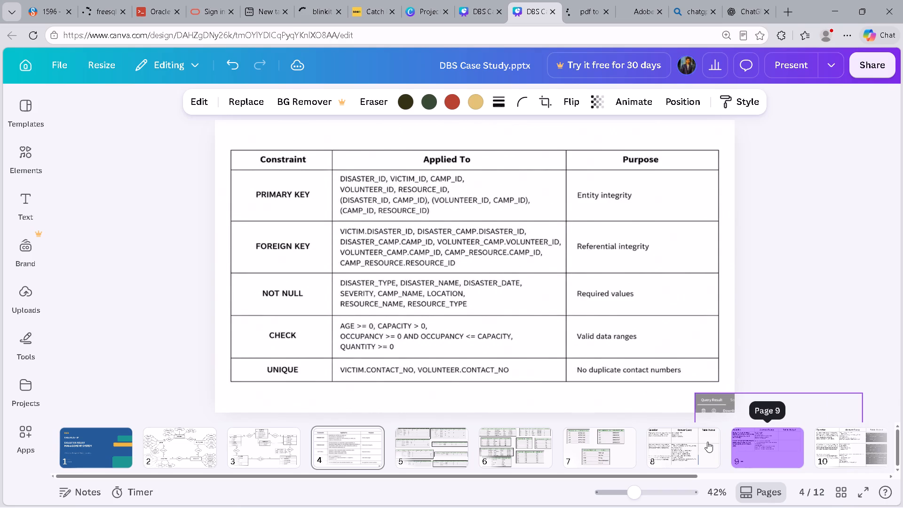
{"action": "left_click_drag", "start_coordinate": [707, 442], "coordinate": [696, 447]}
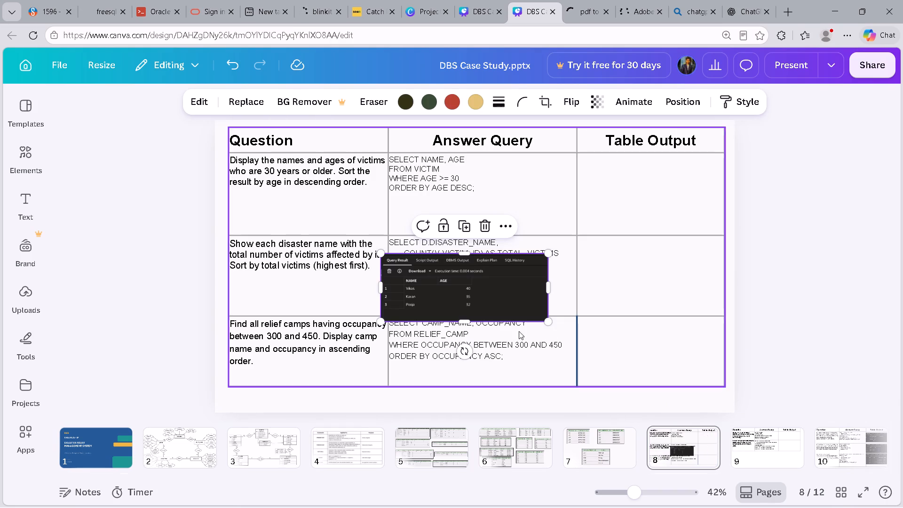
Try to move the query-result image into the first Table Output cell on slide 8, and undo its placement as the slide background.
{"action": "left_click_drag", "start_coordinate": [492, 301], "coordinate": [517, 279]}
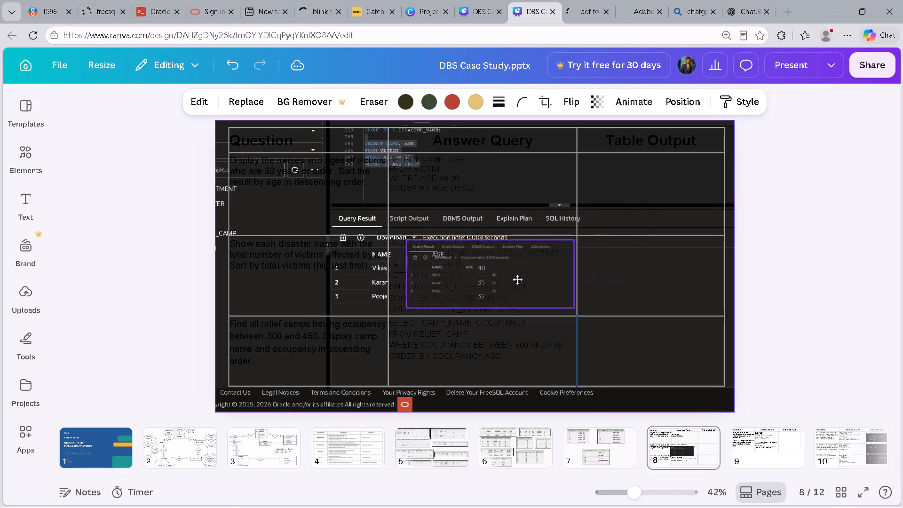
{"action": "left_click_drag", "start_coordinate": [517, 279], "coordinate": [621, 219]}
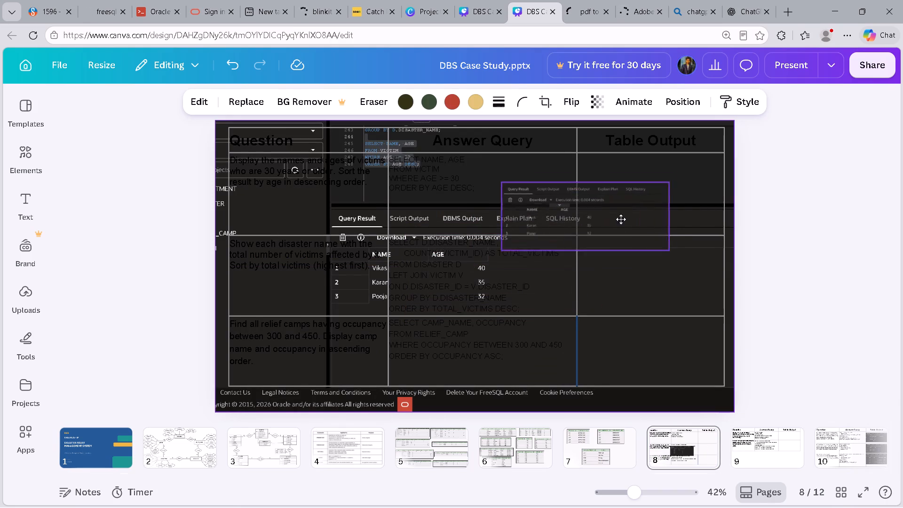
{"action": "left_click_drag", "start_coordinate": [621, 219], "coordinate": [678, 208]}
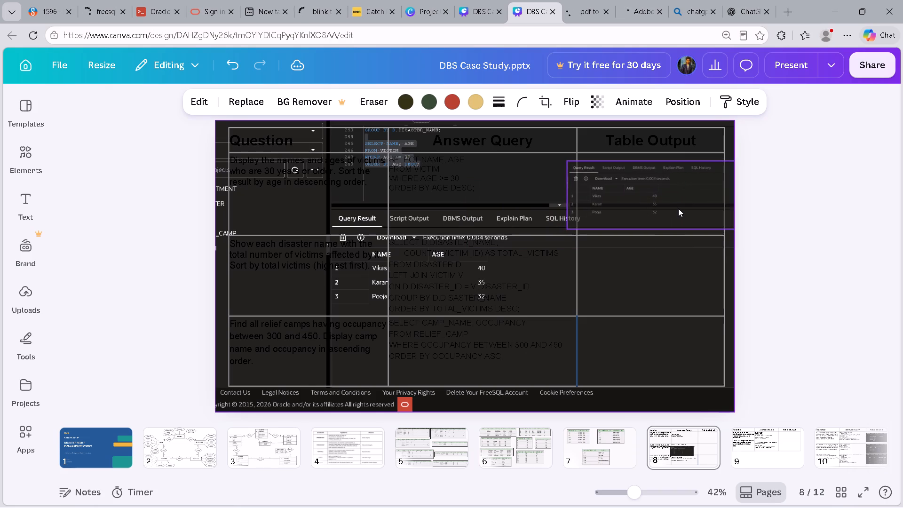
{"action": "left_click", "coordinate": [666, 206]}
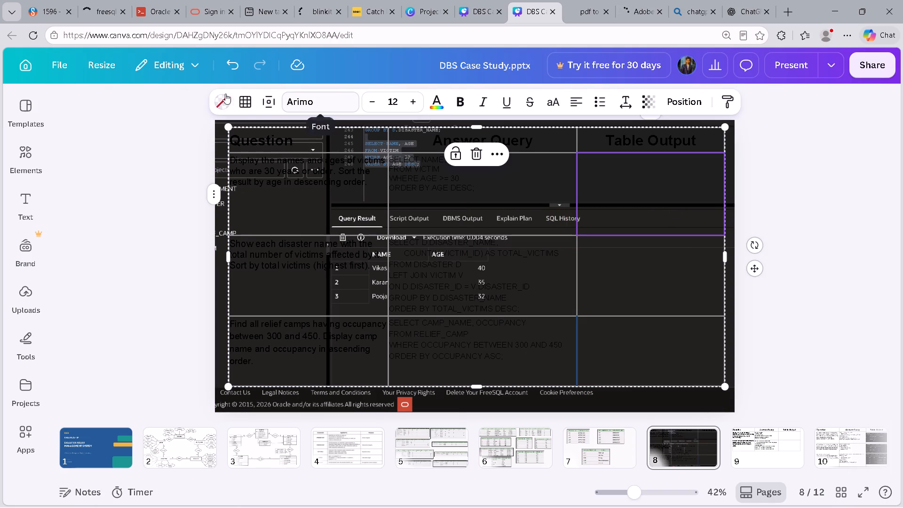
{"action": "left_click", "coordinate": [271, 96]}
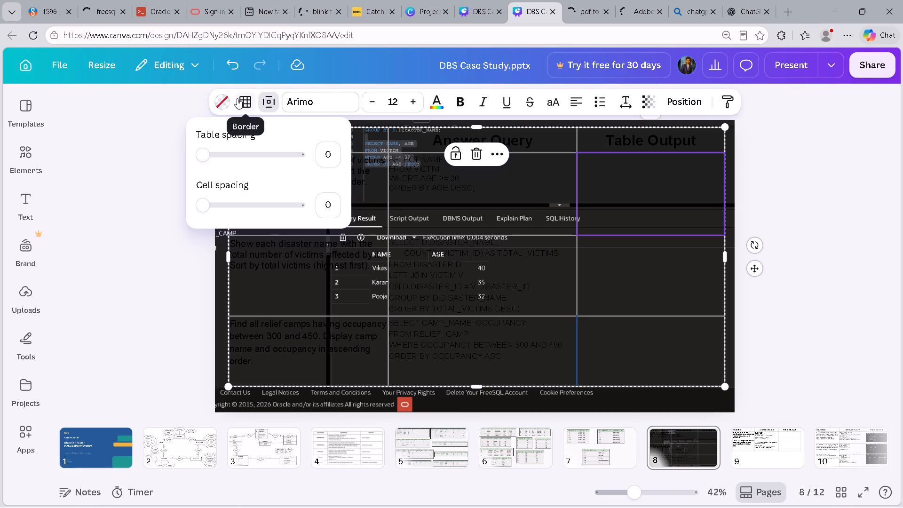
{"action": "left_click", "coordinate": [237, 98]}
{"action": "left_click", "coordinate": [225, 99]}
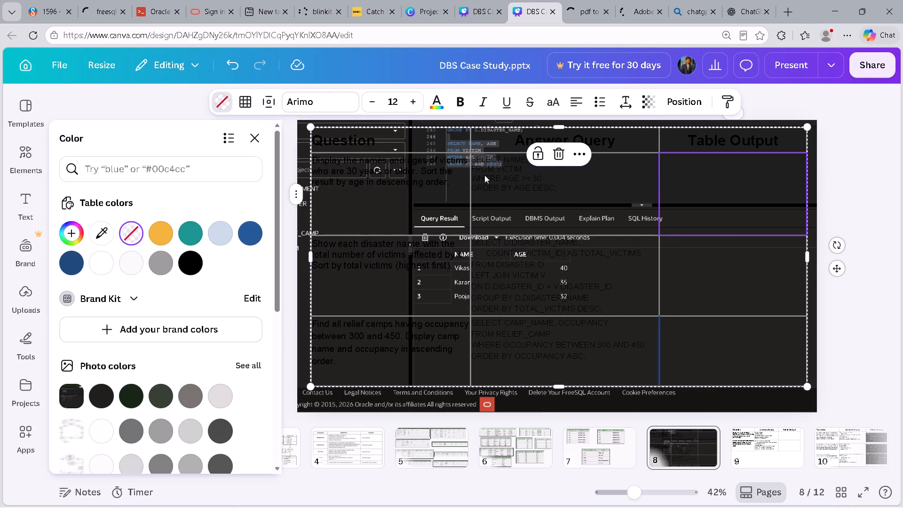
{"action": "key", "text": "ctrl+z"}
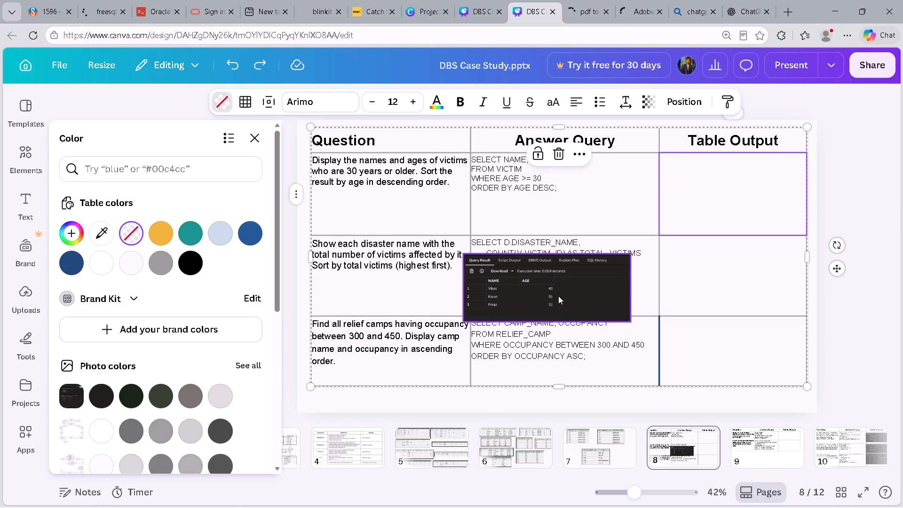
Place the query-result image across slide 8 and shrink it to about 318 high at the slide's upper-right corner.
{"action": "left_click_drag", "start_coordinate": [558, 296], "coordinate": [561, 289]}
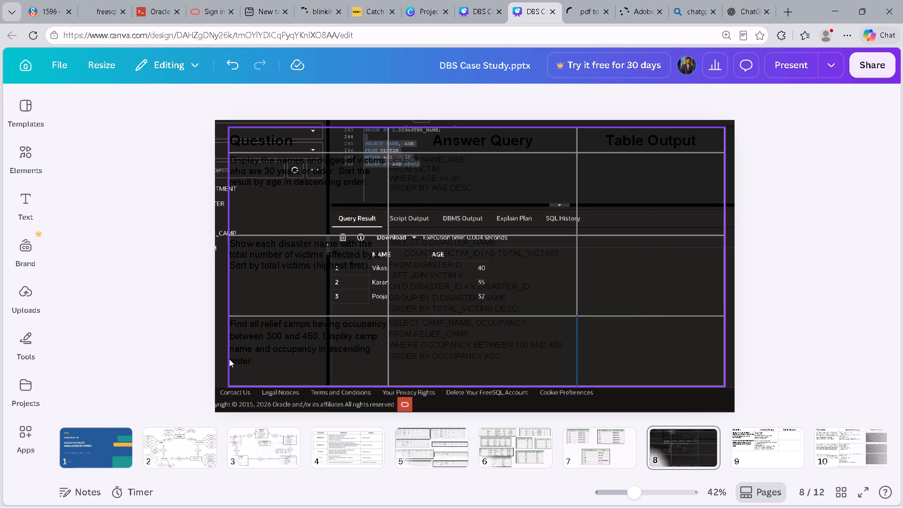
{"action": "left_click", "coordinate": [217, 247]}
{"action": "left_click", "coordinate": [217, 247]}
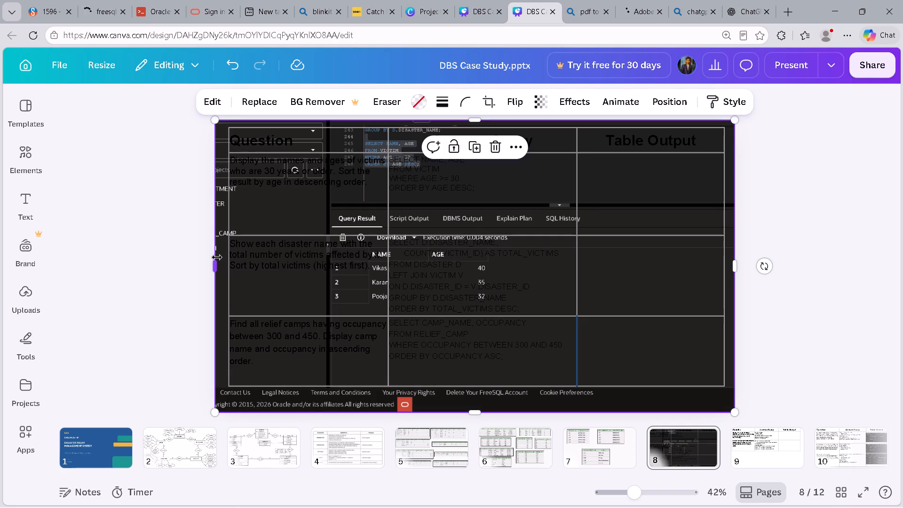
{"action": "left_click_drag", "start_coordinate": [216, 264], "coordinate": [459, 270]}
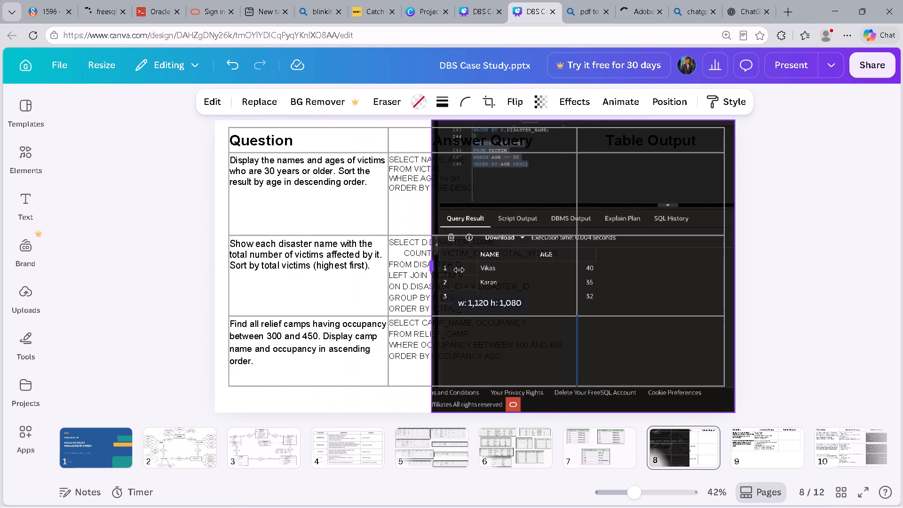
{"action": "left_click_drag", "start_coordinate": [459, 270], "coordinate": [508, 267]}
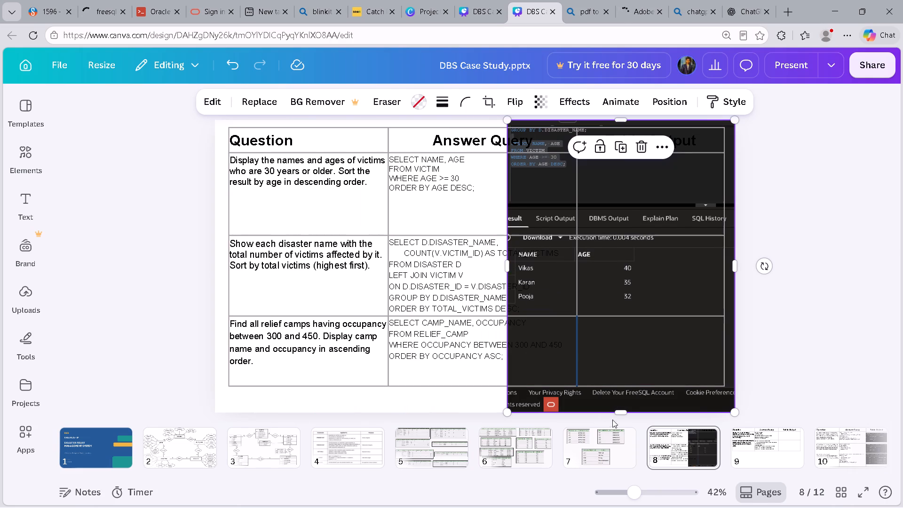
{"action": "left_click_drag", "start_coordinate": [624, 413], "coordinate": [609, 357]}
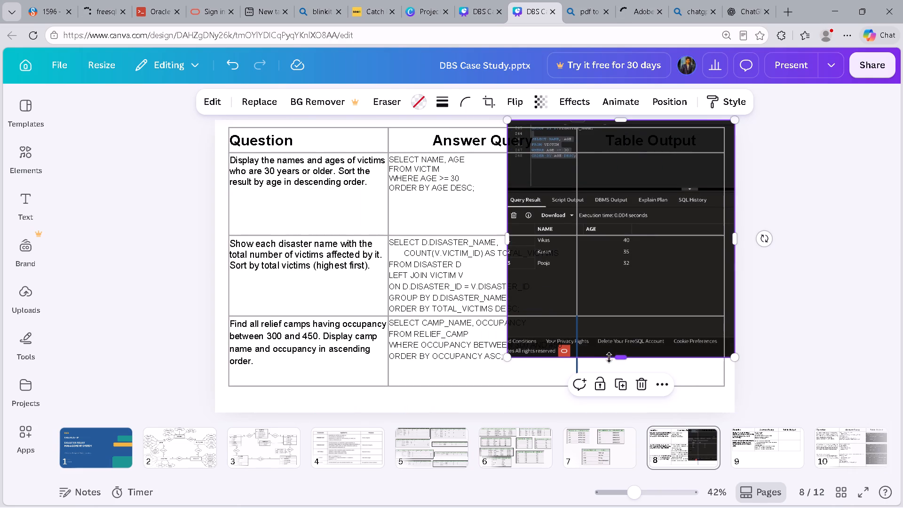
{"action": "left_click_drag", "start_coordinate": [621, 361], "coordinate": [611, 267]}
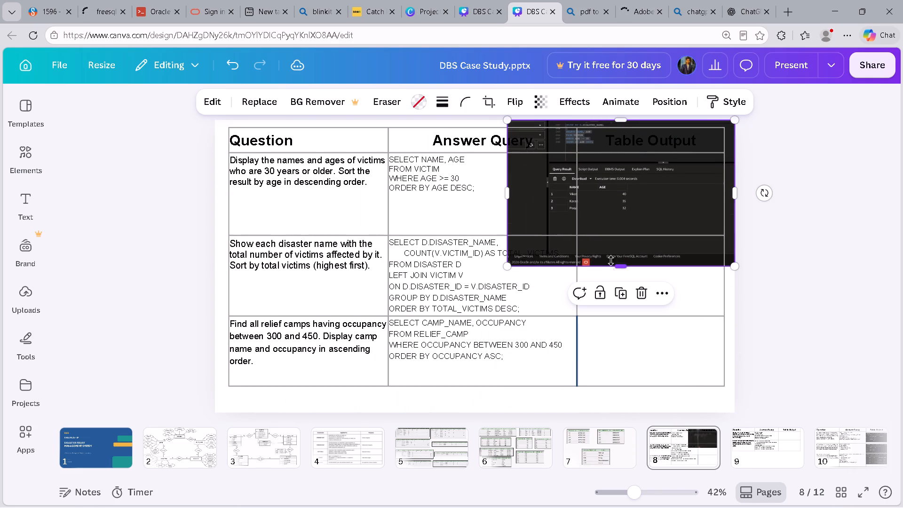
{"action": "left_click_drag", "start_coordinate": [617, 264], "coordinate": [614, 205]}
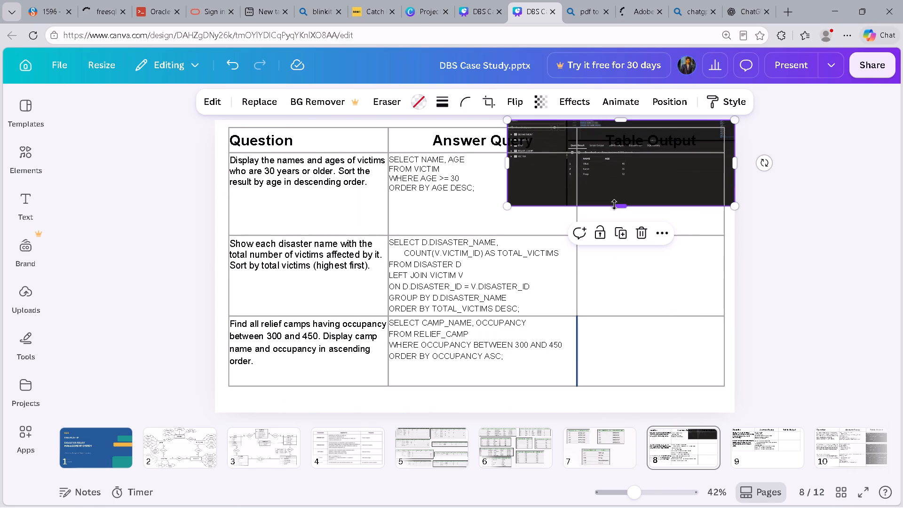
Move the table down and left, away from the query-result image, and lower the image toward the table's first row.
{"action": "left_click_drag", "start_coordinate": [624, 162], "coordinate": [628, 194]}
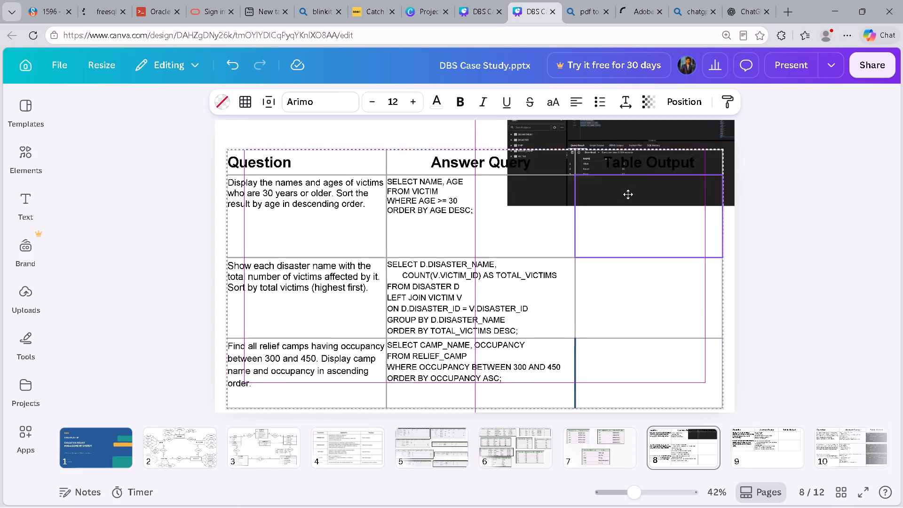
{"action": "left_click_drag", "start_coordinate": [628, 194], "coordinate": [479, 225]}
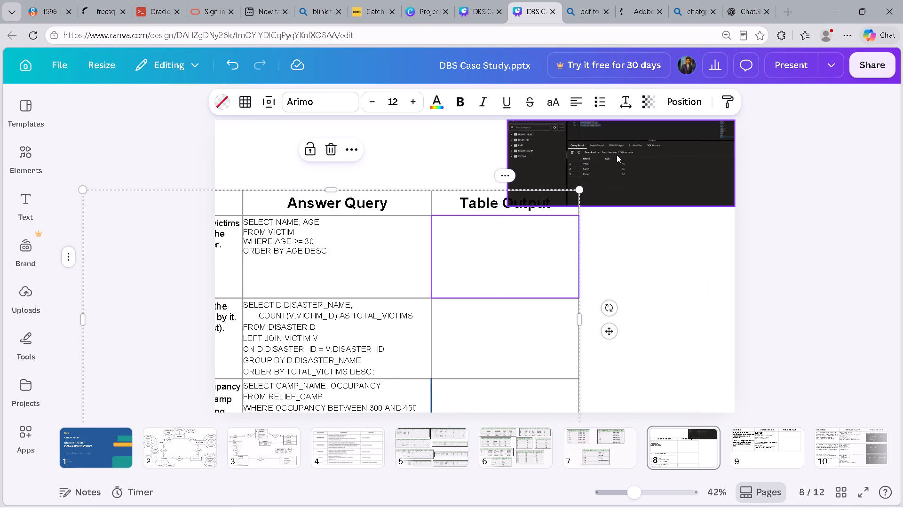
{"action": "left_click_drag", "start_coordinate": [615, 164], "coordinate": [615, 217]}
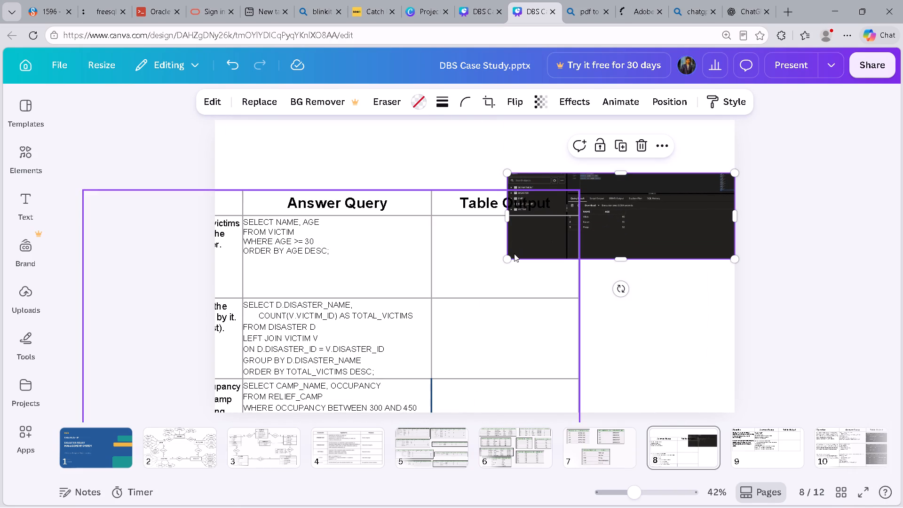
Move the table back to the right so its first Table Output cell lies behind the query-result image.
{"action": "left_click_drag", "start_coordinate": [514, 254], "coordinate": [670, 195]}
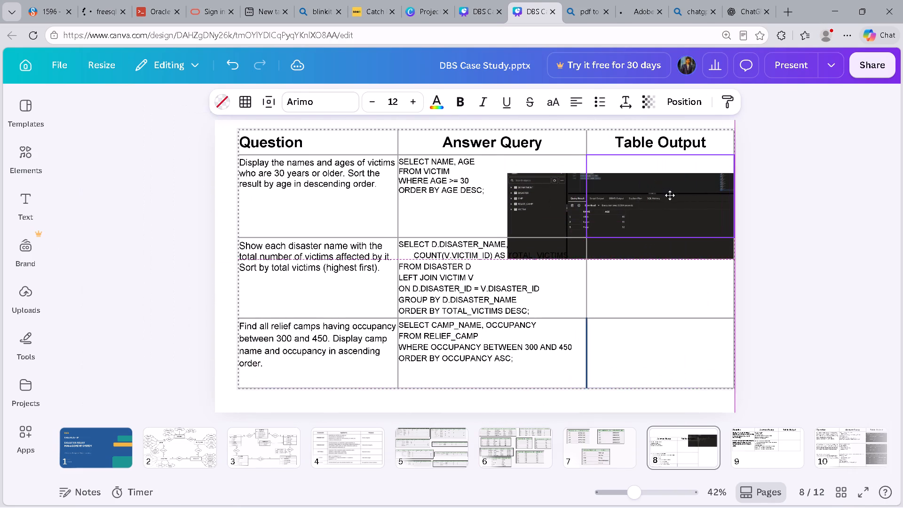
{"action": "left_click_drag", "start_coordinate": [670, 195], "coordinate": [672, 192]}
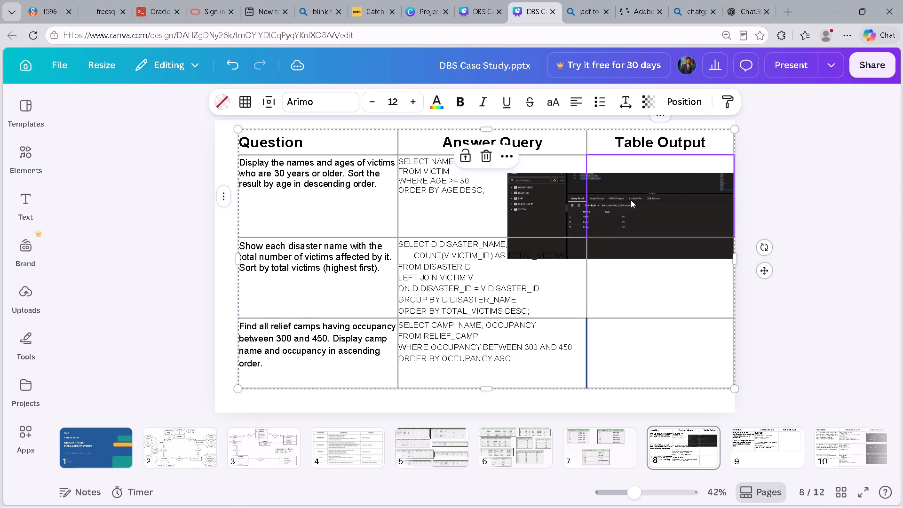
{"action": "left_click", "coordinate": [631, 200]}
Shift the table left until its Table Output column is clear of the query-result image.
{"action": "left_click_drag", "start_coordinate": [520, 212], "coordinate": [474, 218]}
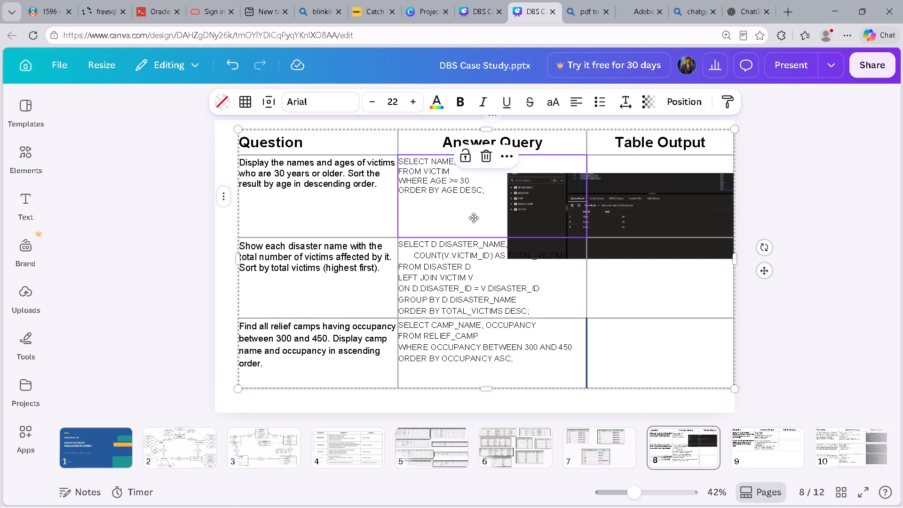
{"action": "left_click_drag", "start_coordinate": [474, 218], "coordinate": [278, 242]}
Adjust the query-result image's width from its left edge, ending with it stretched slightly over the Table Output column.
{"action": "left_click", "coordinate": [567, 211]}
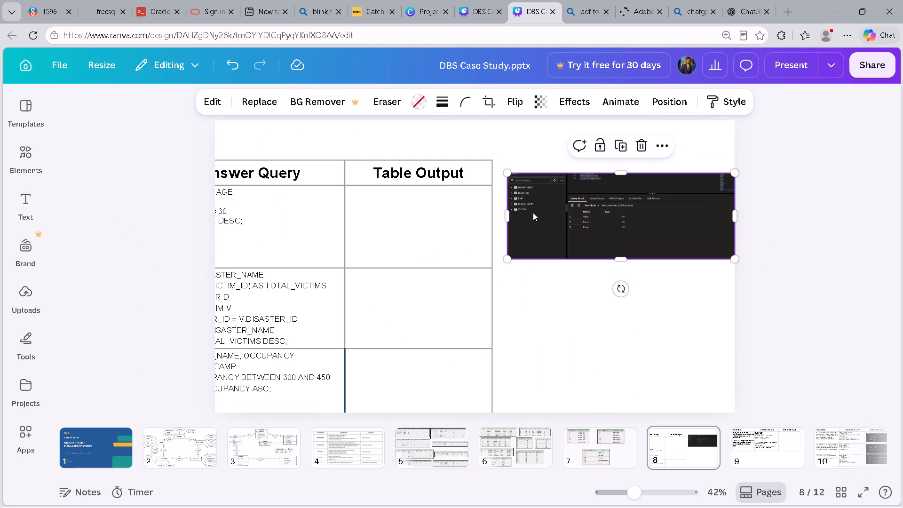
{"action": "left_click_drag", "start_coordinate": [511, 215], "coordinate": [561, 222]}
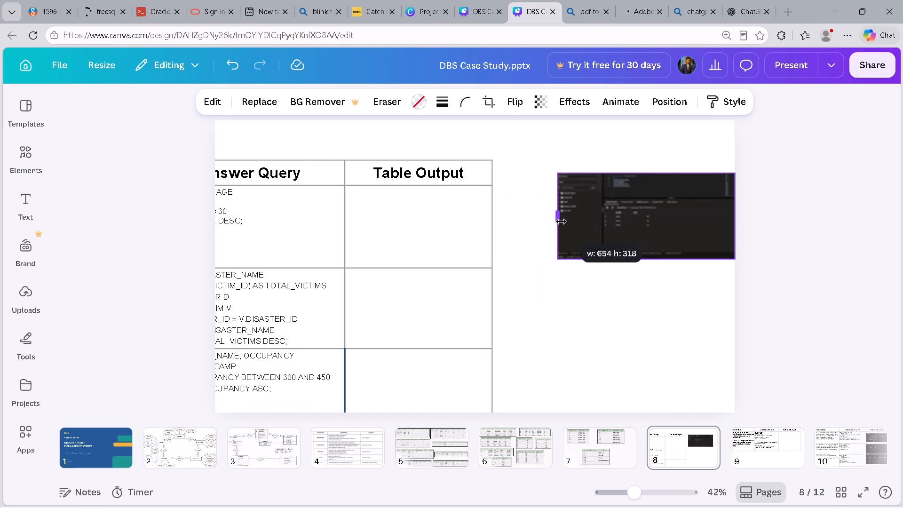
{"action": "left_click_drag", "start_coordinate": [561, 222], "coordinate": [560, 222]}
{"action": "left_click", "coordinate": [655, 240]}
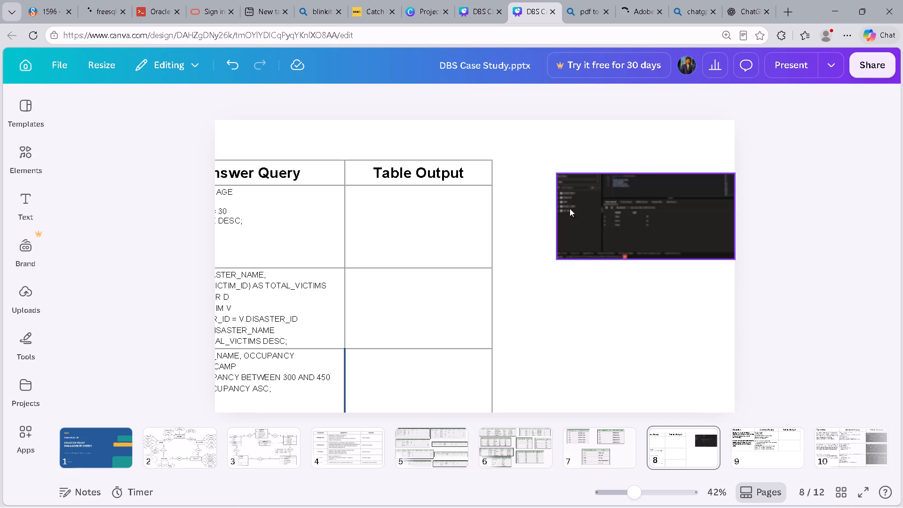
{"action": "left_click", "coordinate": [623, 198]}
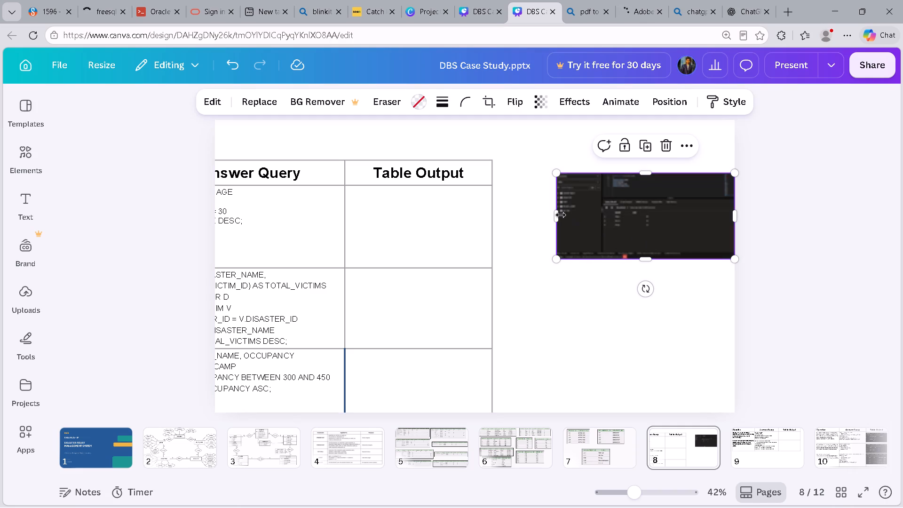
{"action": "left_click_drag", "start_coordinate": [556, 214], "coordinate": [529, 219]}
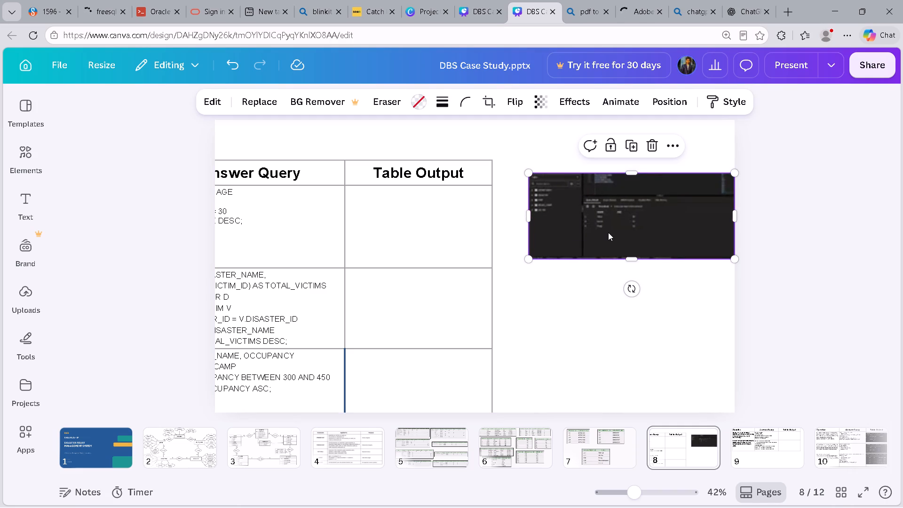
{"action": "left_click", "coordinate": [608, 232]}
{"action": "left_click_drag", "start_coordinate": [608, 232], "coordinate": [598, 230]}
{"action": "left_click", "coordinate": [592, 225]}
{"action": "left_click_drag", "start_coordinate": [528, 213], "coordinate": [479, 223]}
{"action": "left_click", "coordinate": [586, 219]}
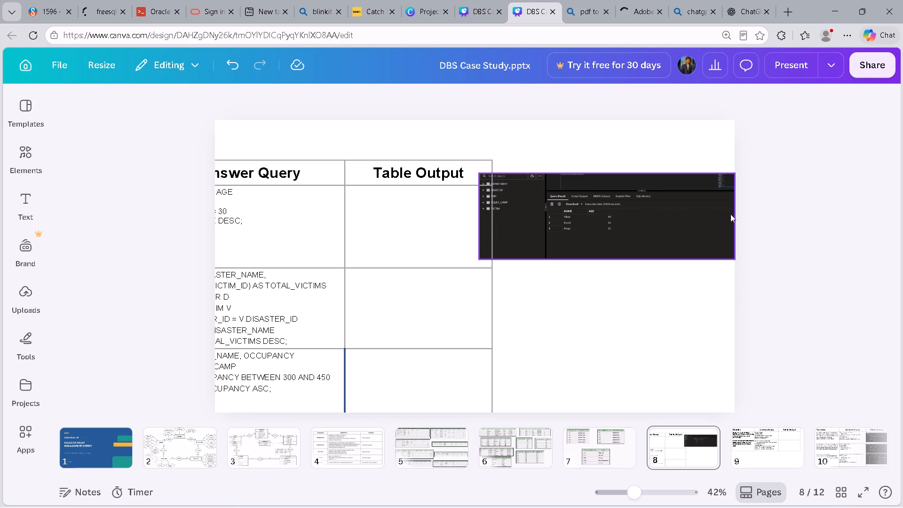
Reduce the query-result image from its right and top edges to about 210 high.
{"action": "left_click", "coordinate": [714, 213]}
{"action": "left_click_drag", "start_coordinate": [736, 211], "coordinate": [712, 214]}
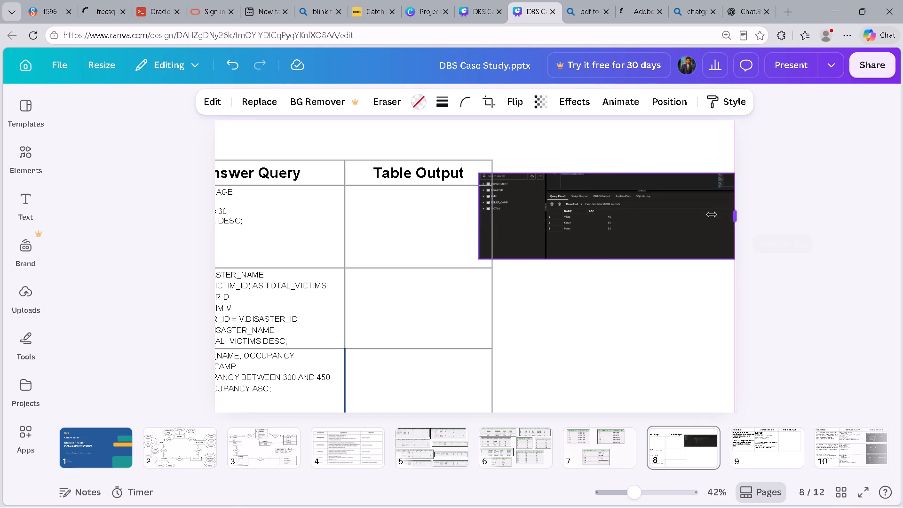
{"action": "left_click_drag", "start_coordinate": [712, 214], "coordinate": [722, 225]}
{"action": "left_click_drag", "start_coordinate": [598, 177], "coordinate": [602, 195]}
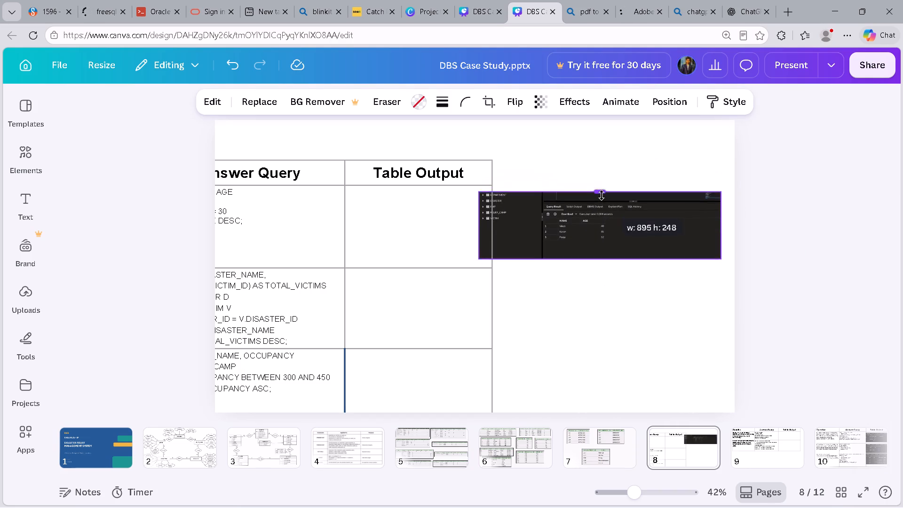
{"action": "left_click_drag", "start_coordinate": [602, 195], "coordinate": [602, 206]}
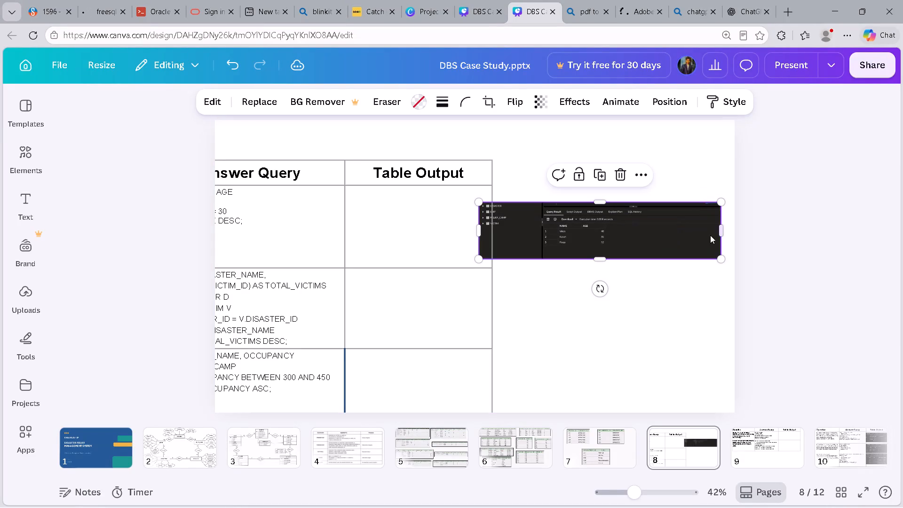
{"action": "left_click_drag", "start_coordinate": [716, 231], "coordinate": [677, 230]}
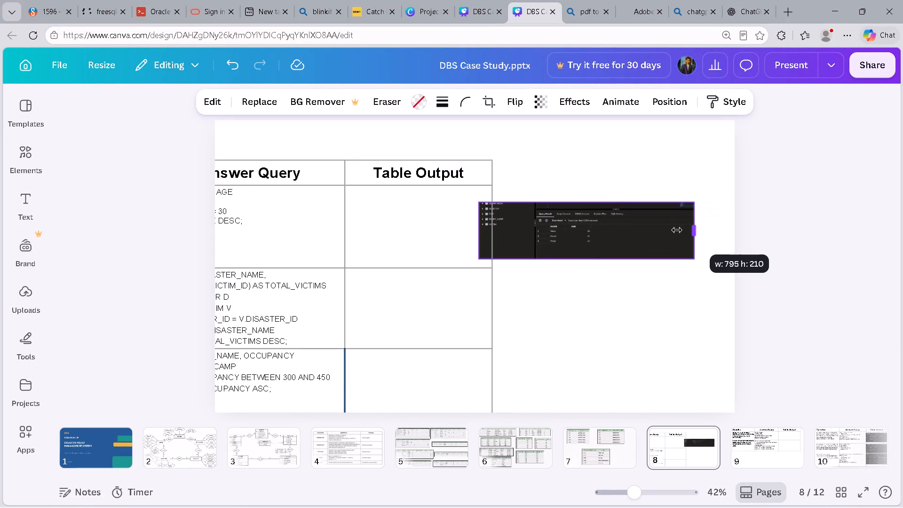
{"action": "left_click_drag", "start_coordinate": [677, 230], "coordinate": [712, 227]}
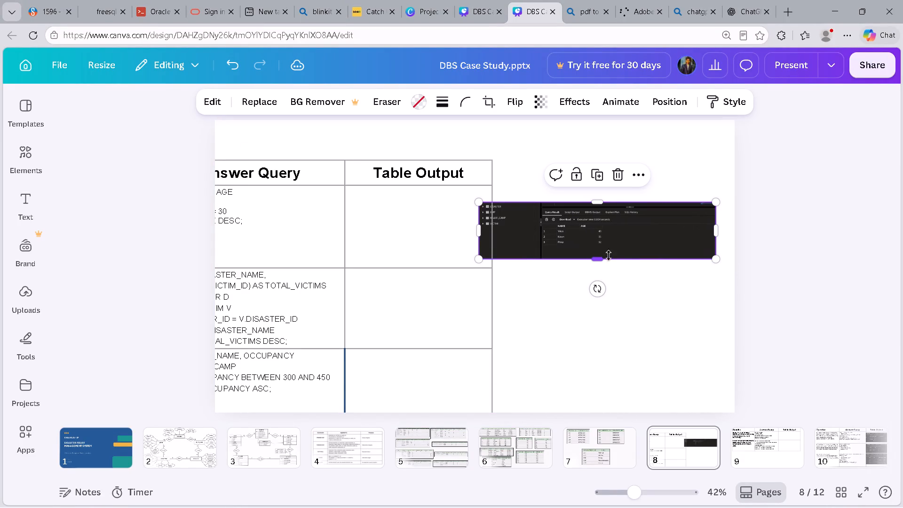
Move the table back to the slide's right edge so its first row lies behind the query-result image.
{"action": "left_click_drag", "start_coordinate": [458, 225], "coordinate": [627, 207]}
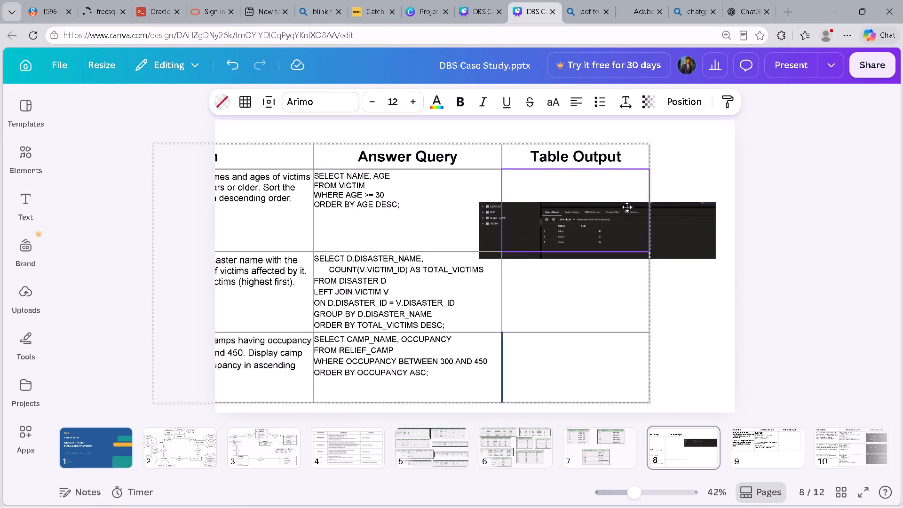
{"action": "left_click_drag", "start_coordinate": [627, 207], "coordinate": [698, 209]}
{"action": "left_click", "coordinate": [629, 217]}
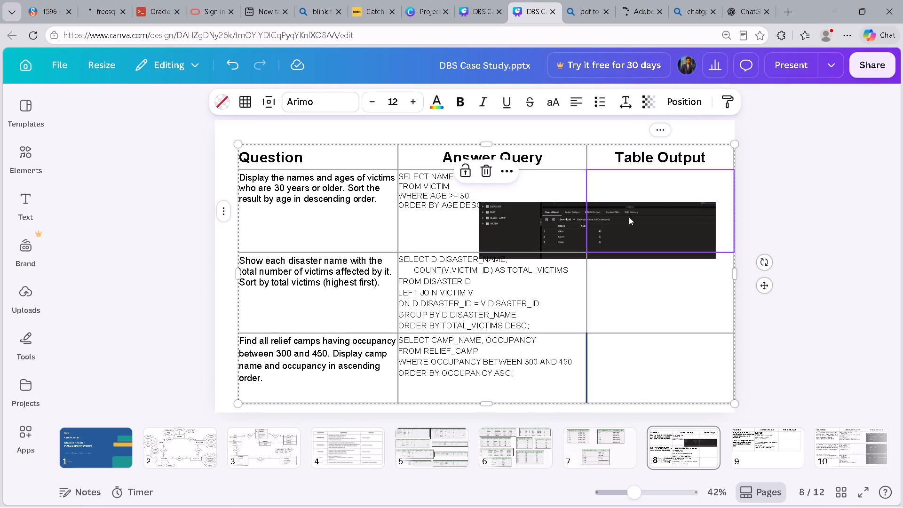
{"action": "left_click", "coordinate": [629, 217]}
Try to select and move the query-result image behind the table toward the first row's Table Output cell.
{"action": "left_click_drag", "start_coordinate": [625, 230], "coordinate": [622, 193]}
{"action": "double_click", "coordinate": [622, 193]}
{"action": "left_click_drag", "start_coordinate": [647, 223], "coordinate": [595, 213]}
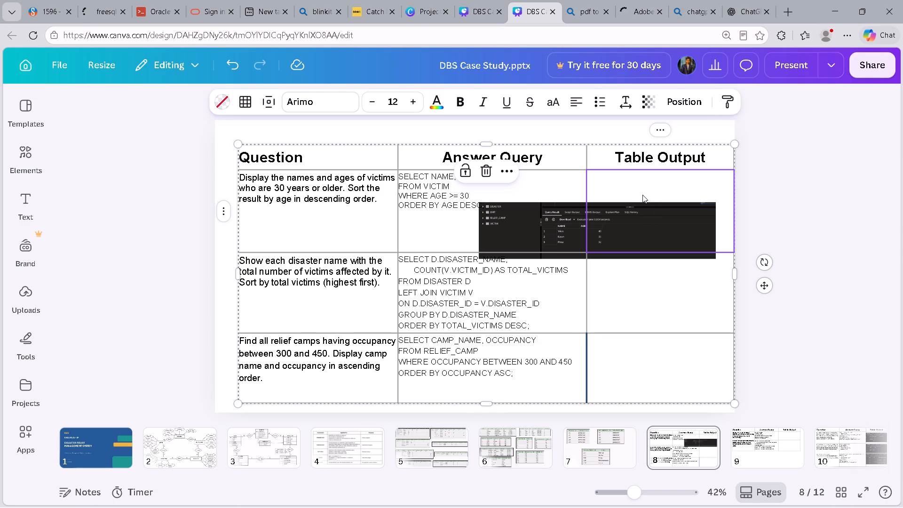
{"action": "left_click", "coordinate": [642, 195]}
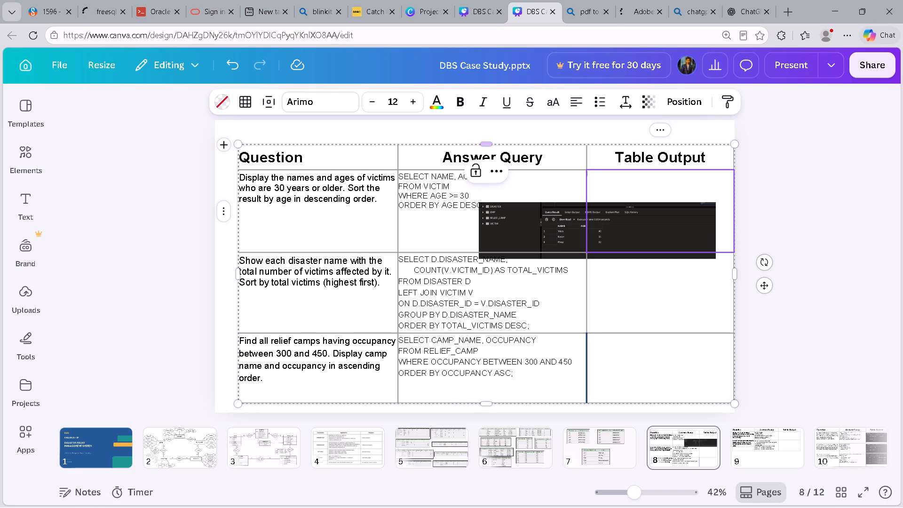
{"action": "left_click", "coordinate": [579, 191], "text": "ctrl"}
Undo the recent table moves and image resizes until the query-result image is back at its larger size with the table offset left.
{"action": "key", "text": "ctrl+z"}
{"action": "key", "text": "ctrl+z"}
{"action": "left_click", "coordinate": [621, 204]}
{"action": "left_click", "coordinate": [621, 205], "text": "ctrl"}
{"action": "key", "text": "ctrl+z"}
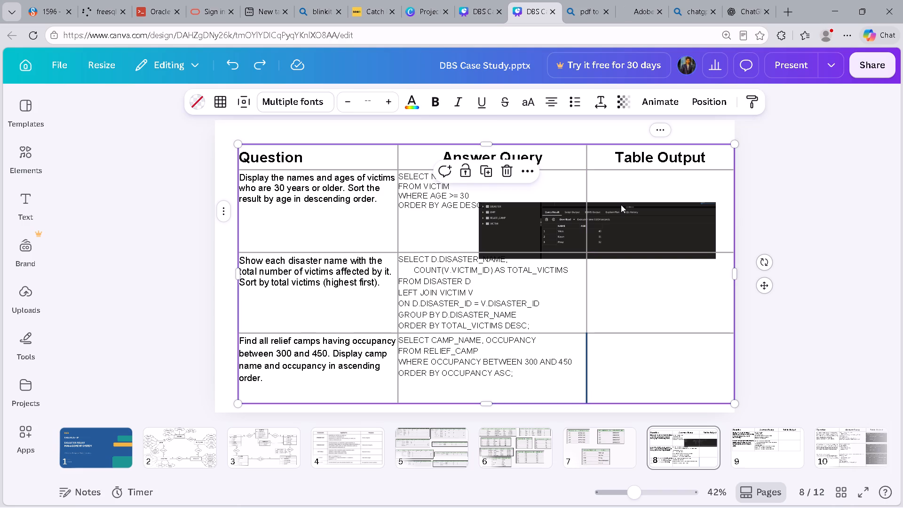
{"action": "key", "text": "ctrl+z"}
{"action": "left_click", "coordinate": [621, 205], "text": "ctrl"}
{"action": "key", "text": "ctrl+z"}
{"action": "key", "text": "ctrl+z"}
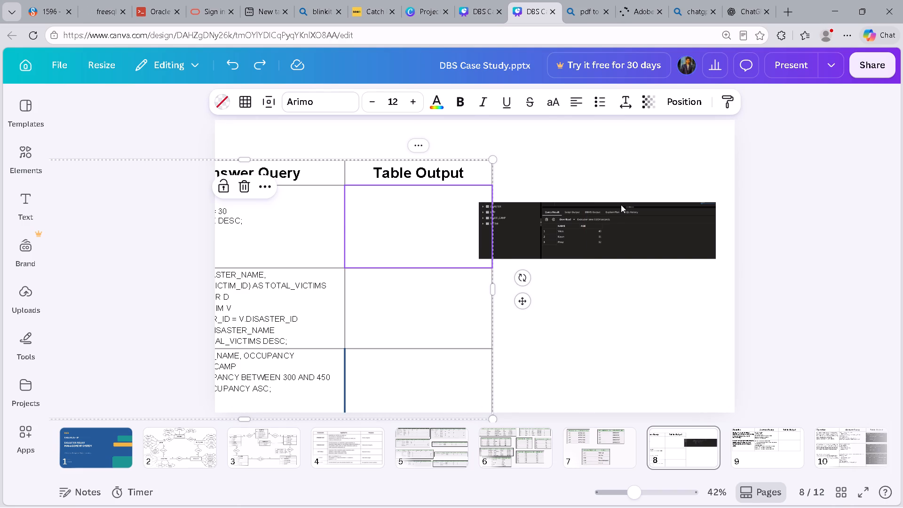
{"action": "key", "text": "ctrl+z"}
{"action": "key", "text": "ctrl+z"}
{"action": "key", "text": "ctrl+z"}
{"action": "key", "text": "ctrl+z"}
{"action": "key", "text": "ctrl+z"}
{"action": "key", "text": "ctrl+z"}
{"action": "key", "text": "ctrl+z"}
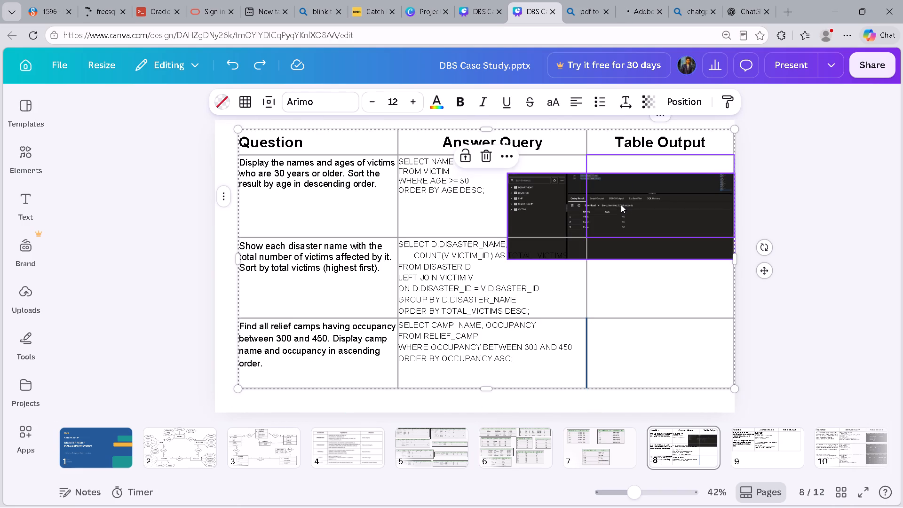
{"action": "key", "text": "ctrl+z"}
{"action": "key", "text": "ctrl+z"}
{"action": "key", "text": "ctrl+z"}
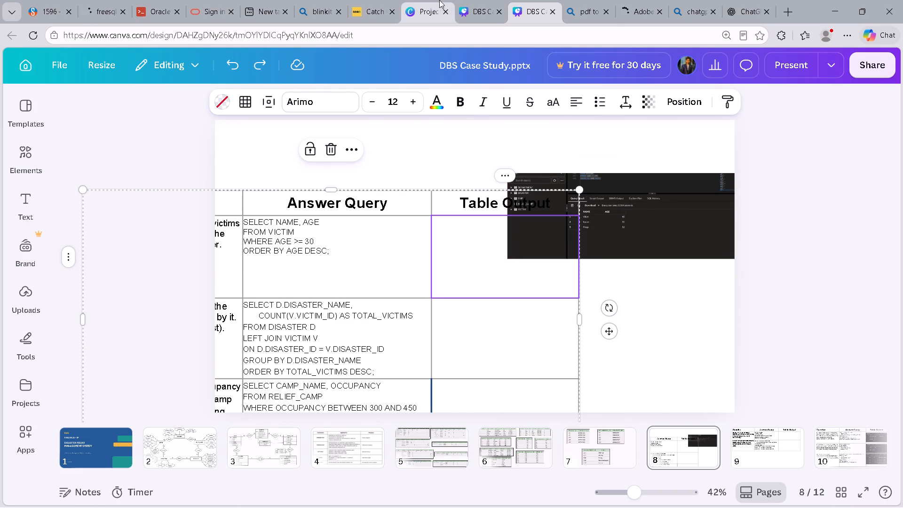
Switch to the Oracle FreeSQL worksheet in Chrome with the victim NAME and AGE query result.
{"action": "key", "text": "alt+Tab"}
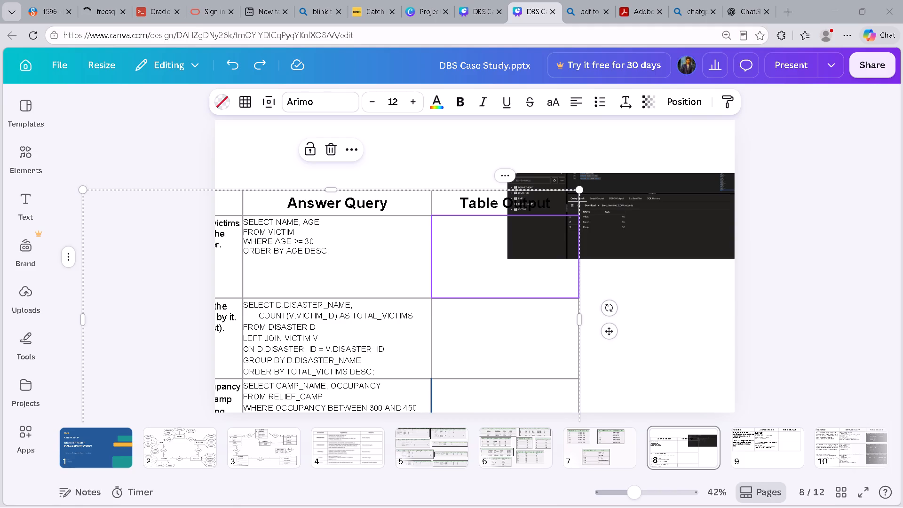
{"action": "key", "text": "alt+Tab"}
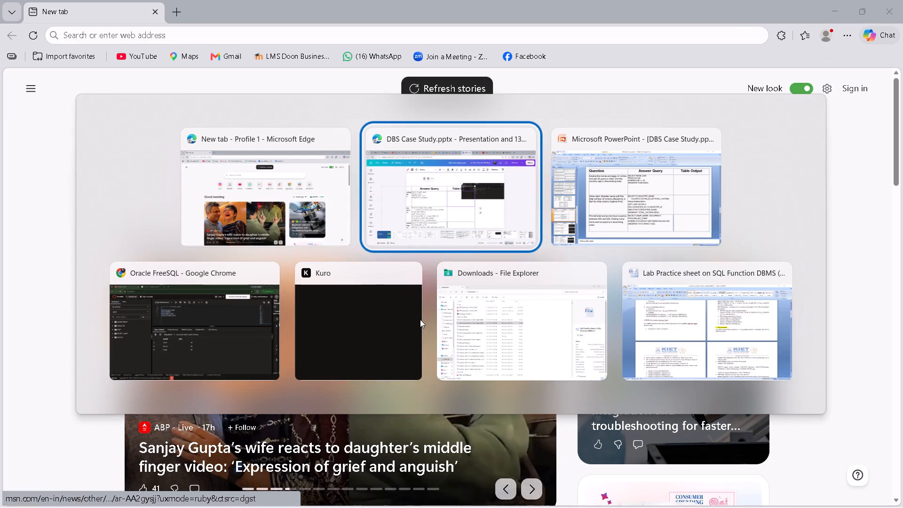
{"action": "key", "text": "alt+Tab"}
{"action": "key", "text": "alt+Tab"}
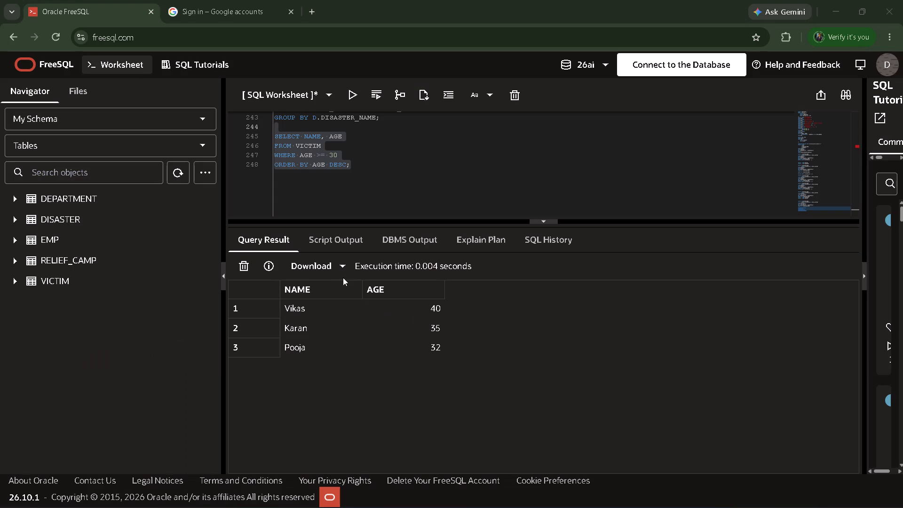
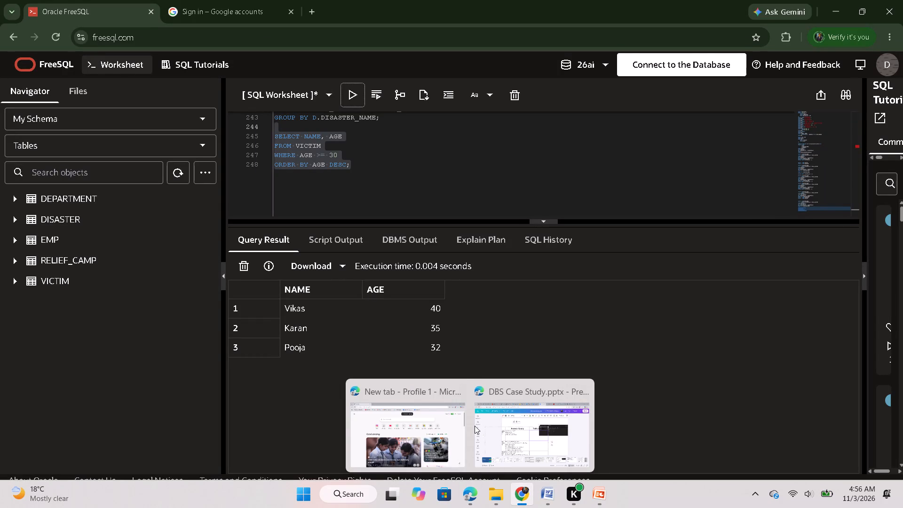
Close the extra Microsoft Edge window that holds only a New tab page.
{"action": "left_click", "coordinate": [455, 386]}
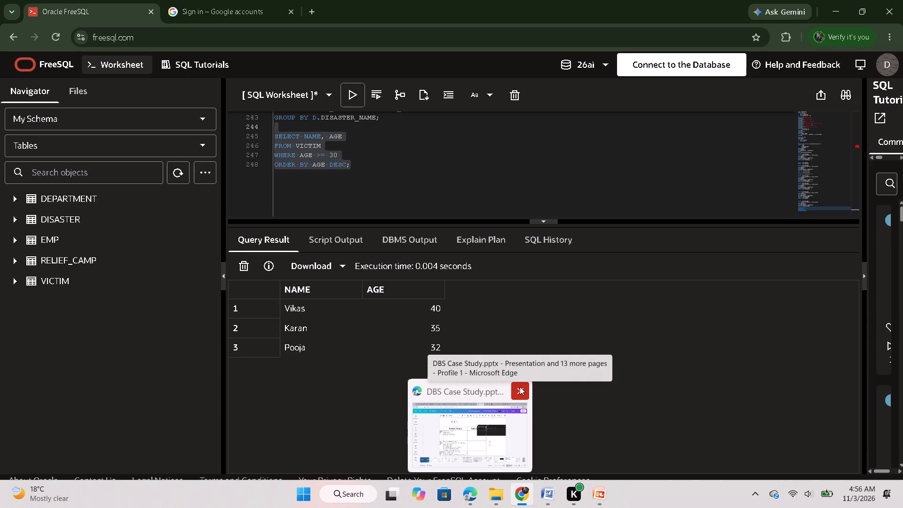
{"action": "left_click", "coordinate": [520, 387]}
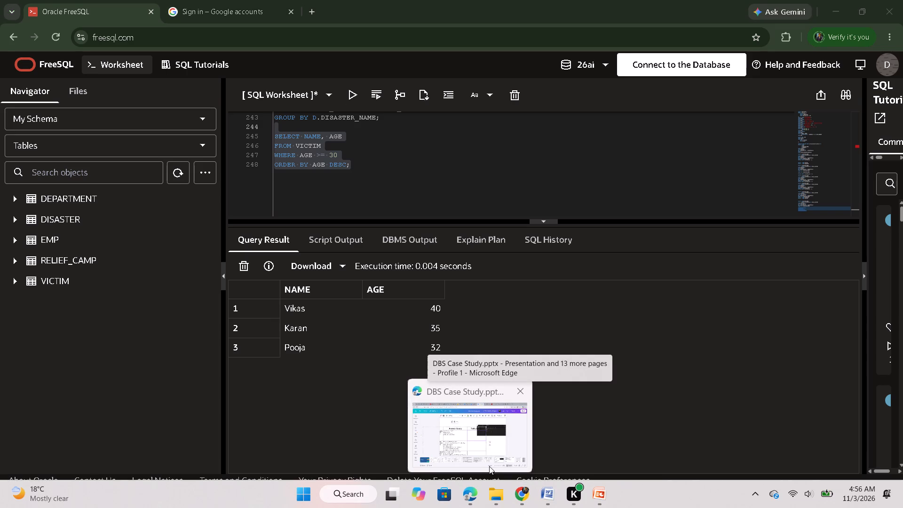
Switch to File Explorer and open the Screenshots folder inside Pictures, going to the 2026-11-03 images.
{"action": "left_click", "coordinate": [499, 499]}
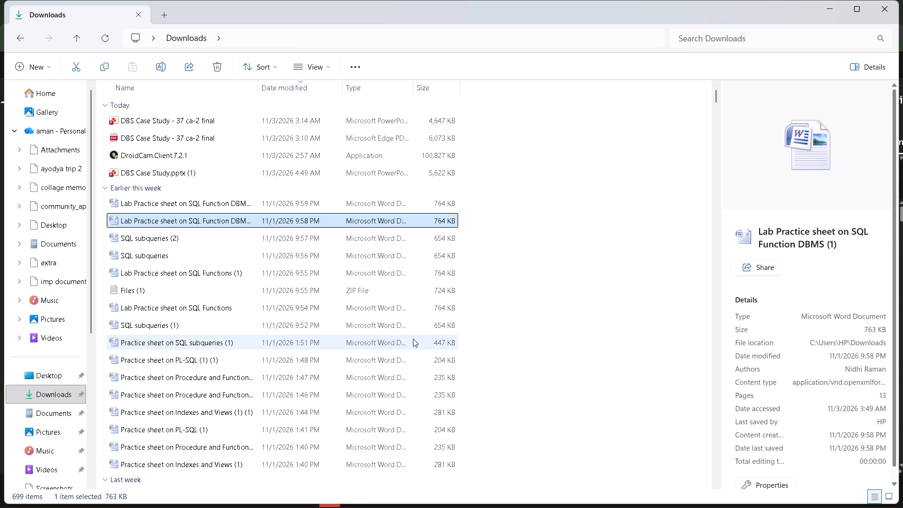
{"action": "left_click", "coordinate": [48, 327]}
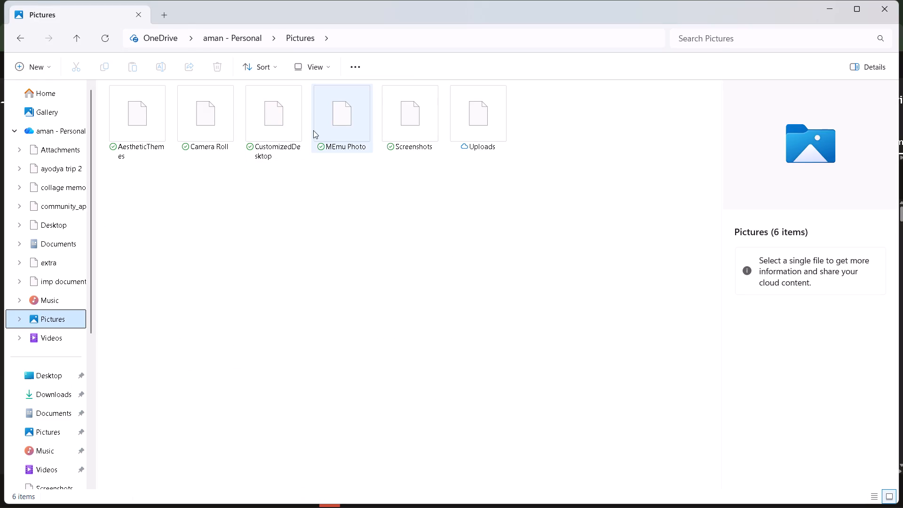
{"action": "double_click", "coordinate": [421, 126]}
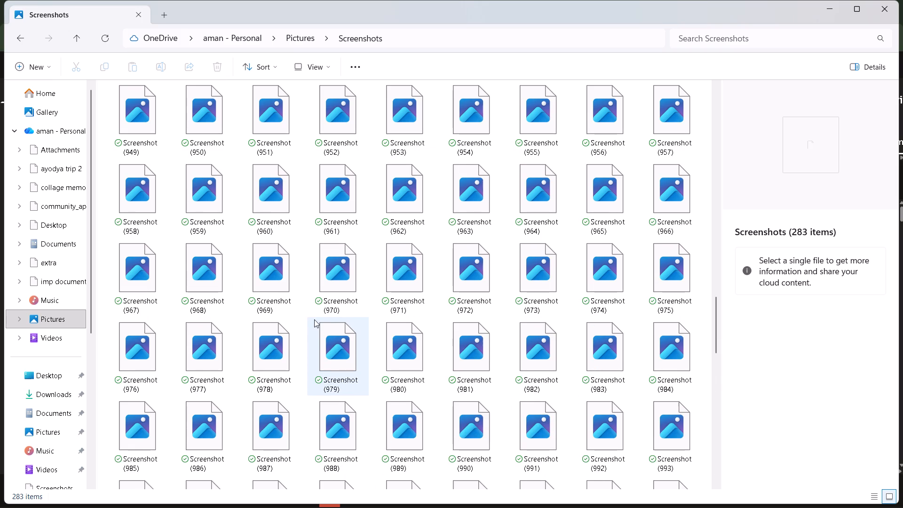
{"action": "left_click_drag", "start_coordinate": [320, 322], "coordinate": [193, 310]}
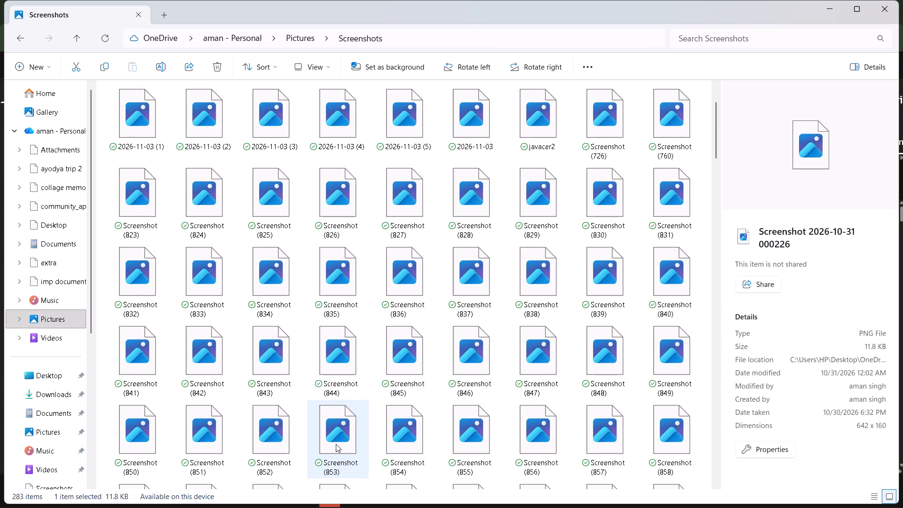
View the 2026-11-03 (1) screenshot, compare it with the FreeSQL worksheet in Chrome, and return to the Screenshots folder.
{"action": "double_click", "coordinate": [150, 135]}
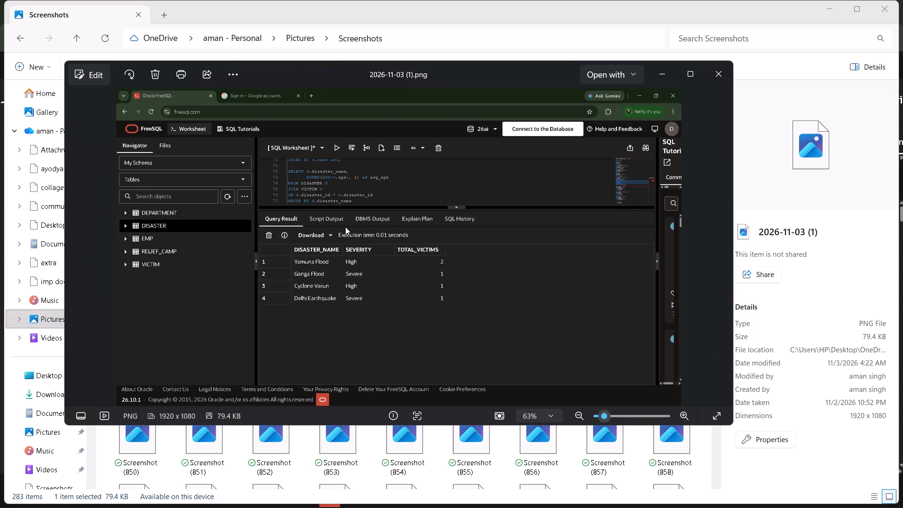
{"action": "key", "text": "alt+Tab"}
{"action": "key", "text": "alt+Tab"}
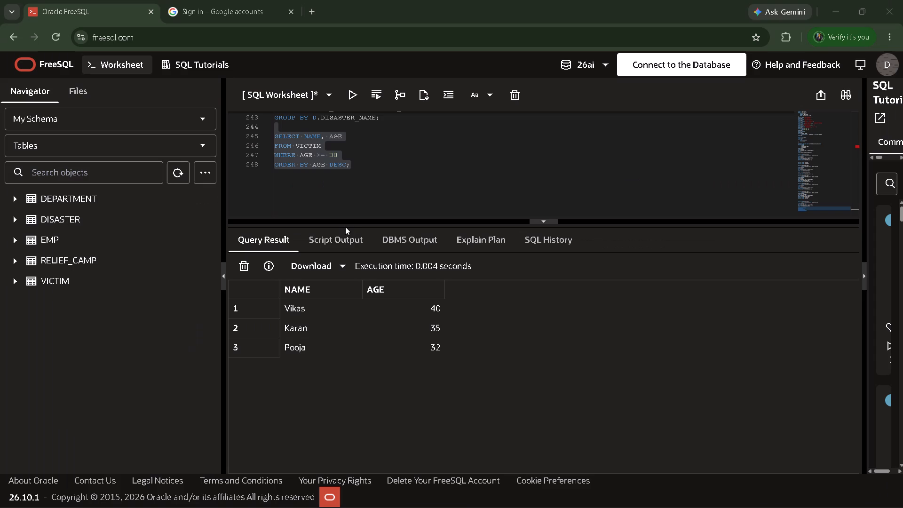
{"action": "key", "text": "alt+Tab"}
{"action": "key", "text": "alt+Tab"}
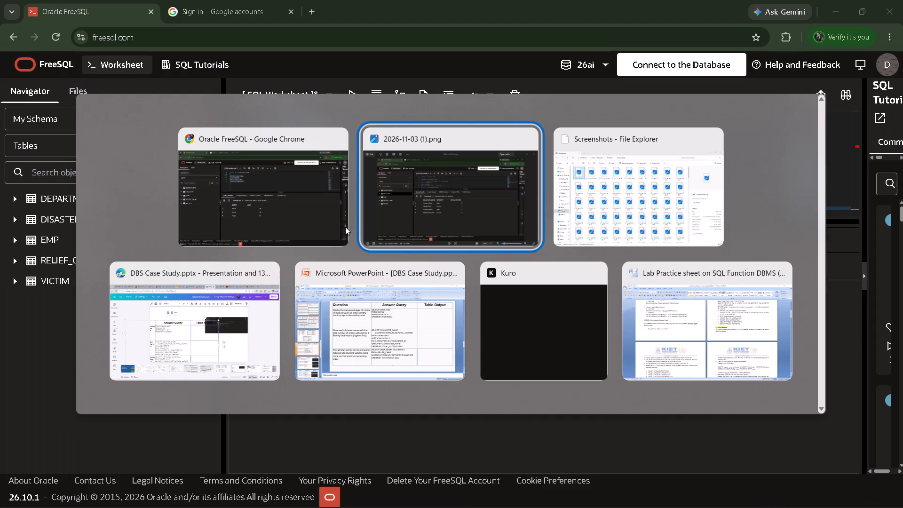
{"action": "key", "text": "alt+Tab"}
{"action": "key", "text": "alt+Tab"}
{"action": "key", "text": "alt+Tab"}
{"action": "key", "text": "alt+Tab"}
{"action": "key", "text": "alt+Tab"}
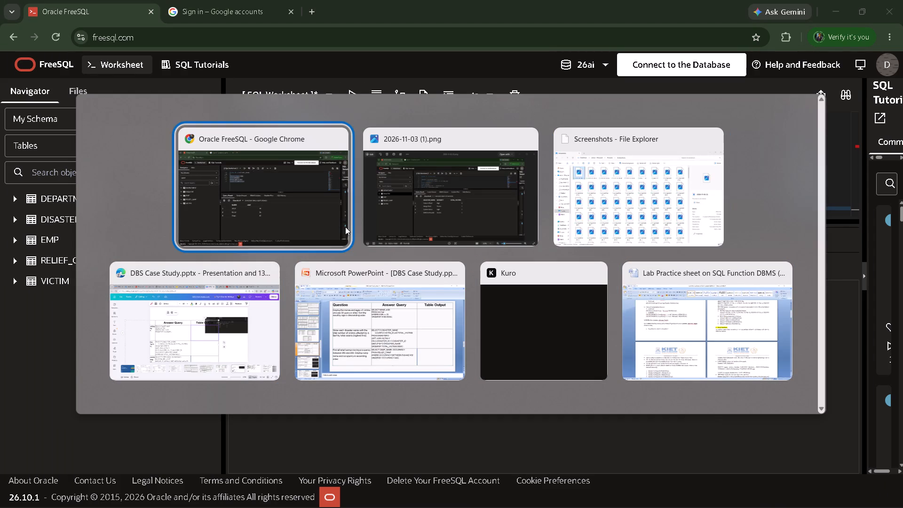
{"action": "key", "text": "alt+Tab"}
{"action": "key", "text": "alt+Tab"}
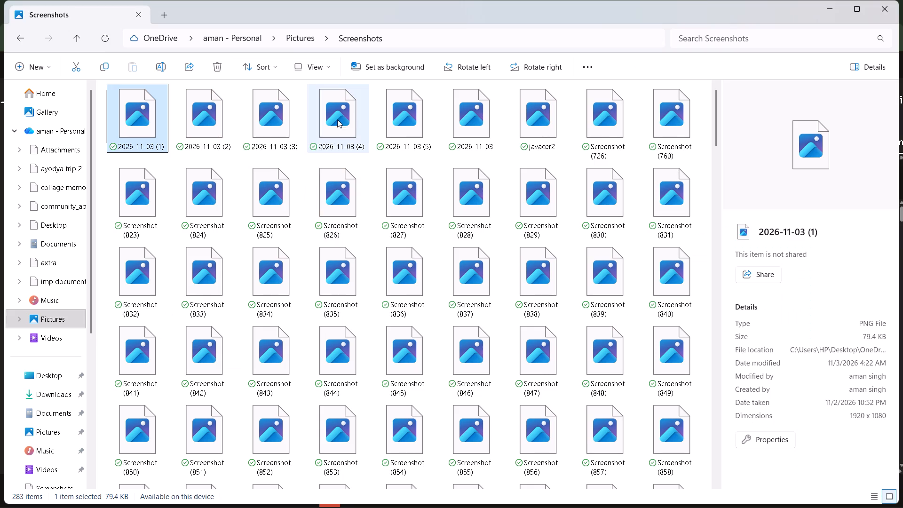
Open the 2026-11-03 (5) screenshot in Photos and compare it with the query result in the FreeSQL worksheet.
{"action": "double_click", "coordinate": [394, 138]}
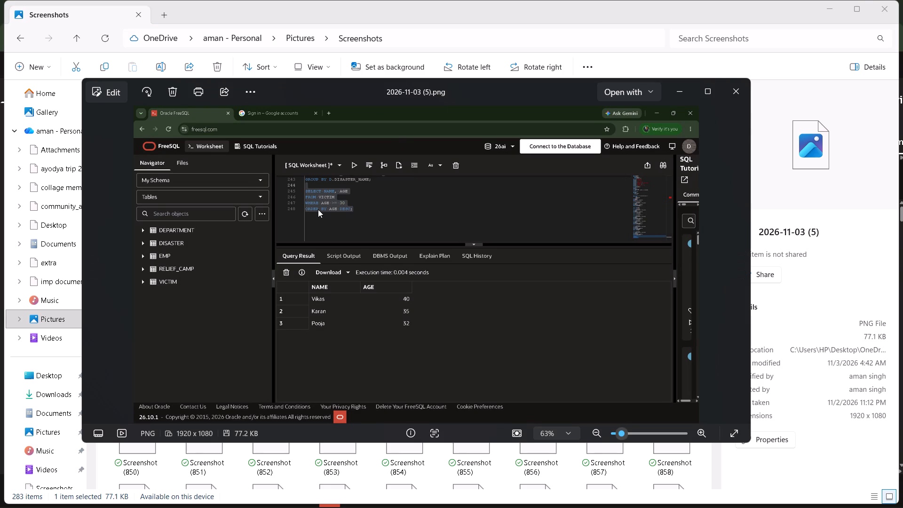
{"action": "key", "text": "alt+Tab"}
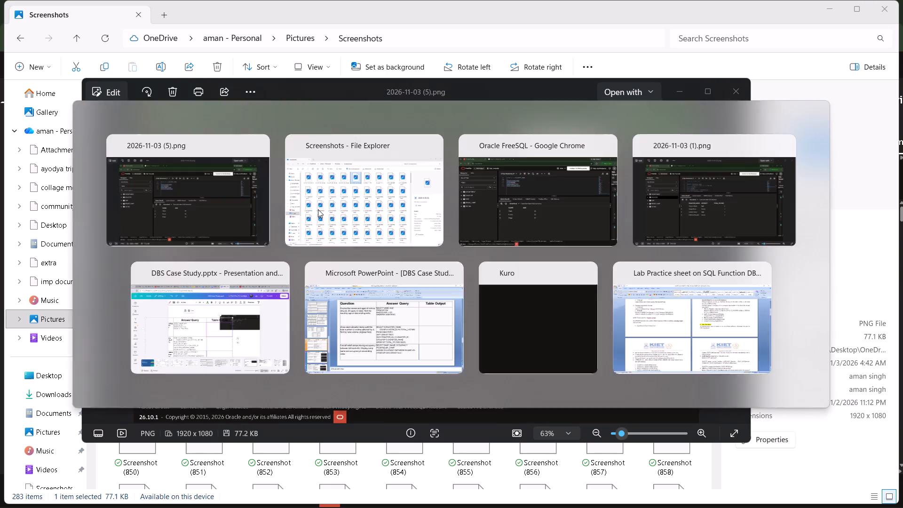
{"action": "key", "text": "alt+Tab"}
{"action": "key", "text": "alt+Tab"}
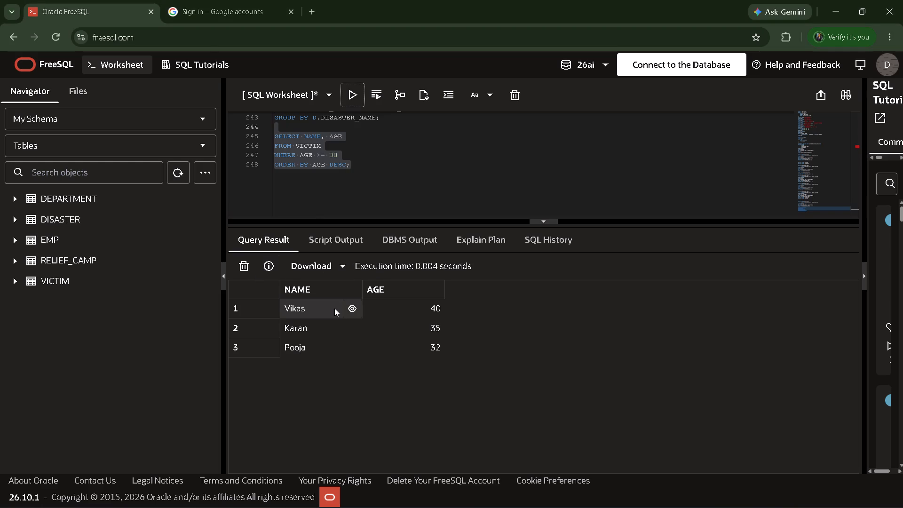
{"action": "key", "text": "alt+Tab"}
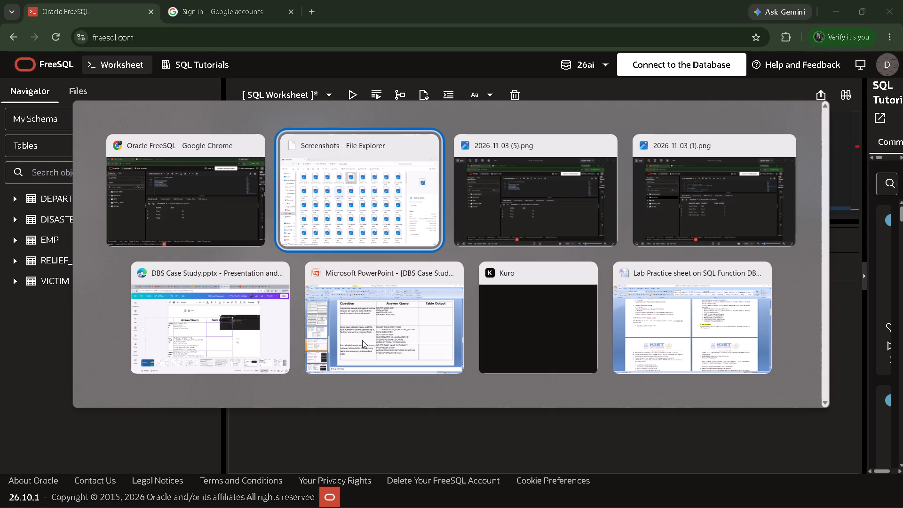
{"action": "key", "text": "alt+Tab"}
{"action": "key", "text": "alt+Tab"}
{"action": "key", "text": "alt+Tab"}
{"action": "key", "text": "alt+Tab"}
{"action": "key", "text": "alt+Tab"}
{"action": "key", "text": "alt+Tab"}
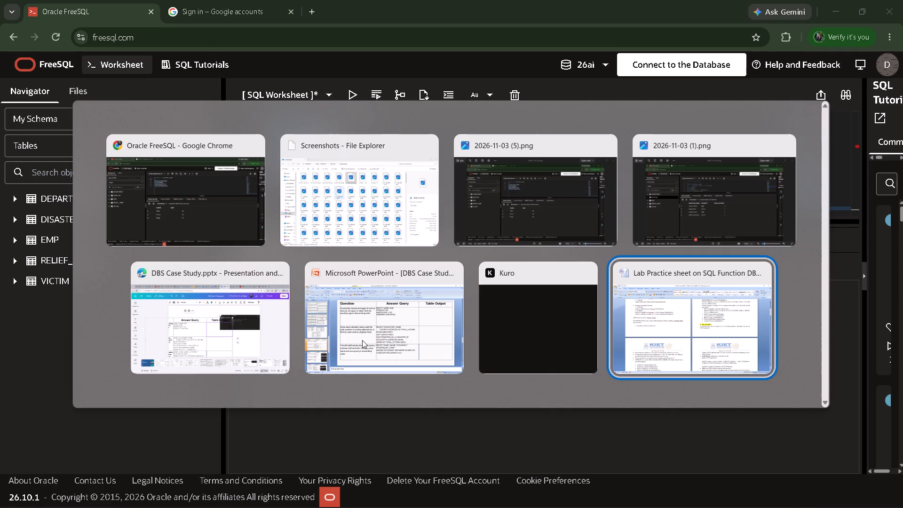
{"action": "key", "text": "alt+Tab"}
{"action": "key", "text": "alt+Tab"}
{"action": "key", "text": "alt+Tab"}
{"action": "key", "text": "alt+Tab"}
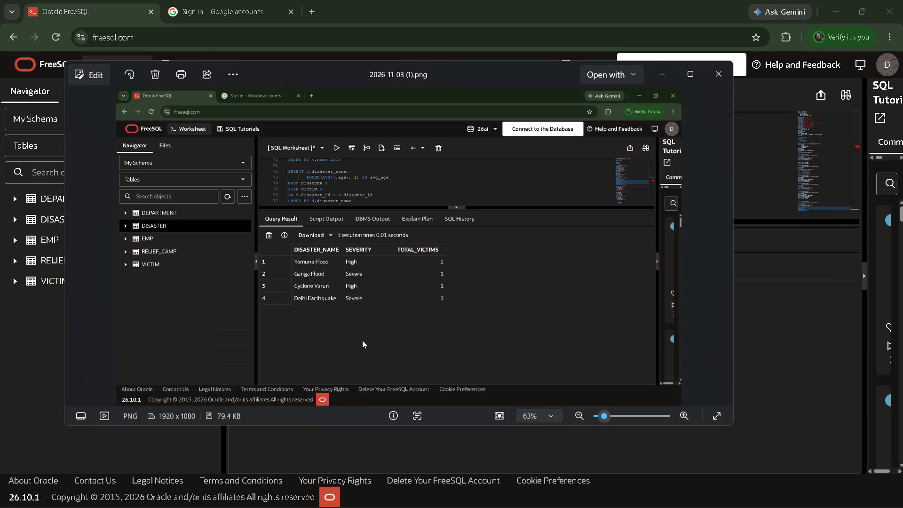
{"action": "key", "text": "alt+Tab"}
{"action": "key", "text": "alt+Tab"}
{"action": "key", "text": "alt+Tab"}
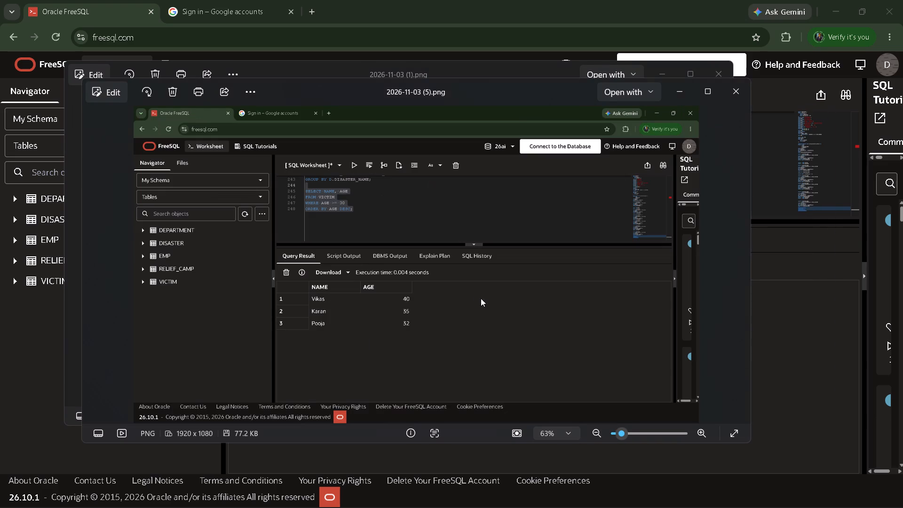
Look through the neighbouring screenshots, return to 2026-11-03 (5), and close the 2026-11-03 (1) preview.
{"action": "left_click", "coordinate": [738, 258]}
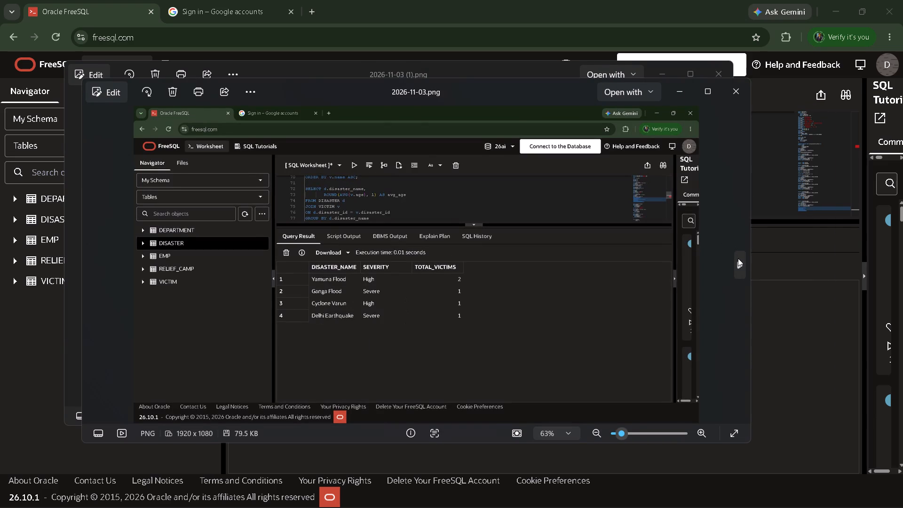
{"action": "left_click", "coordinate": [738, 258]}
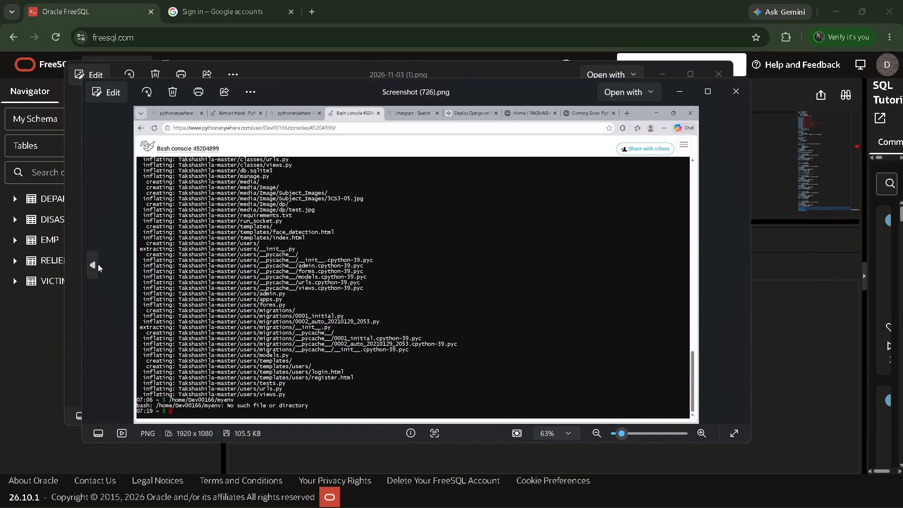
{"action": "left_click", "coordinate": [97, 264]}
{"action": "left_click", "coordinate": [97, 264]}
{"action": "left_click", "coordinate": [97, 264], "text": "alt"}
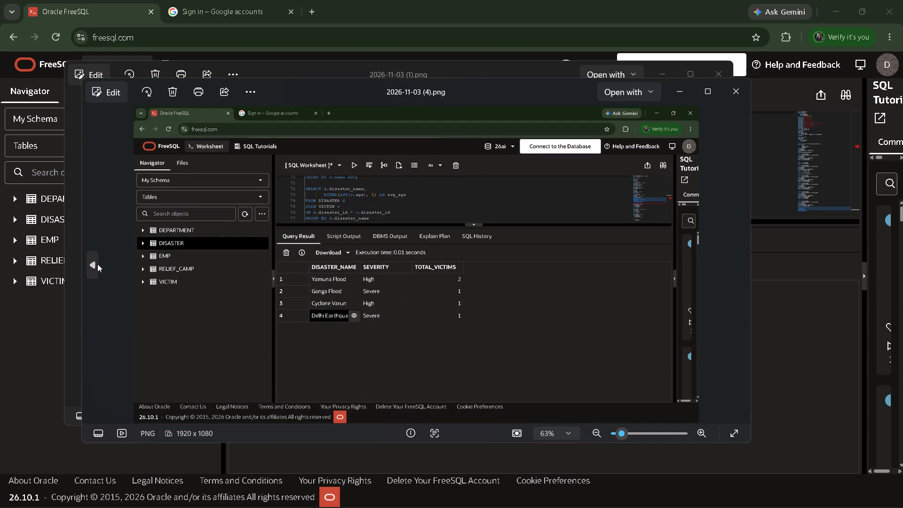
{"action": "left_click", "coordinate": [735, 268]}
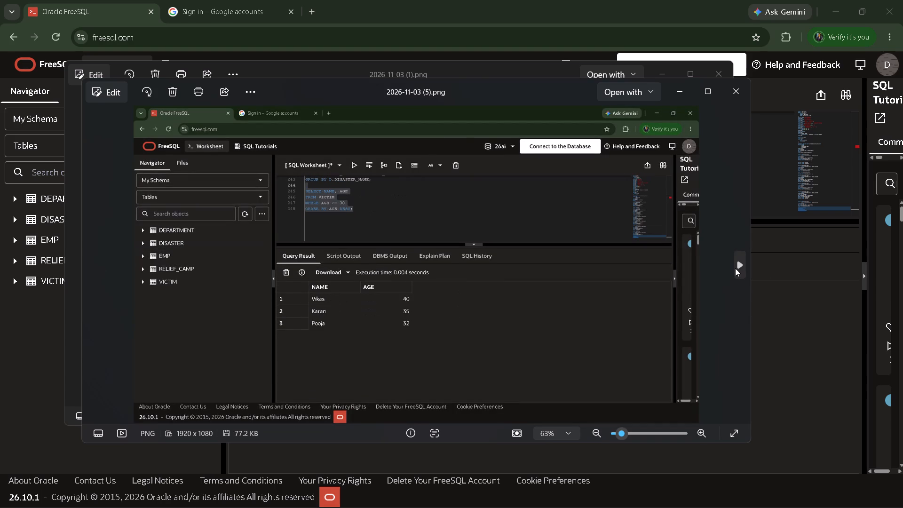
{"action": "left_click", "coordinate": [723, 71]}
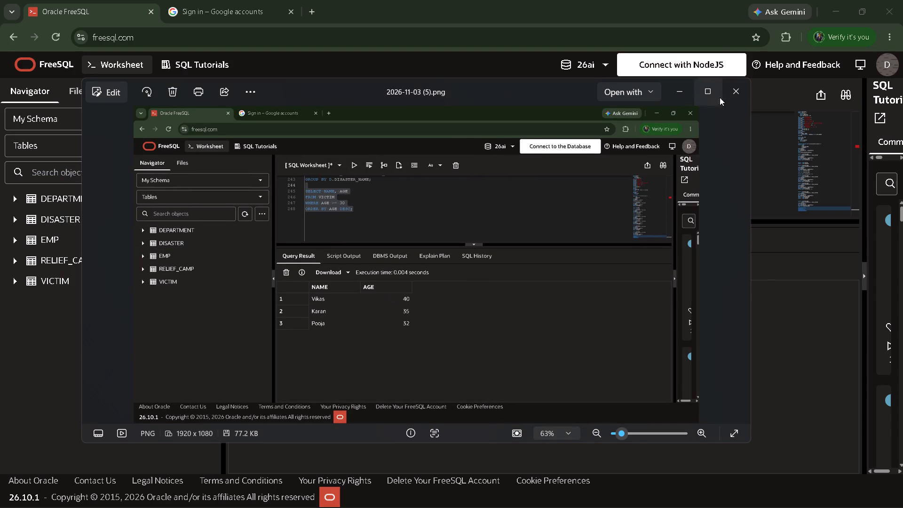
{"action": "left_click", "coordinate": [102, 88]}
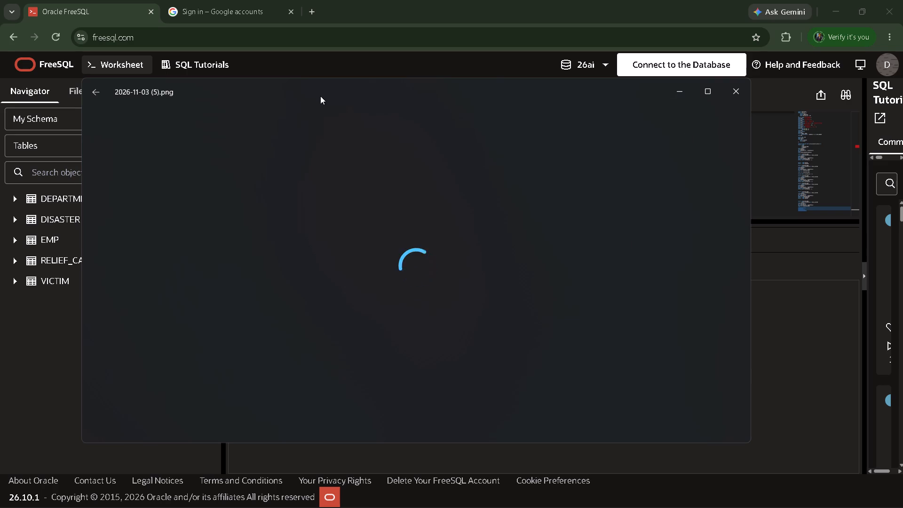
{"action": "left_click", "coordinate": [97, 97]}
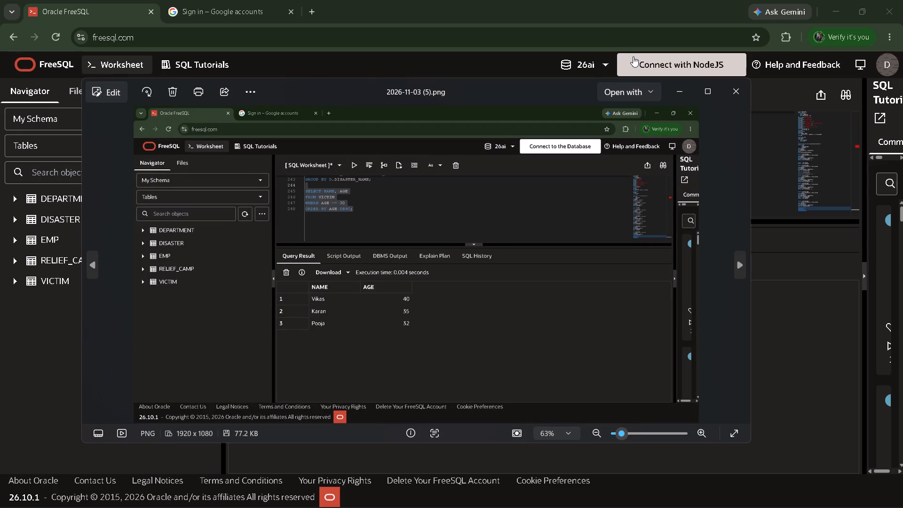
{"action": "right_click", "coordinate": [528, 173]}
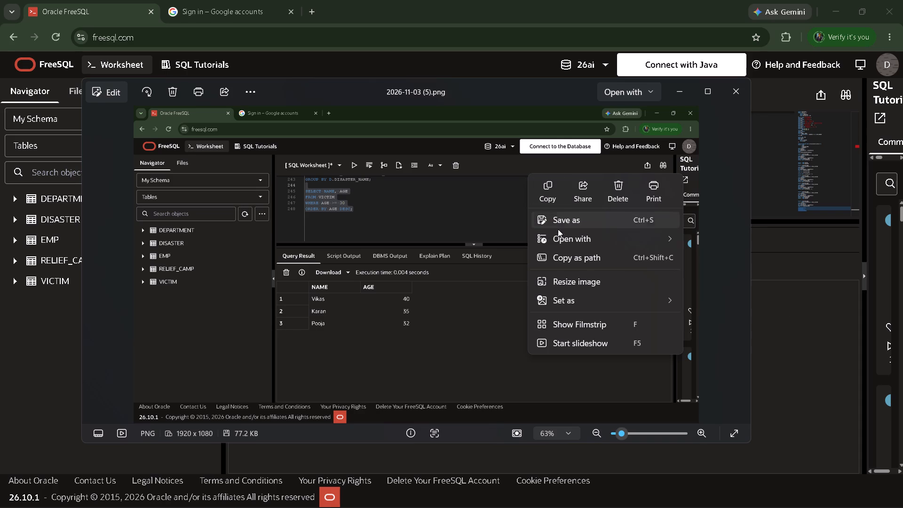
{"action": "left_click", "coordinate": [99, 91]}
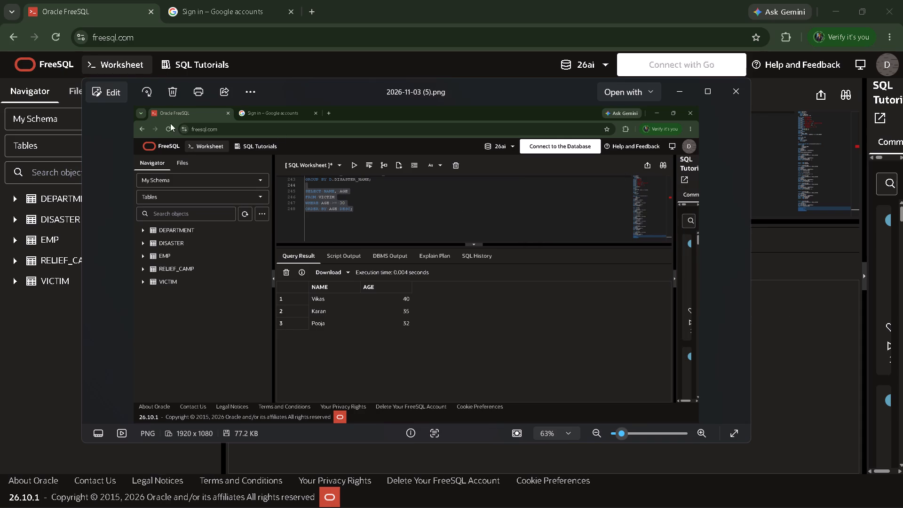
Crop the 2026-11-03 (5) screenshot to its Query Result area, about 785 x 282 pixels, and save it over the original.
{"action": "left_click", "coordinate": [105, 95]}
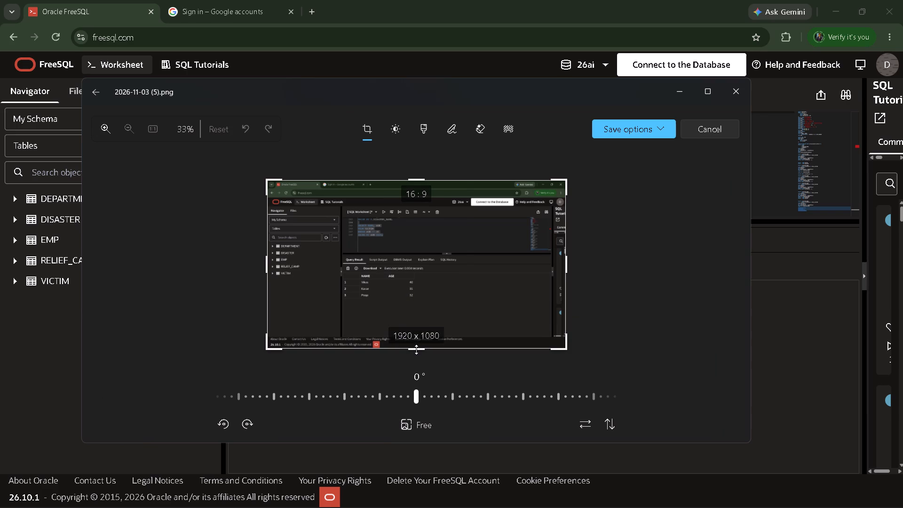
{"action": "left_click_drag", "start_coordinate": [416, 349], "coordinate": [419, 302]}
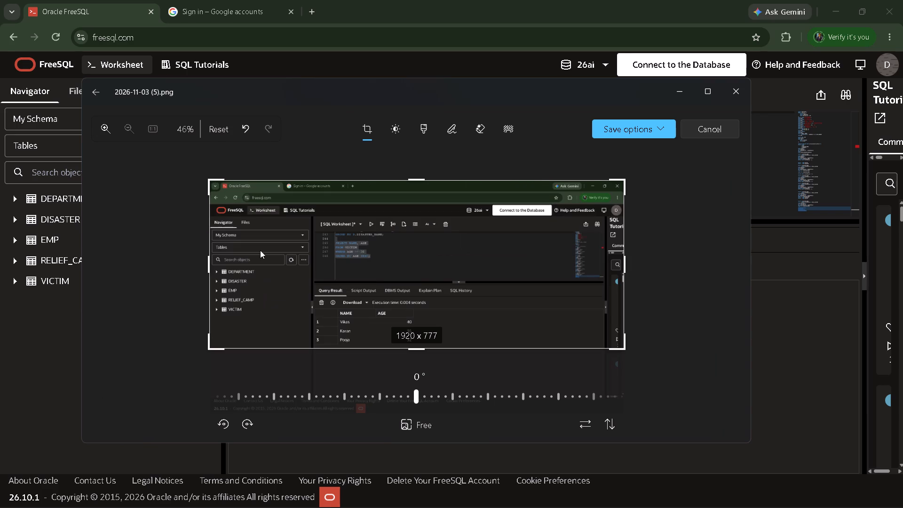
{"action": "left_click_drag", "start_coordinate": [209, 269], "coordinate": [285, 296]}
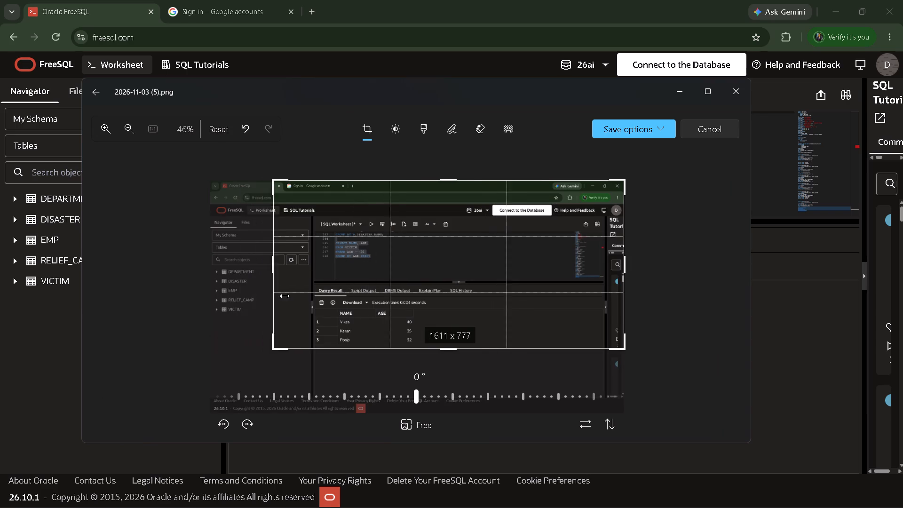
{"action": "left_click_drag", "start_coordinate": [285, 296], "coordinate": [313, 297]}
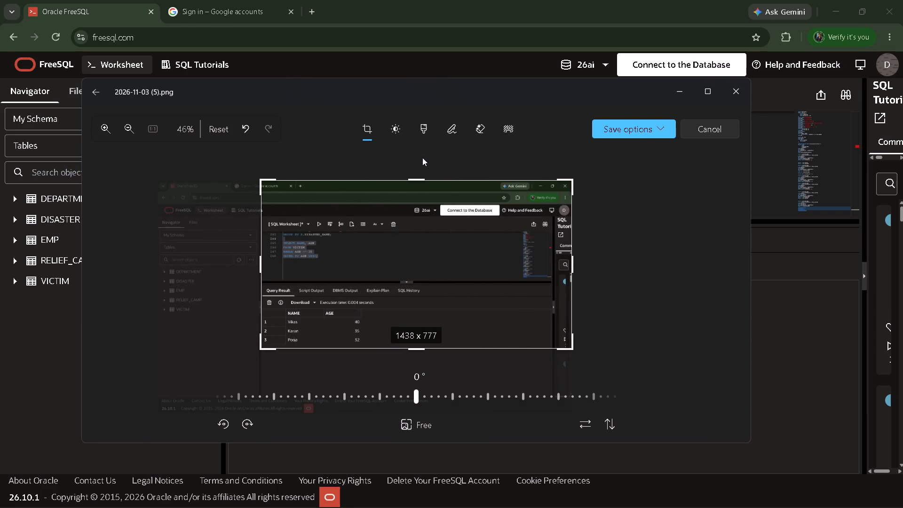
{"action": "left_click_drag", "start_coordinate": [420, 176], "coordinate": [421, 273]}
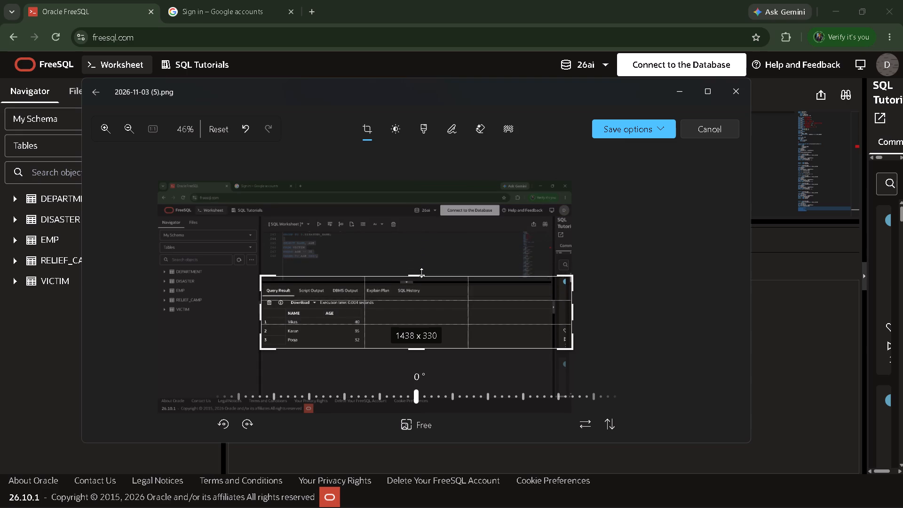
{"action": "left_click_drag", "start_coordinate": [421, 273], "coordinate": [420, 283]}
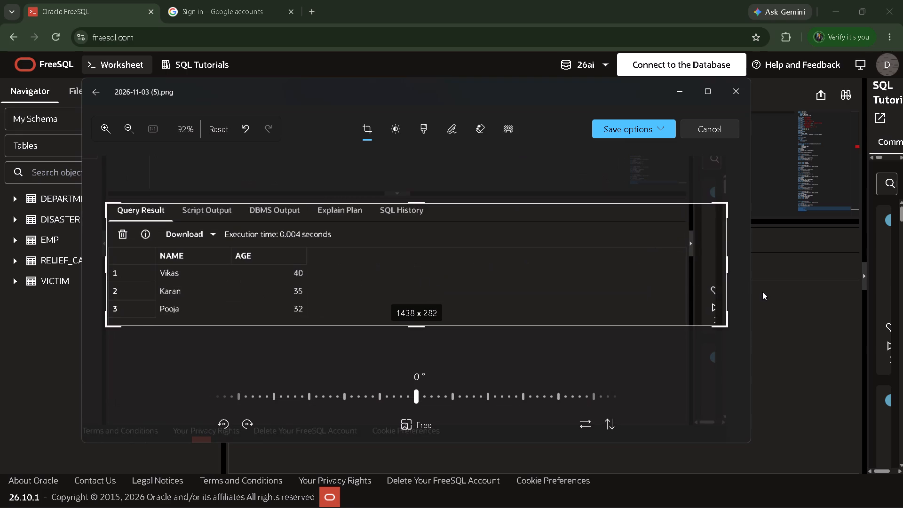
{"action": "left_click_drag", "start_coordinate": [726, 264], "coordinate": [457, 279]}
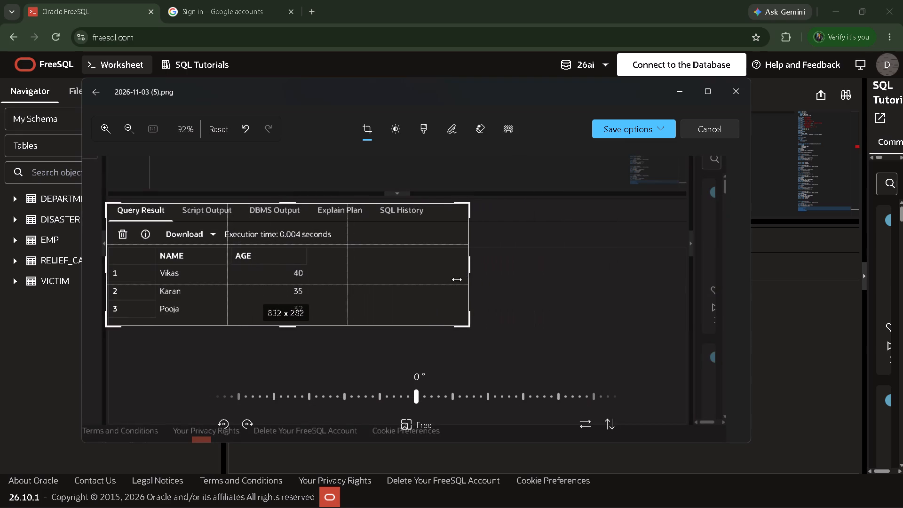
{"action": "left_click_drag", "start_coordinate": [457, 279], "coordinate": [403, 286]}
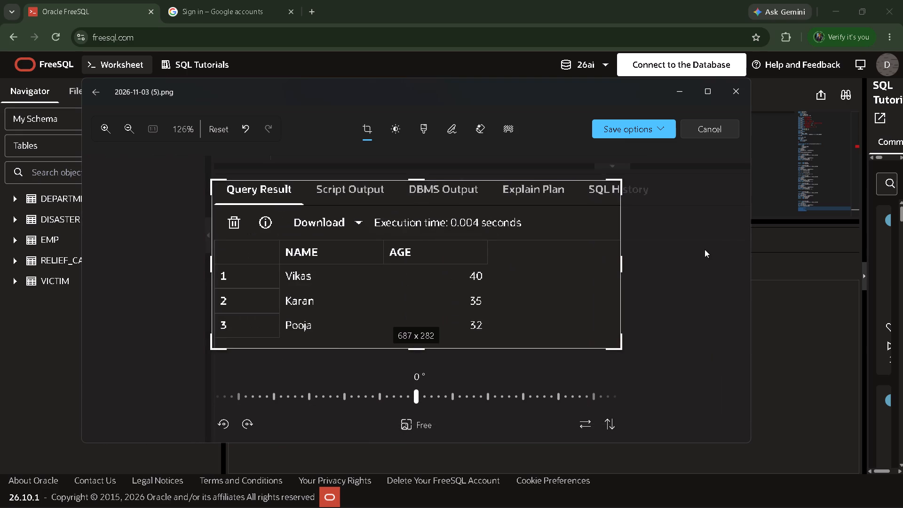
{"action": "left_click_drag", "start_coordinate": [616, 266], "coordinate": [646, 261]}
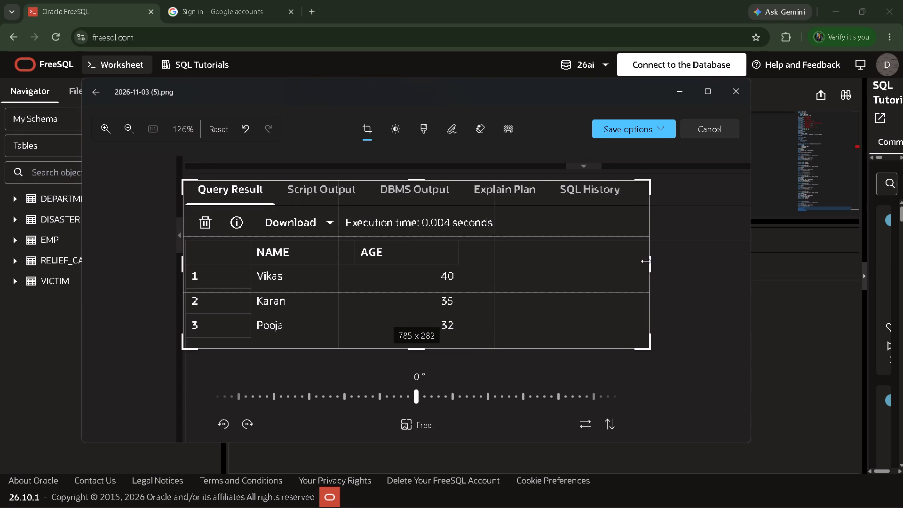
{"action": "left_click", "coordinate": [651, 126]}
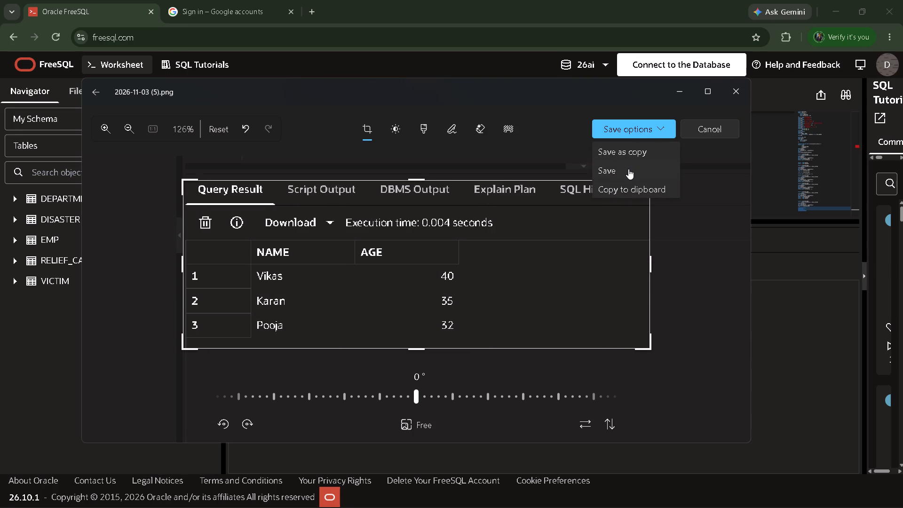
{"action": "left_click", "coordinate": [628, 169]}
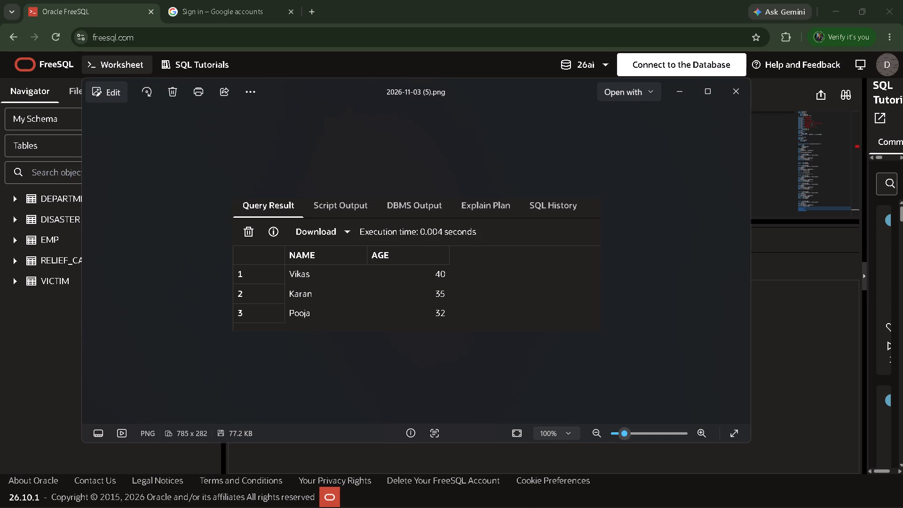
Switch to the DBS Case Study deck in PowerPoint and insert the 2026-11-03 (5) picture from the Screenshots folder on slide 8.
{"action": "key", "text": "alt+Tab"}
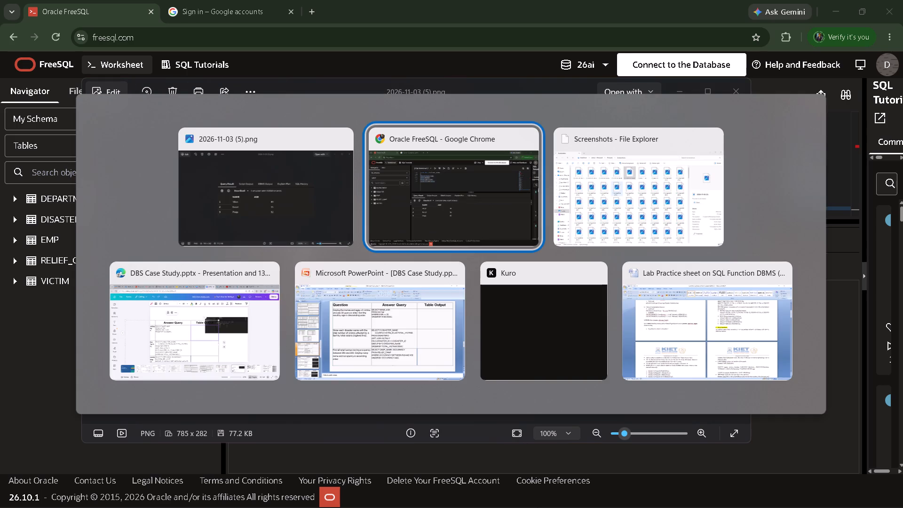
{"action": "key", "text": "alt+Tab"}
{"action": "key", "text": "alt+Tab"}
{"action": "key", "text": "alt+Tab"}
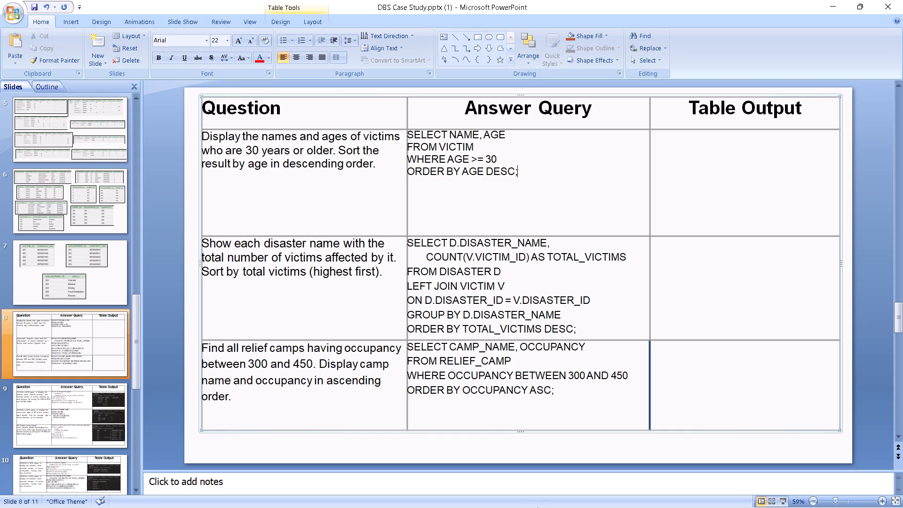
{"action": "left_click", "coordinate": [79, 14]}
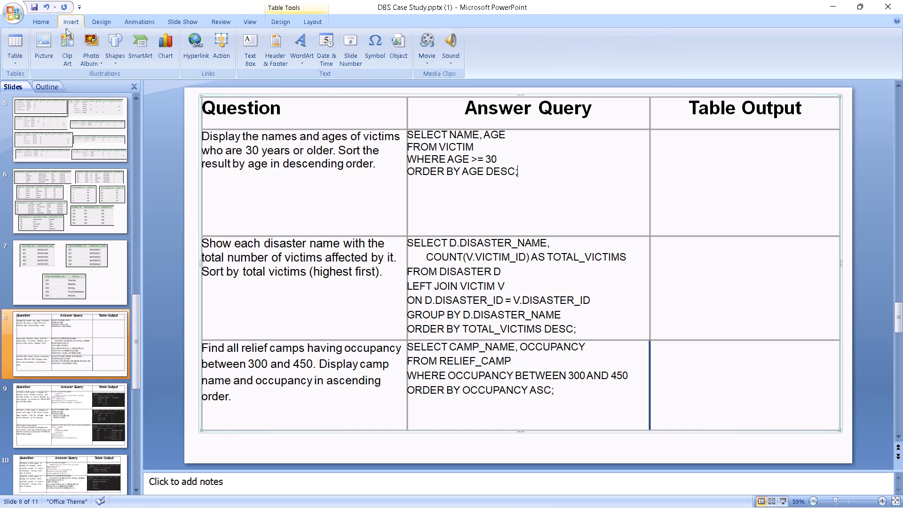
{"action": "left_click", "coordinate": [50, 45]}
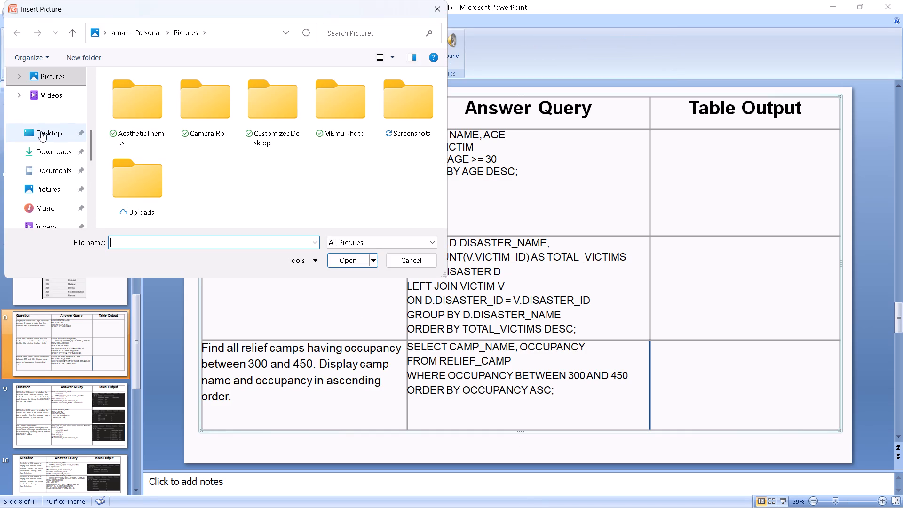
{"action": "left_click", "coordinate": [52, 183]}
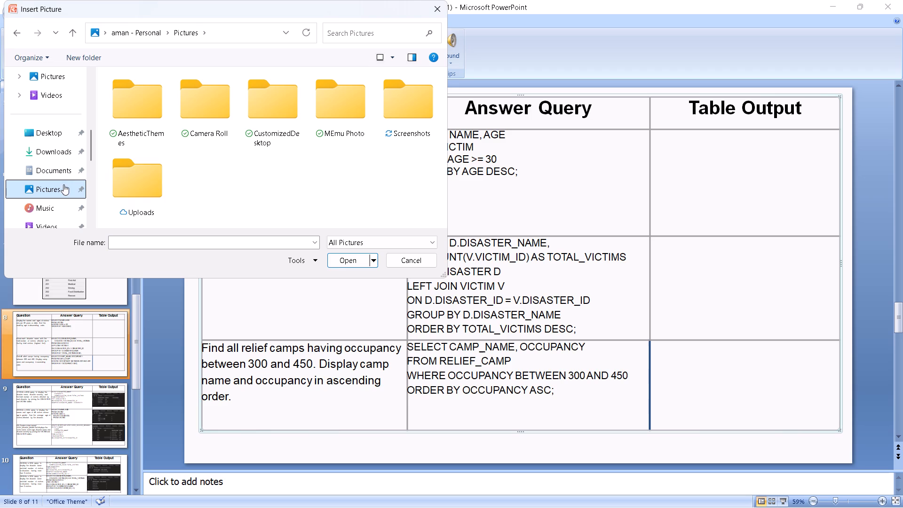
{"action": "double_click", "coordinate": [417, 104]}
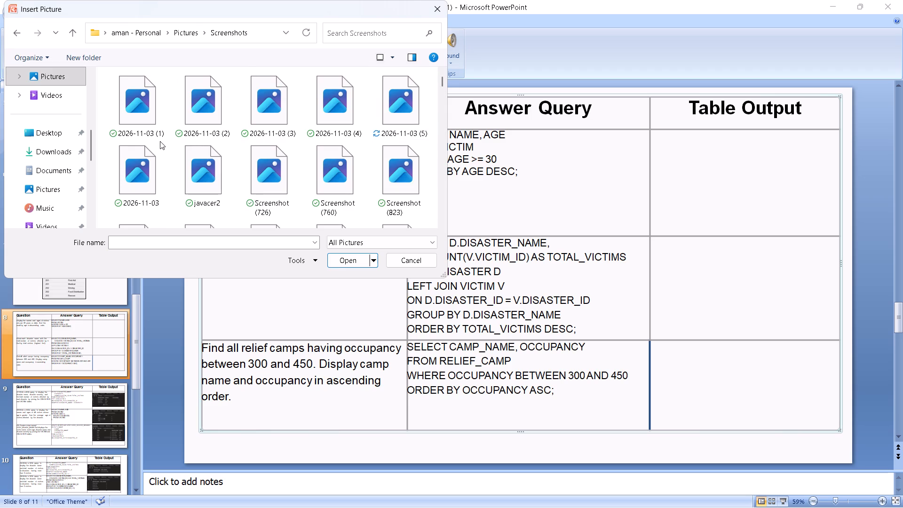
{"action": "left_click", "coordinate": [387, 123]}
{"action": "left_click", "coordinate": [345, 261]}
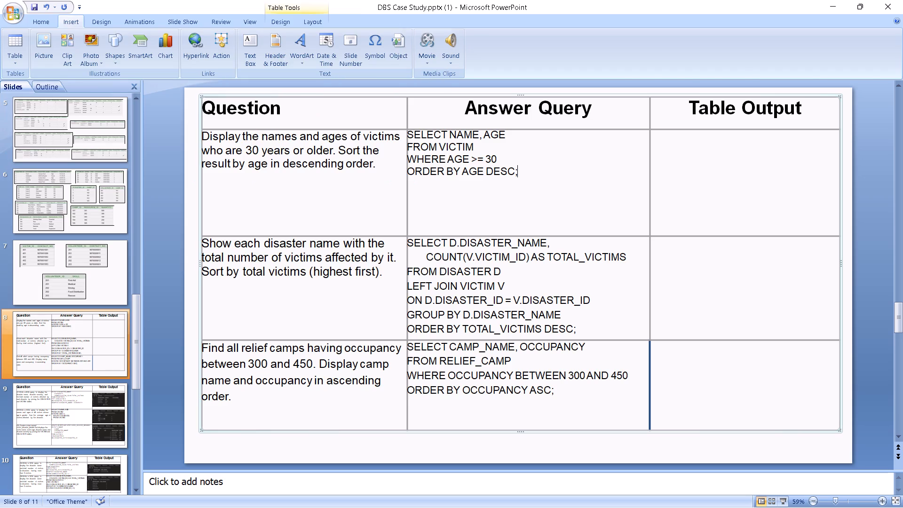
Move the inserted picture into the first row's Table Output cell and narrow it to about 5.08" wide so it fits.
{"action": "left_click_drag", "start_coordinate": [525, 285], "coordinate": [689, 216]}
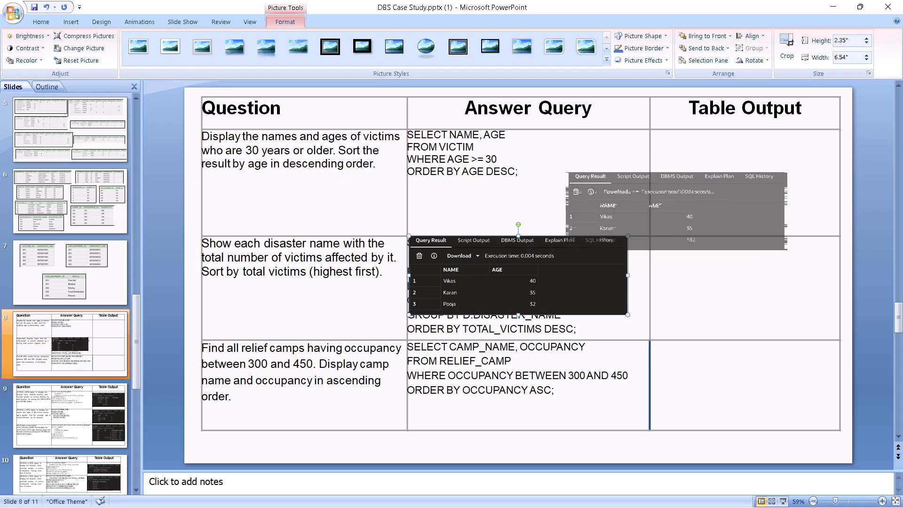
{"action": "left_click_drag", "start_coordinate": [689, 216], "coordinate": [748, 190]}
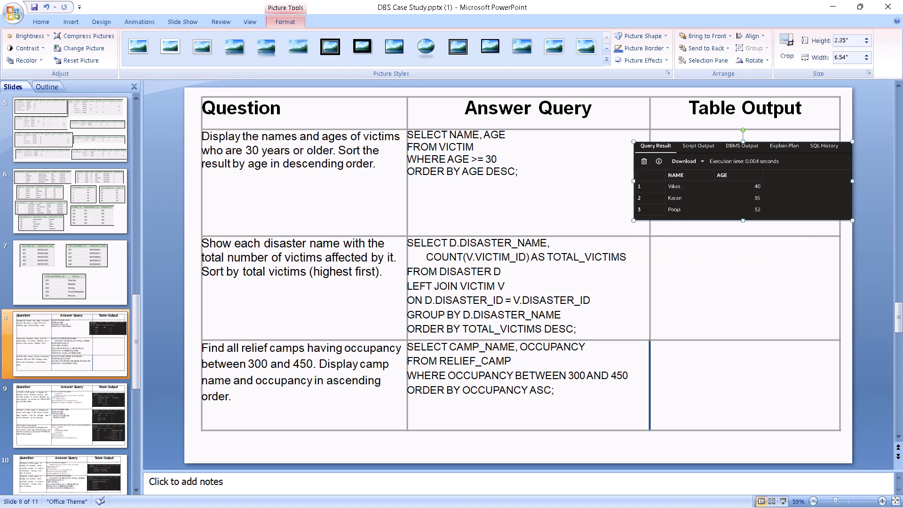
{"action": "left_click_drag", "start_coordinate": [633, 180], "coordinate": [653, 178]}
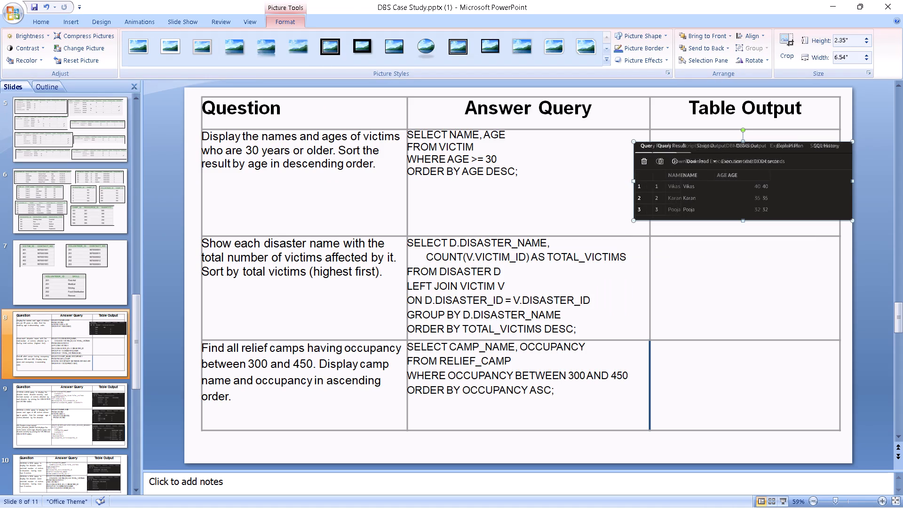
{"action": "left_click_drag", "start_coordinate": [653, 178], "coordinate": [657, 176]}
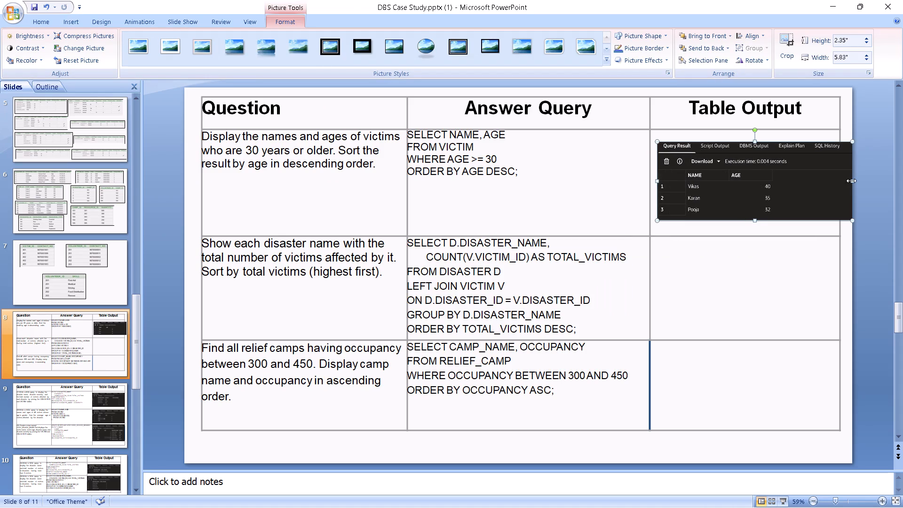
{"action": "left_click_drag", "start_coordinate": [852, 181], "coordinate": [802, 188]}
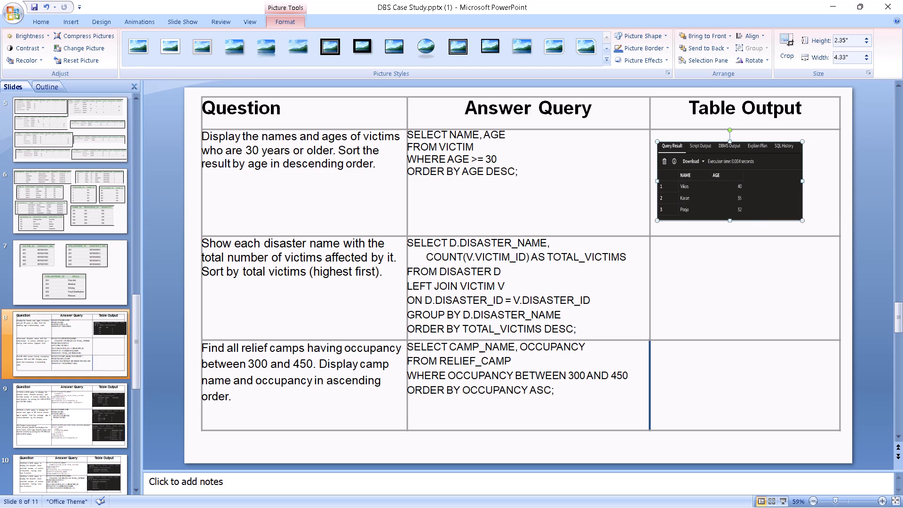
{"action": "left_click_drag", "start_coordinate": [802, 183], "coordinate": [827, 180]}
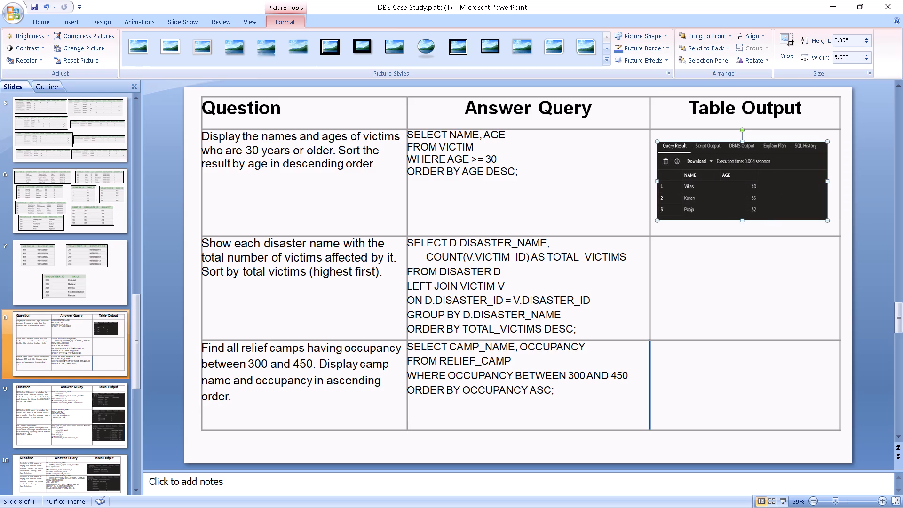
{"action": "left_click", "coordinate": [715, 270]}
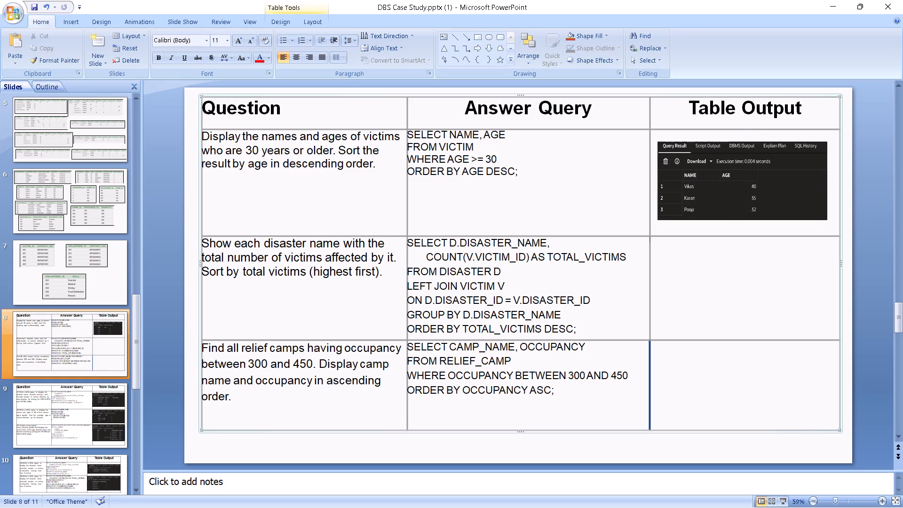
Copy the disaster total-victims query from the slide's second row and paste it at the end of the FreeSQL worksheet in Chrome.
{"action": "left_click_drag", "start_coordinate": [588, 332], "coordinate": [513, 276]}
{"action": "left_click_drag", "start_coordinate": [513, 276], "coordinate": [408, 240]}
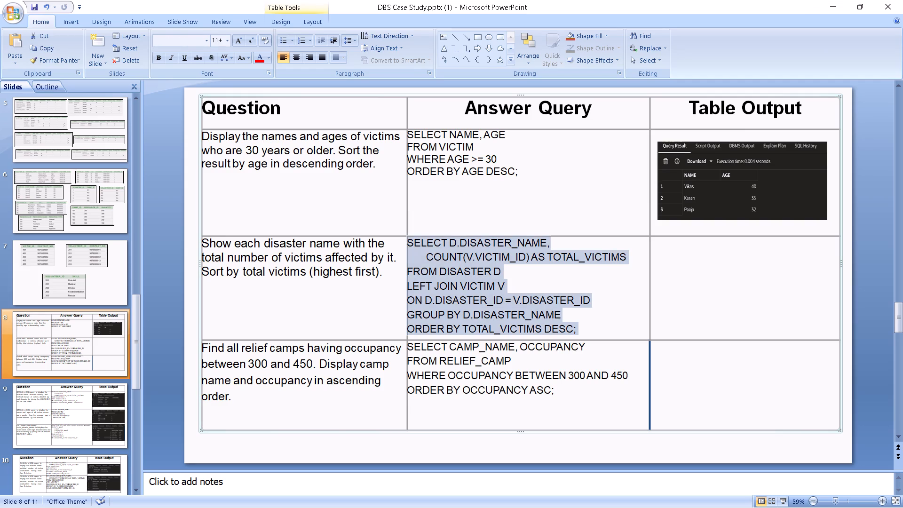
{"action": "key", "text": "ctrl+c"}
{"action": "key", "text": "alt+Tab"}
{"action": "key", "text": "alt+Tab"}
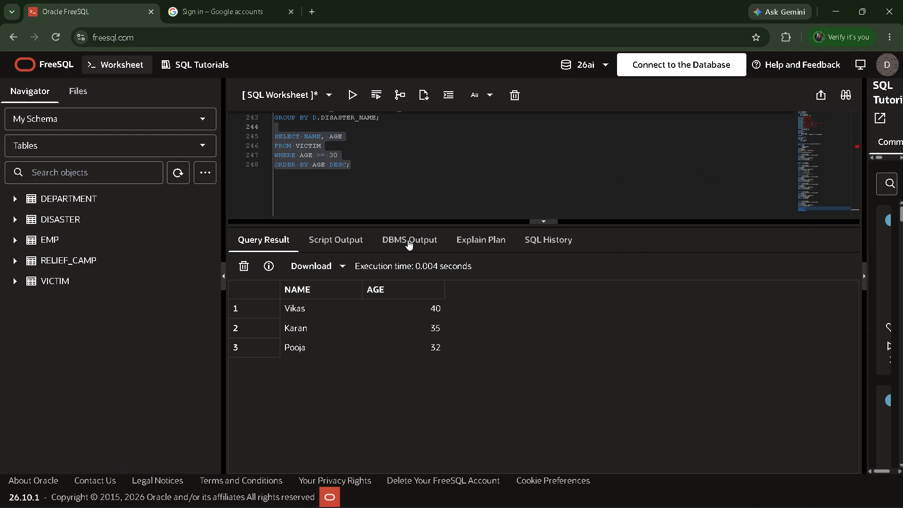
{"action": "left_click", "coordinate": [376, 194]}
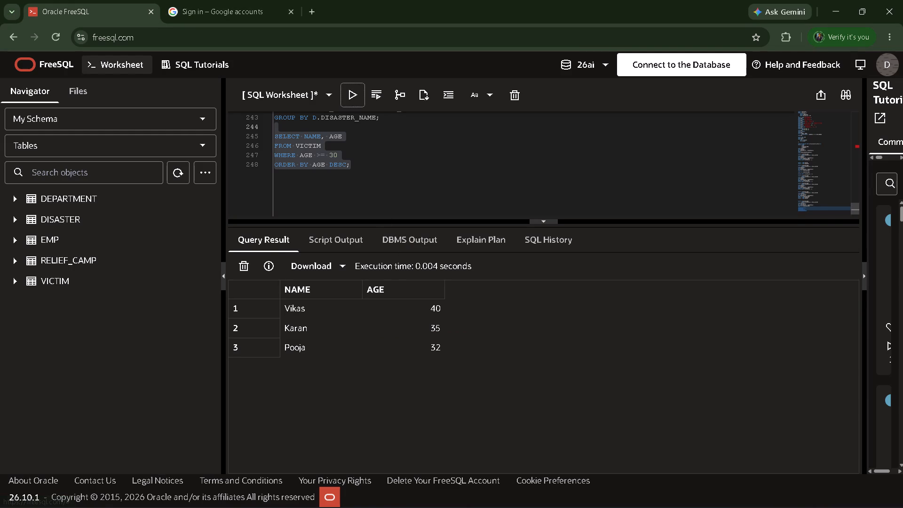
{"action": "key", "text": "Return"}
{"action": "key", "text": "Return"}
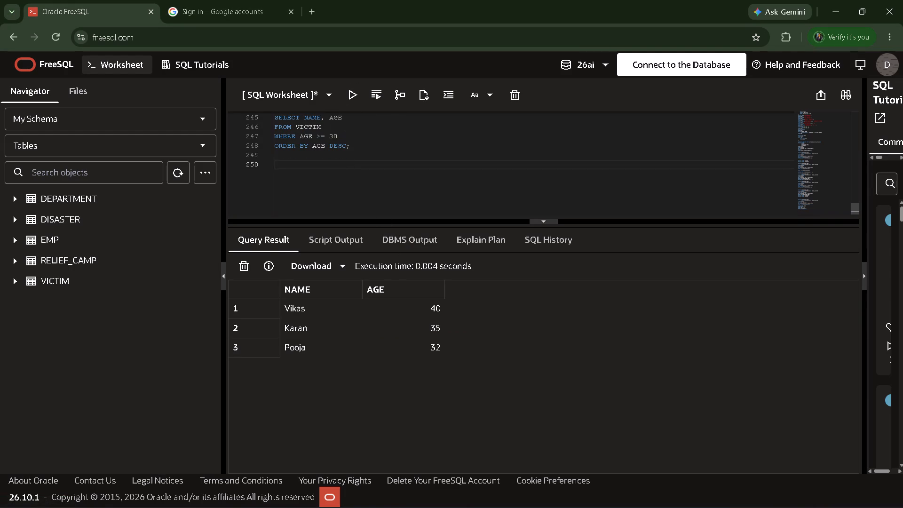
{"action": "key", "text": "ctrl+v"}
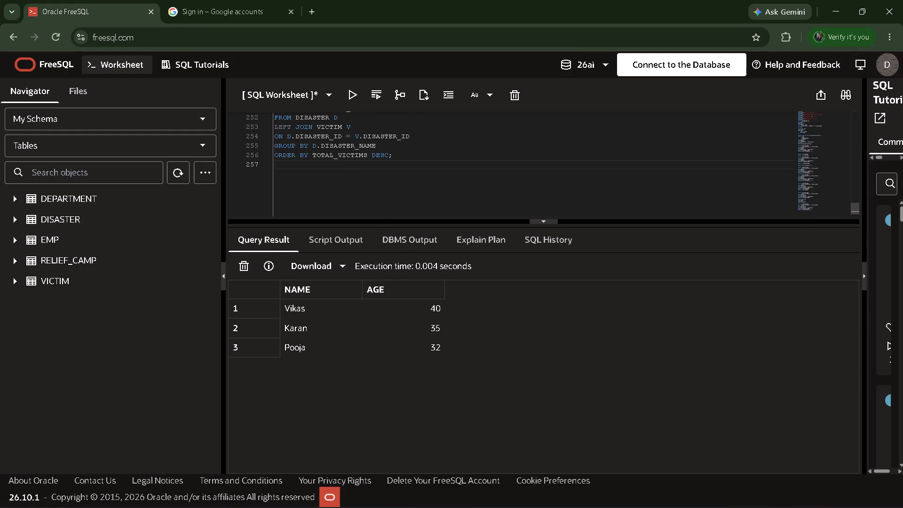
Select the whole pasted disaster query on lines 250 to 256 and run it.
{"action": "left_click_drag", "start_coordinate": [348, 190], "coordinate": [282, 114]}
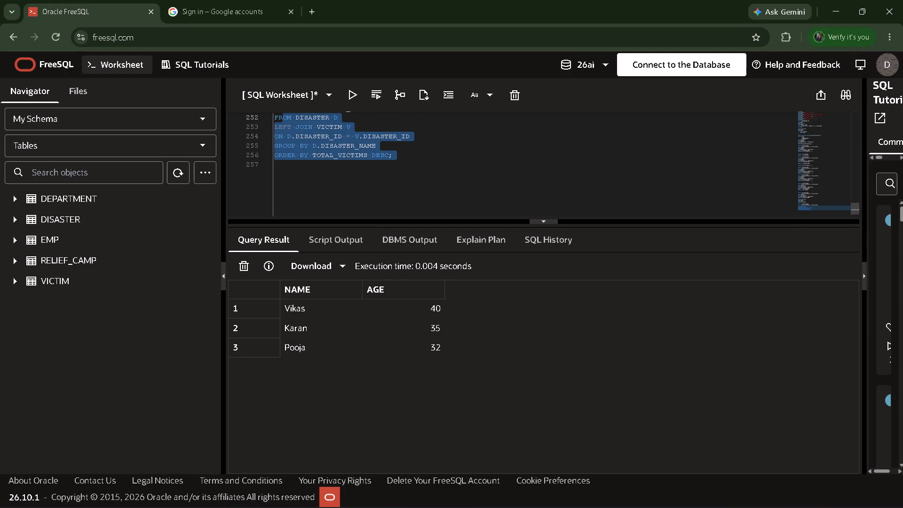
{"action": "scroll", "coordinate": [539, 216], "scroll_direction": "up", "scroll_amount": 1}
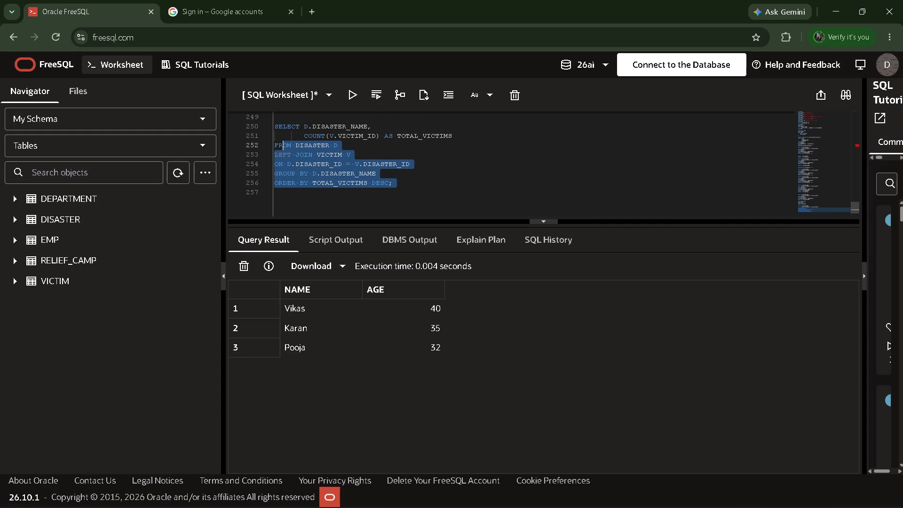
{"action": "left_click_drag", "start_coordinate": [412, 195], "coordinate": [266, 124]}
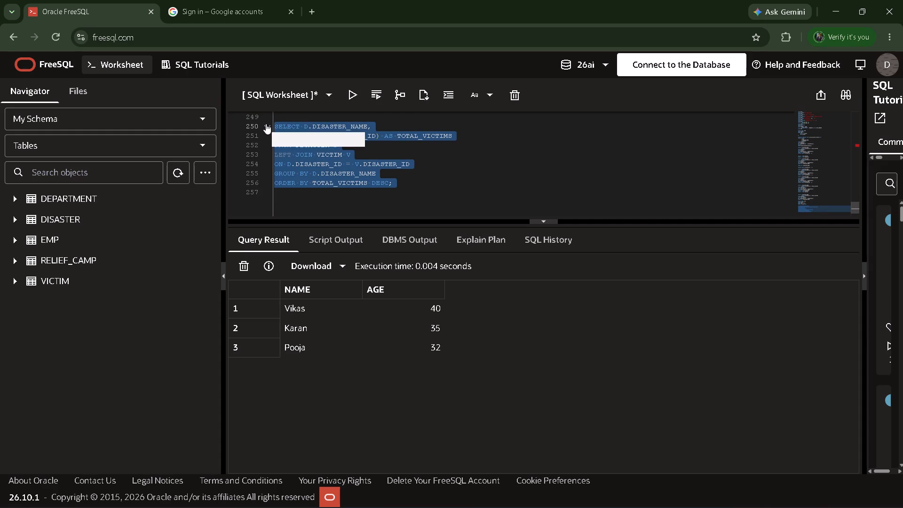
{"action": "left_click", "coordinate": [351, 97]}
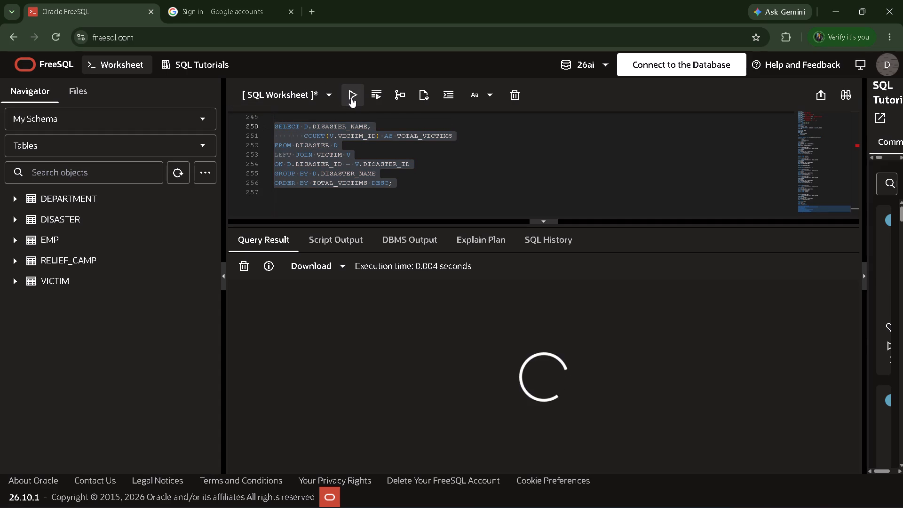
Capture a full-screen screenshot of the disaster total-victims query result in FreeSQL.
{"action": "key", "text": "Print"}
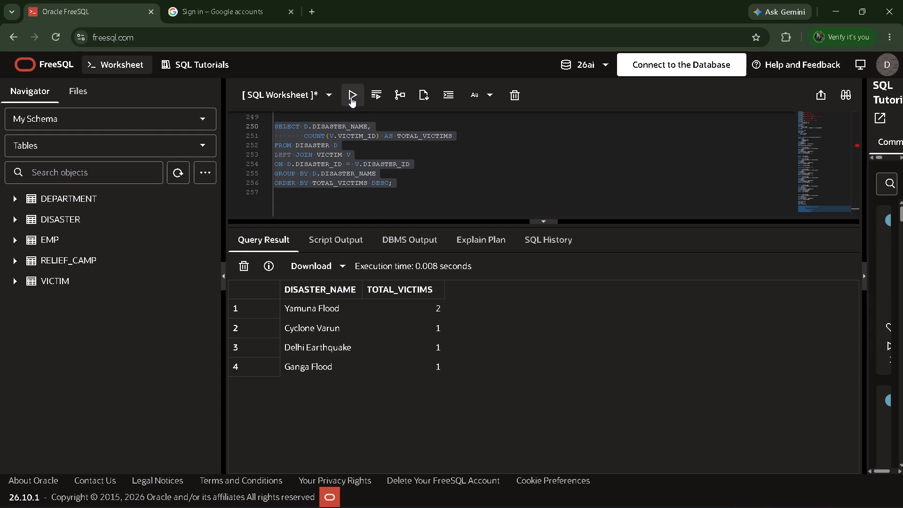
{"action": "key", "text": "ctrl+shift+Print"}
{"action": "key", "text": "ctrl+shift+p"}
{"action": "key", "text": "ctrl+shift+p"}
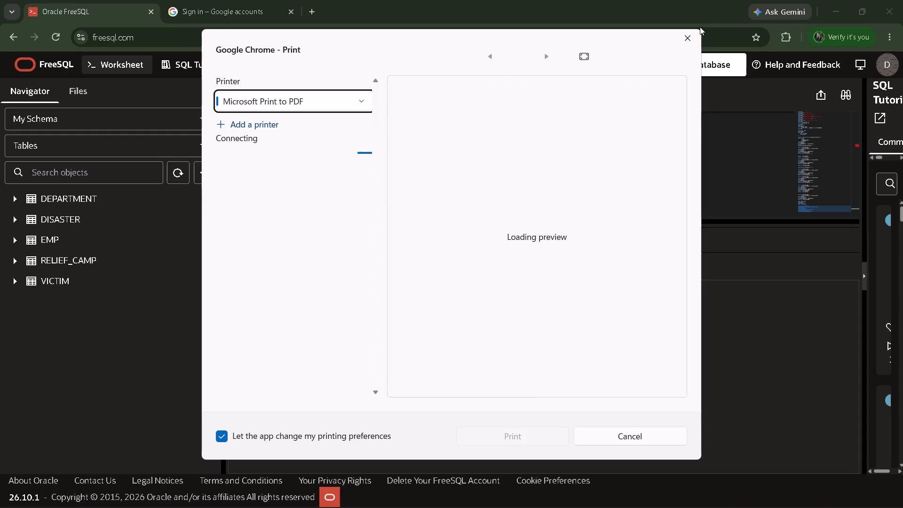
{"action": "left_click", "coordinate": [682, 37]}
{"action": "left_click", "coordinate": [682, 37]}
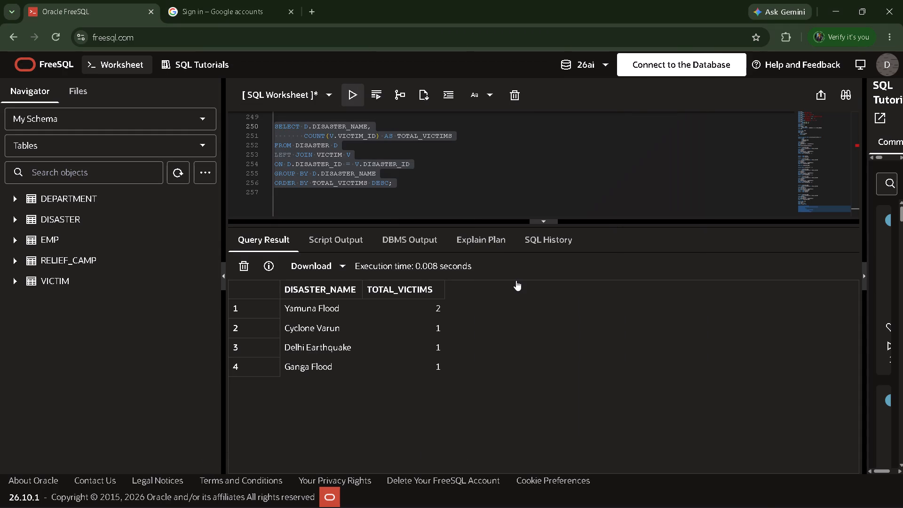
{"action": "key", "text": "super+Print"}
Switch to Photos, look through the neighbouring images for the new disaster query screenshot, and close the viewer.
{"action": "key", "text": "alt+Tab"}
{"action": "key", "text": "alt+Tab"}
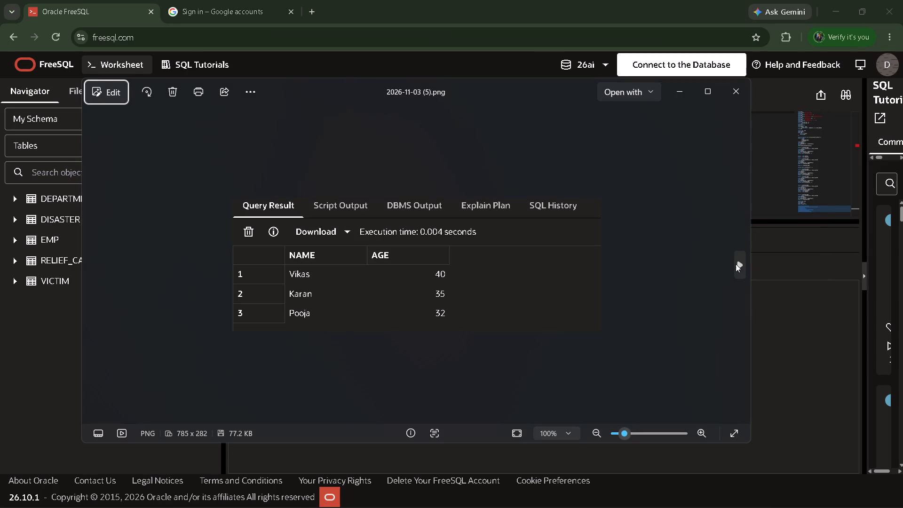
{"action": "left_click", "coordinate": [742, 264]}
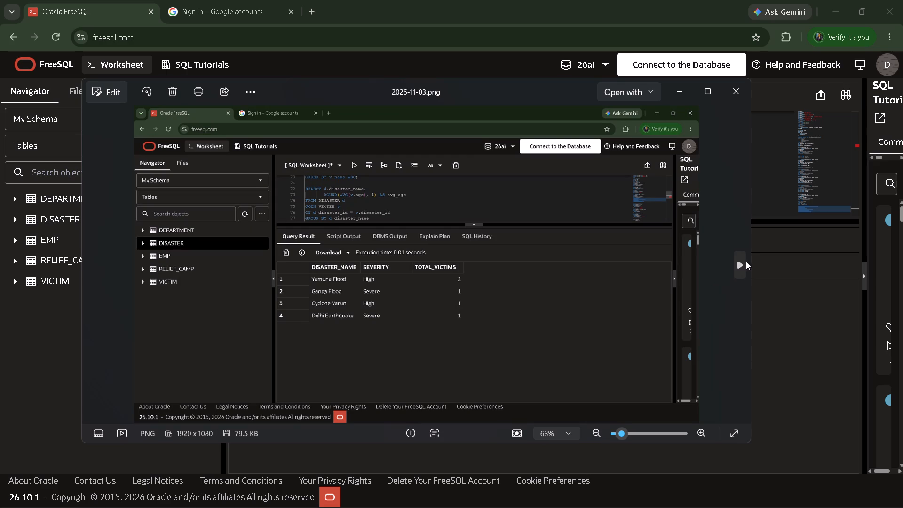
{"action": "left_click", "coordinate": [740, 262]}
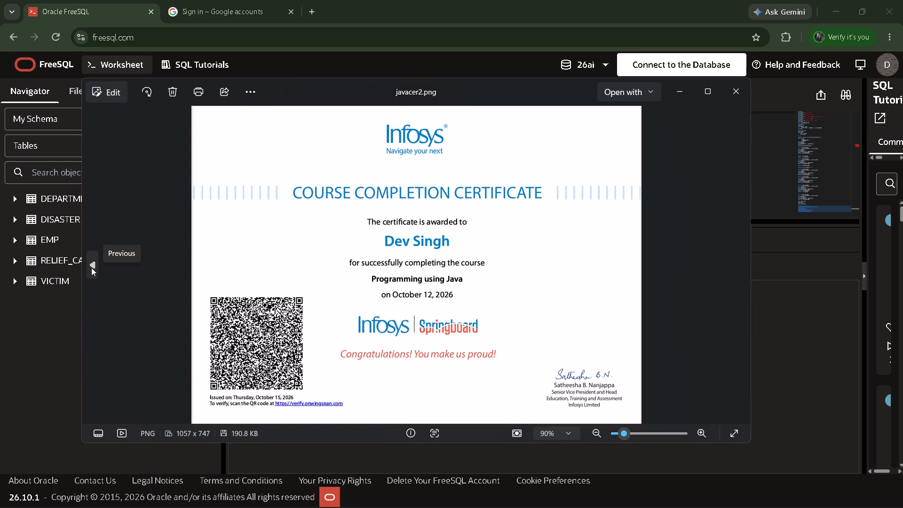
{"action": "left_click", "coordinate": [91, 267]}
{"action": "left_click", "coordinate": [91, 267]}
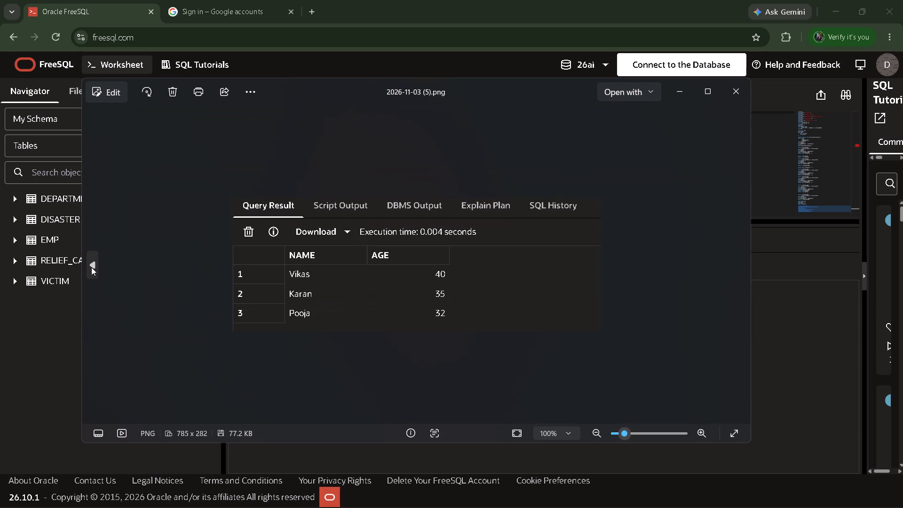
{"action": "left_click", "coordinate": [91, 267]}
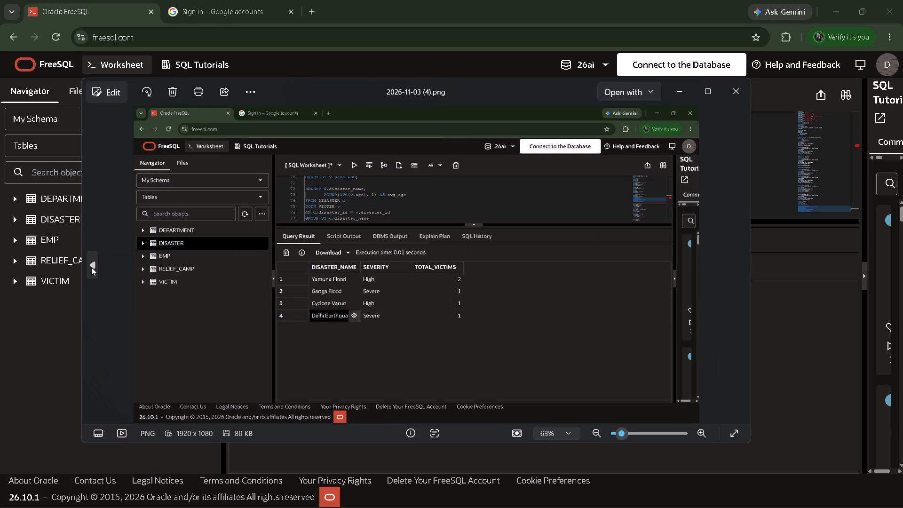
{"action": "left_click", "coordinate": [91, 267]}
{"action": "left_click", "coordinate": [91, 267]}
{"action": "left_click", "coordinate": [91, 267]}
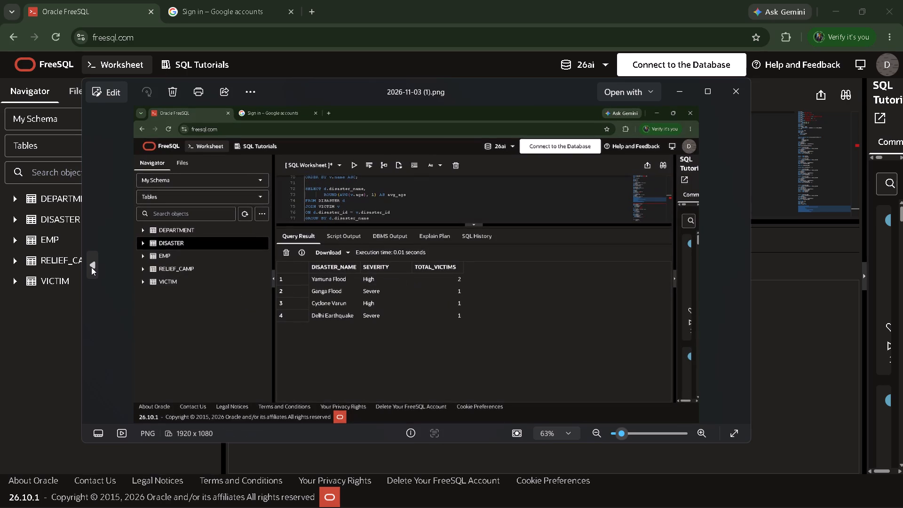
{"action": "left_click", "coordinate": [91, 267]}
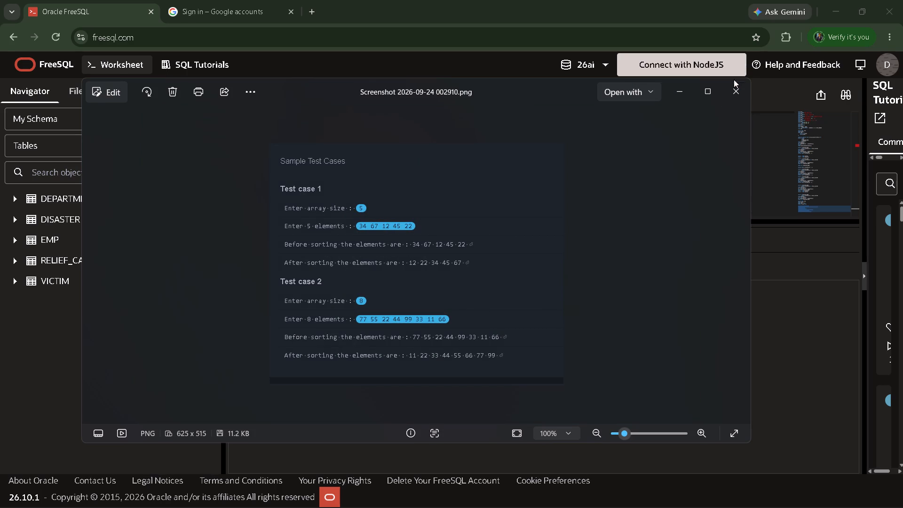
{"action": "left_click", "coordinate": [733, 86]}
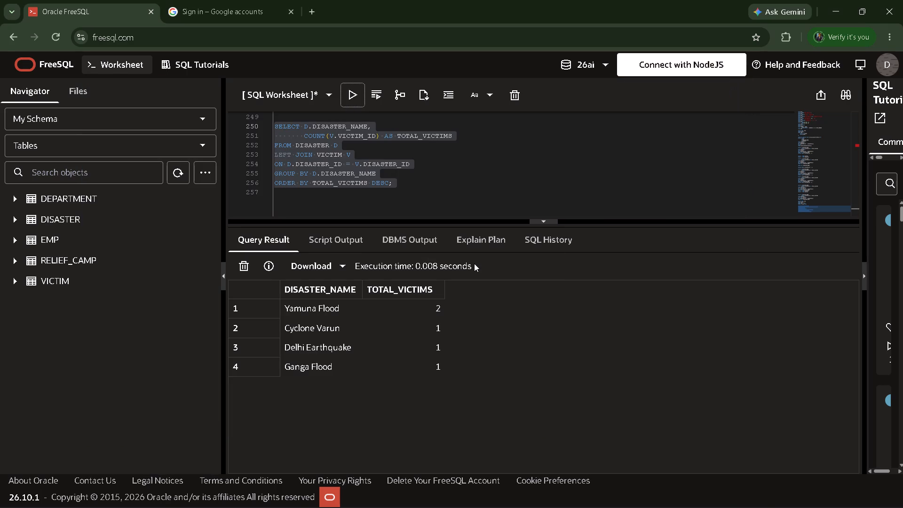
Switch to the Screenshots folder in File Explorer, refresh it, and find and open the 2026-11-03 (6) screenshot.
{"action": "key", "text": "alt+Tab"}
{"action": "key", "text": "alt+Tab"}
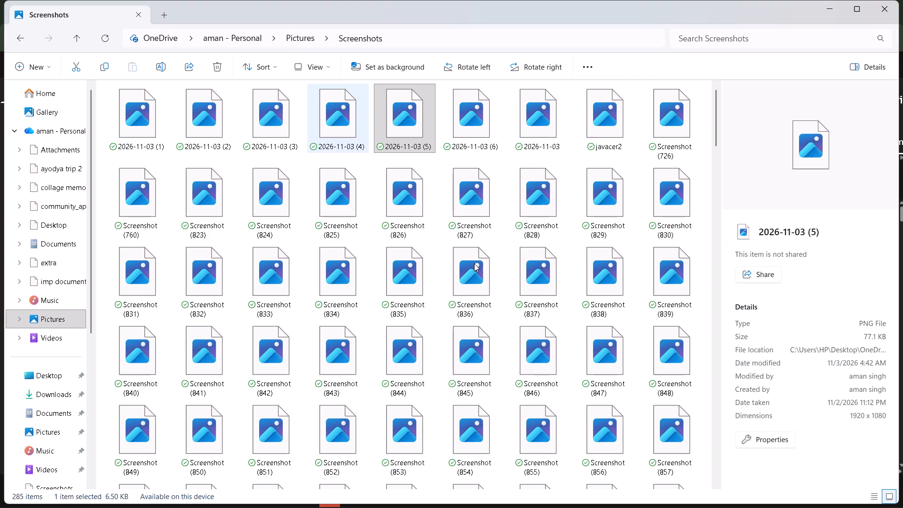
{"action": "left_click", "coordinate": [103, 40]}
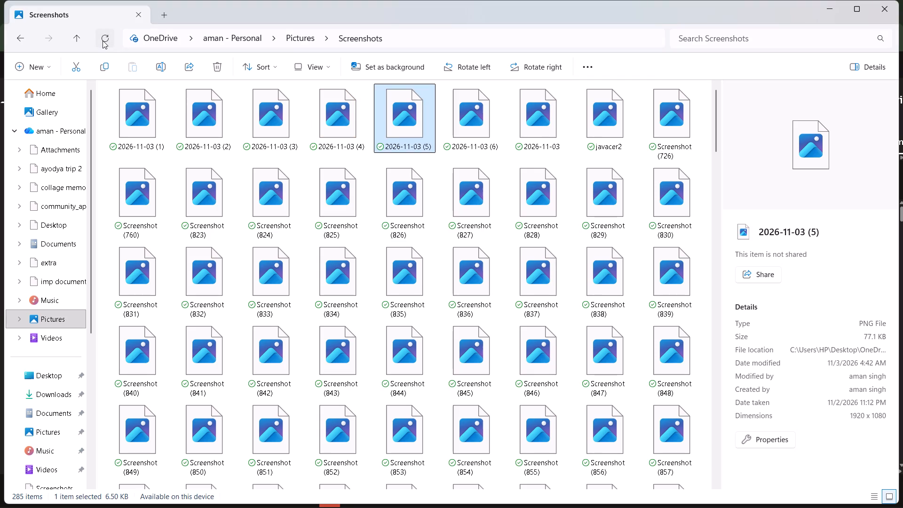
{"action": "double_click", "coordinate": [103, 40]}
{"action": "double_click", "coordinate": [103, 40]}
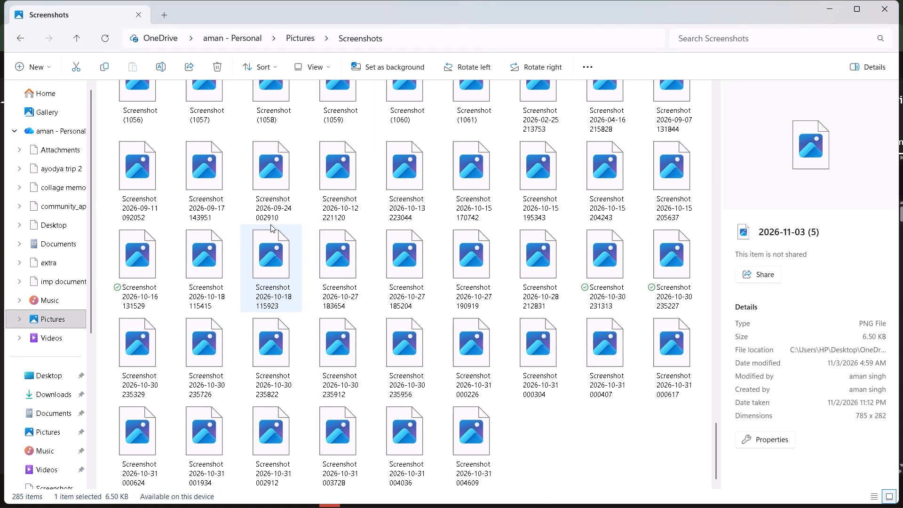
{"action": "left_click", "coordinate": [454, 420]}
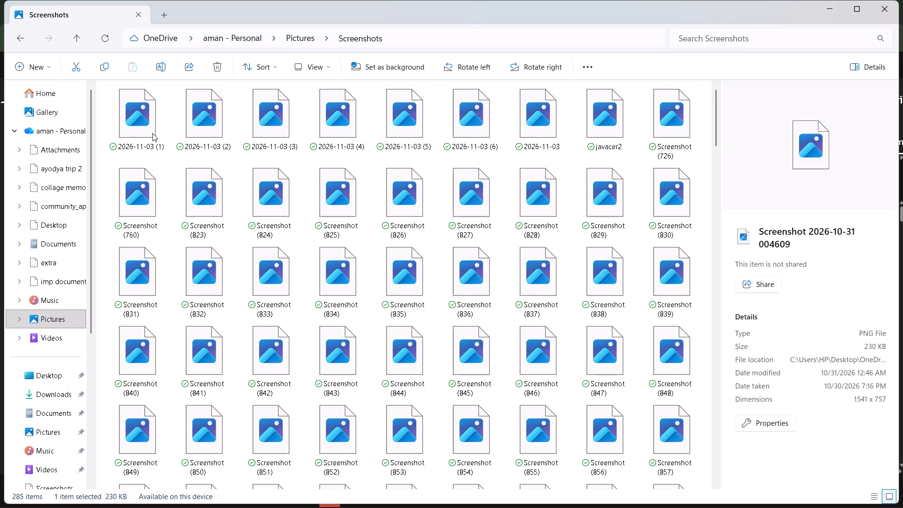
{"action": "left_click", "coordinate": [139, 131]}
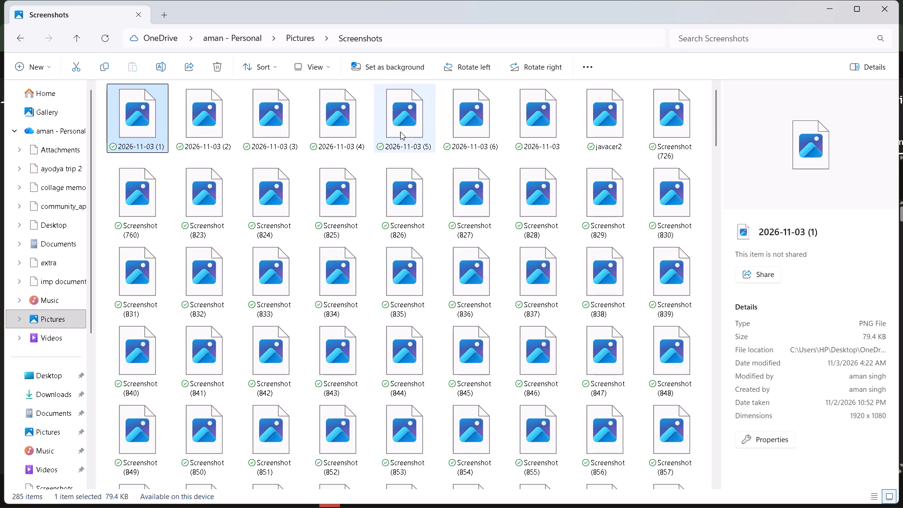
{"action": "left_click", "coordinate": [520, 104]}
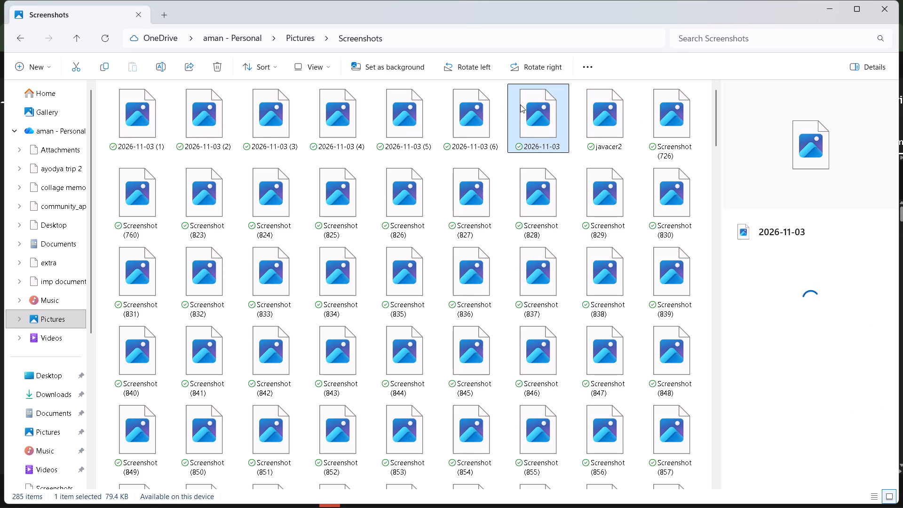
{"action": "left_click", "coordinate": [459, 111]}
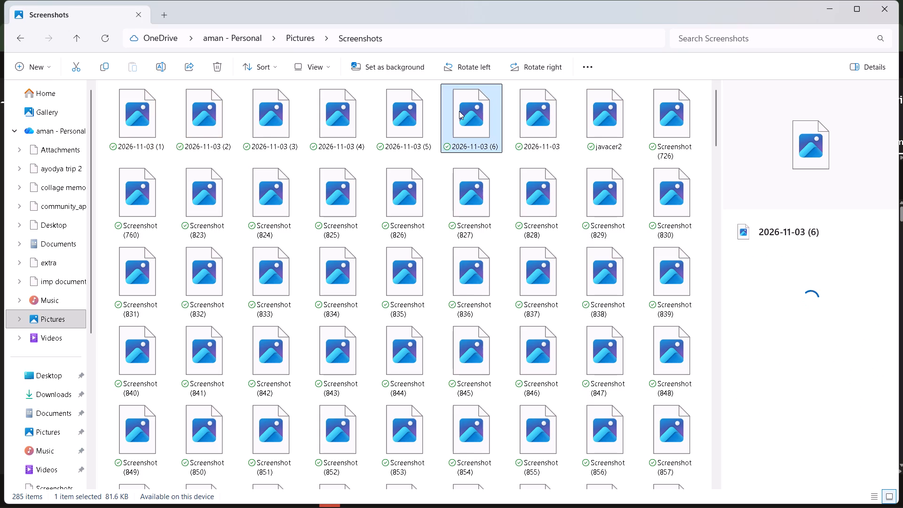
{"action": "double_click", "coordinate": [459, 111]}
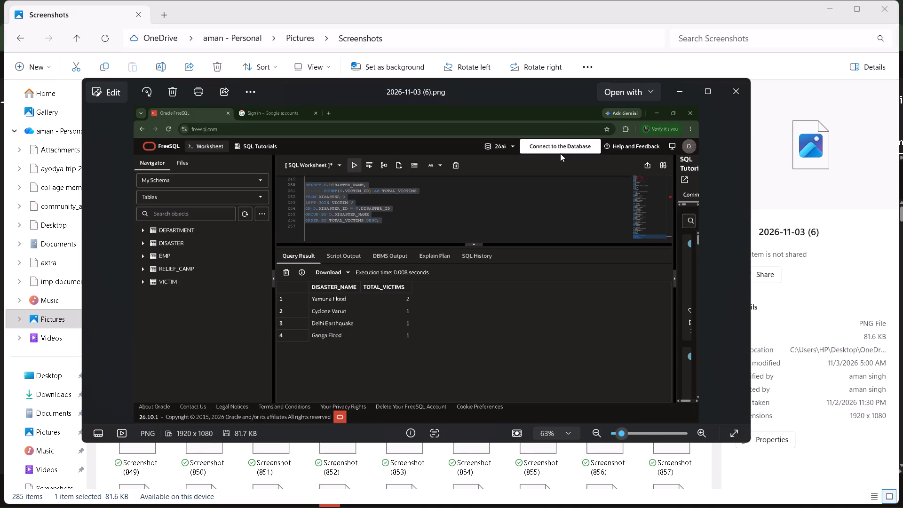
Crop 2026-11-03 (6).png to the disaster query result area, about 743 x 326 pixels, and save it over the original.
{"action": "left_click", "coordinate": [103, 94]}
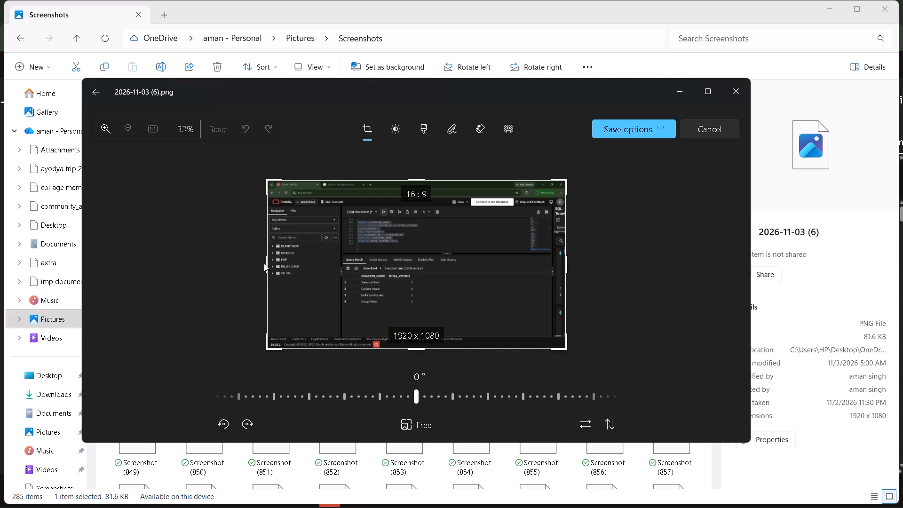
{"action": "left_click_drag", "start_coordinate": [267, 263], "coordinate": [340, 285]}
{"action": "left_click_drag", "start_coordinate": [420, 180], "coordinate": [416, 248]}
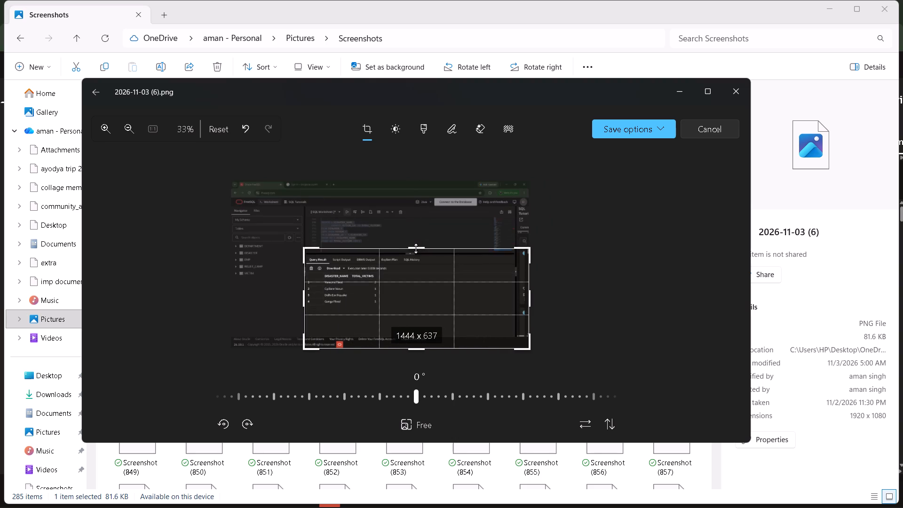
{"action": "left_click_drag", "start_coordinate": [416, 248], "coordinate": [416, 254]}
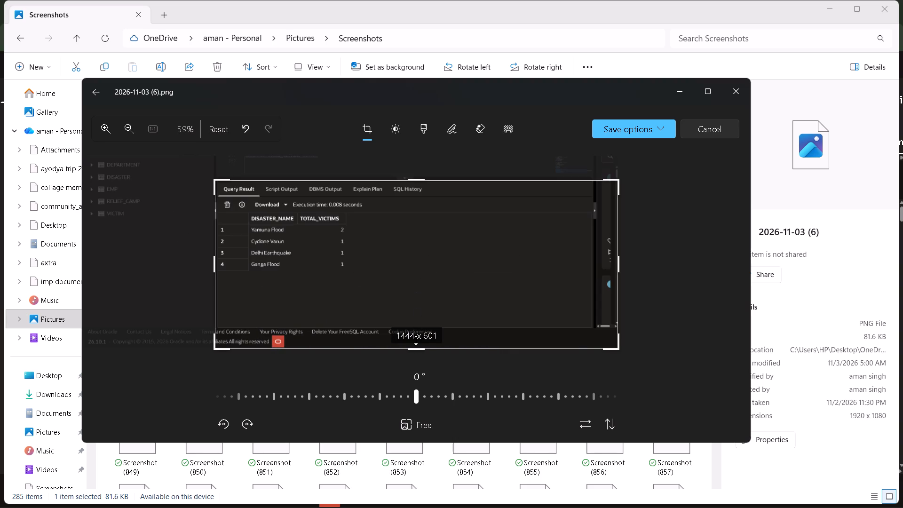
{"action": "left_click_drag", "start_coordinate": [419, 349], "coordinate": [393, 275]}
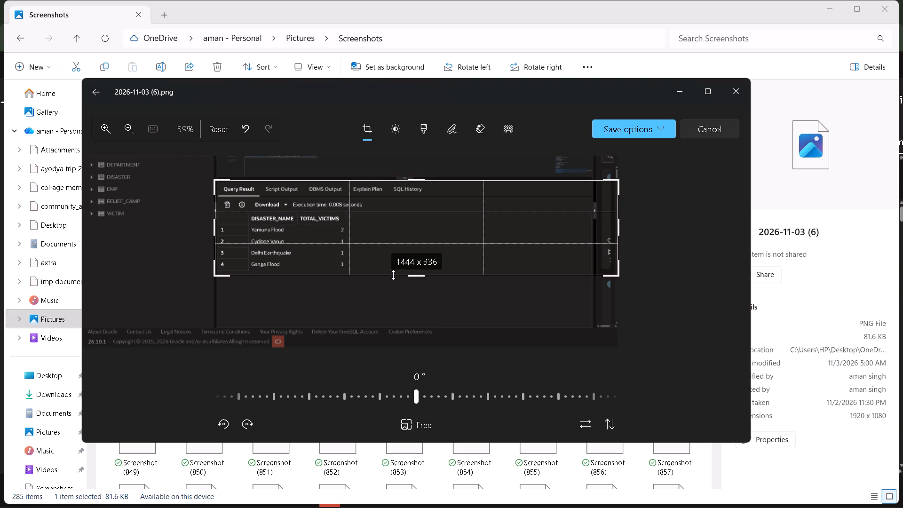
{"action": "left_click_drag", "start_coordinate": [393, 275], "coordinate": [392, 272]}
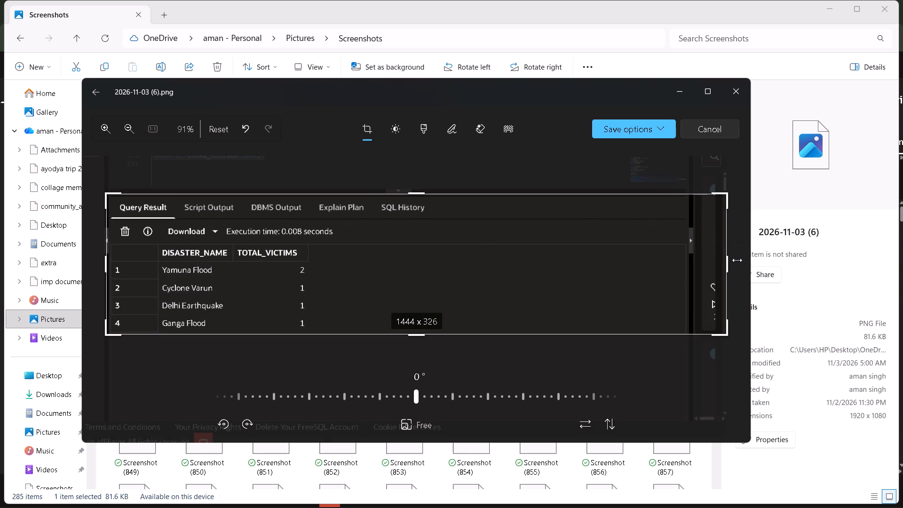
{"action": "left_click_drag", "start_coordinate": [727, 262], "coordinate": [422, 267]}
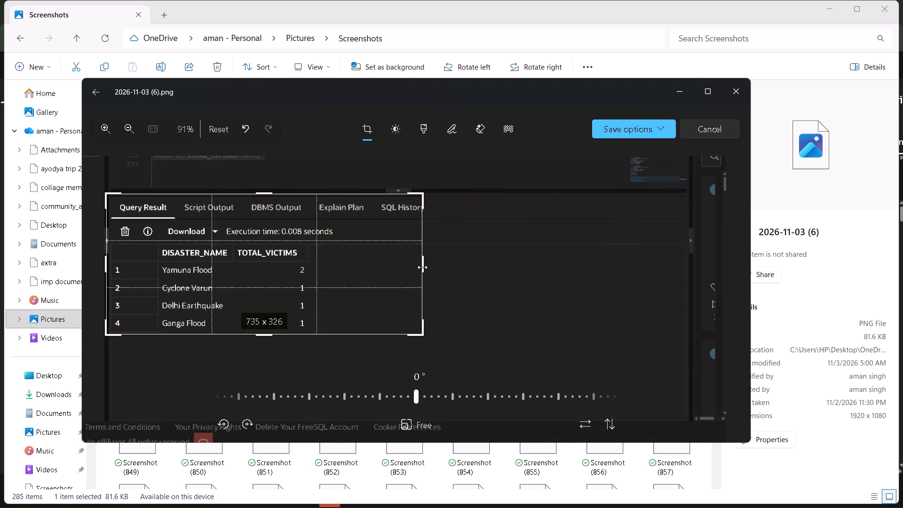
{"action": "left_click_drag", "start_coordinate": [422, 267], "coordinate": [426, 267]}
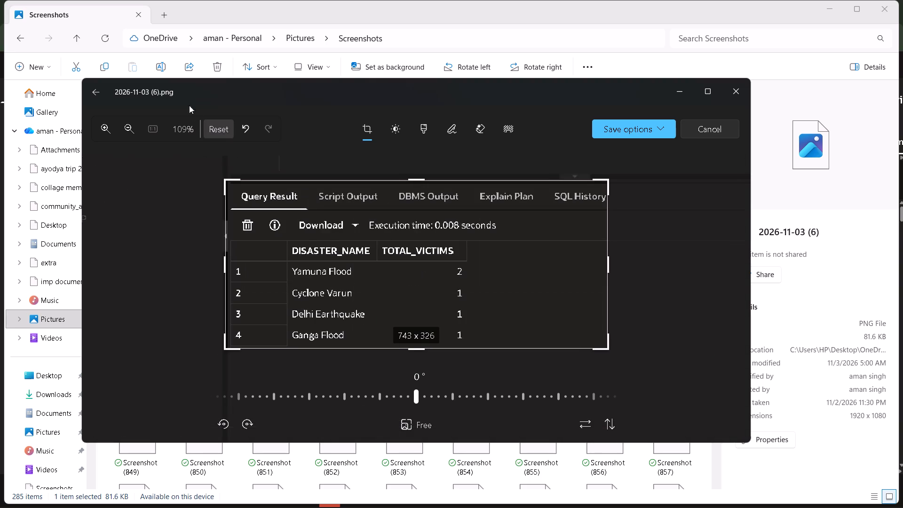
{"action": "left_click", "coordinate": [650, 131]}
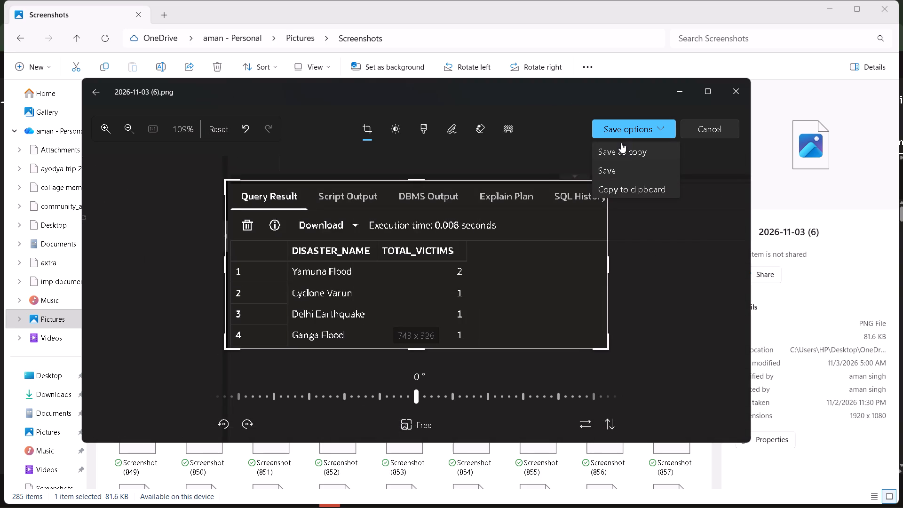
{"action": "left_click", "coordinate": [620, 164]}
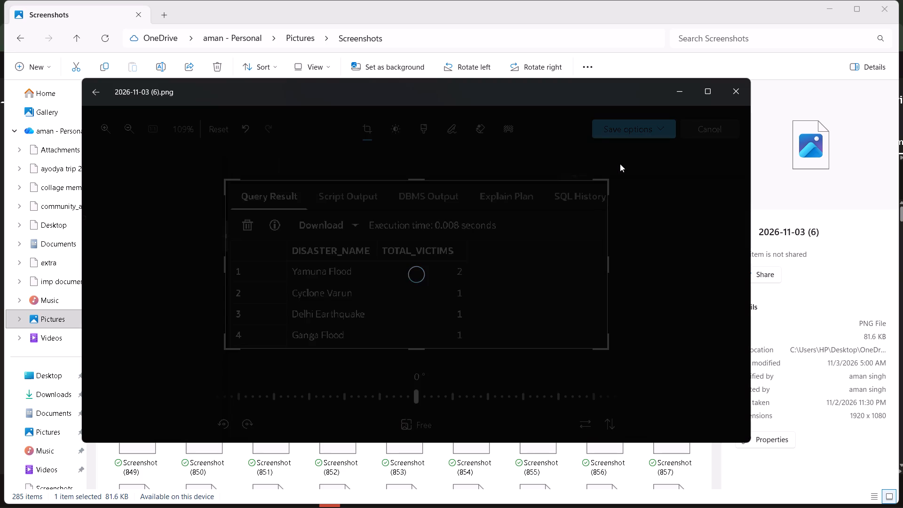
Switch to the DBS Case Study deck in PowerPoint and insert the cropped picture 2026-11-03 (6) on slide 8.
{"action": "key", "text": "alt+Tab"}
{"action": "key", "text": "alt+Tab"}
{"action": "key", "text": "alt+Tab"}
{"action": "key", "text": "alt+Tab"}
{"action": "key", "text": "alt+Tab"}
{"action": "key", "text": "alt+Tab"}
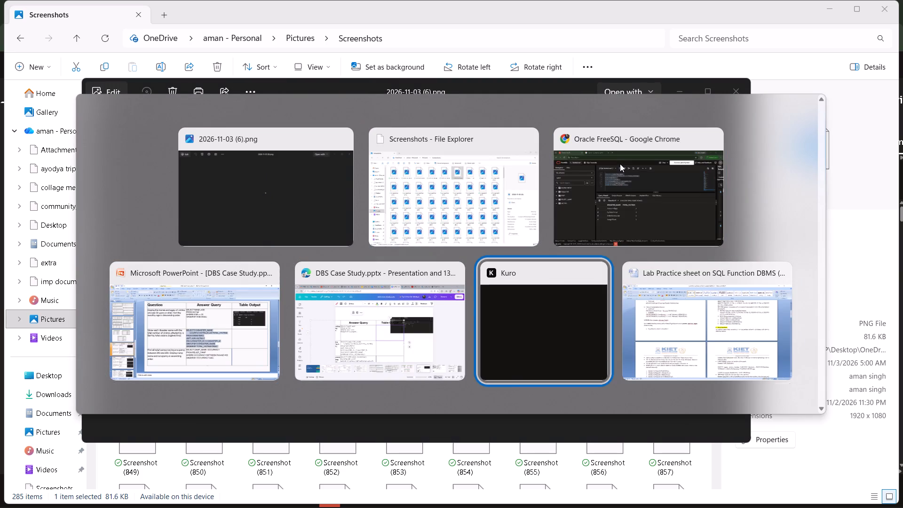
{"action": "key", "text": "alt+Tab"}
{"action": "key", "text": "alt+Tab"}
{"action": "key", "text": "alt+Tab"}
{"action": "key", "text": "alt+Tab"}
{"action": "key", "text": "alt+Tab"}
{"action": "key", "text": "alt+Tab"}
{"action": "key", "text": "alt+Tab"}
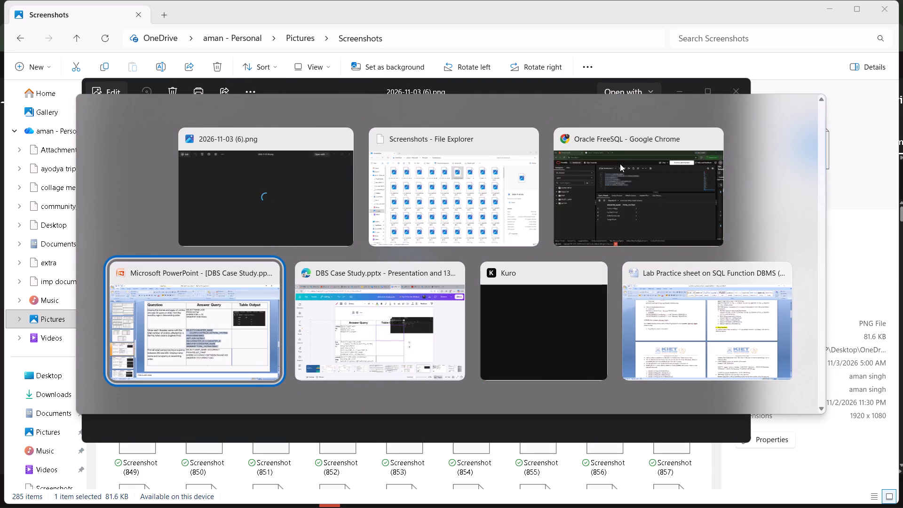
{"action": "key", "text": "alt+Tab"}
{"action": "key", "text": "alt+Tab"}
{"action": "key", "text": "alt+Tab"}
{"action": "key", "text": "alt+Tab"}
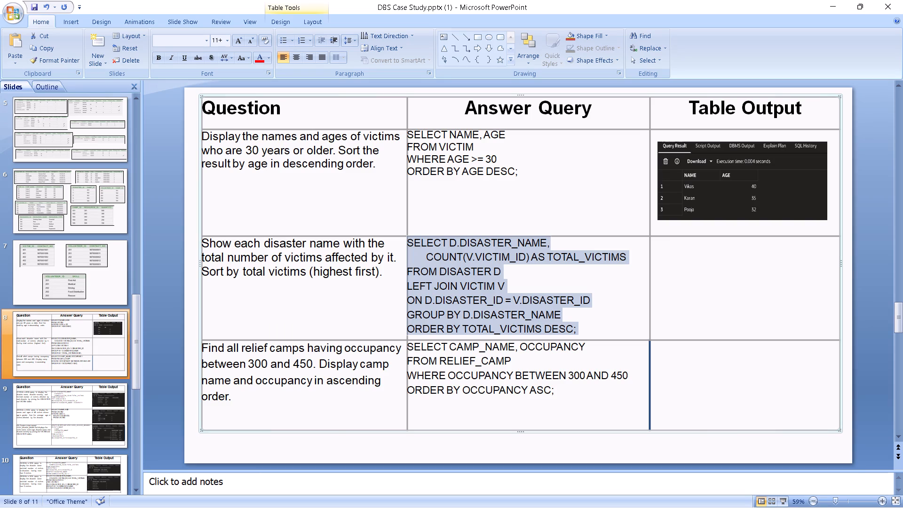
{"action": "left_click", "coordinate": [62, 18]}
{"action": "left_click", "coordinate": [36, 41]}
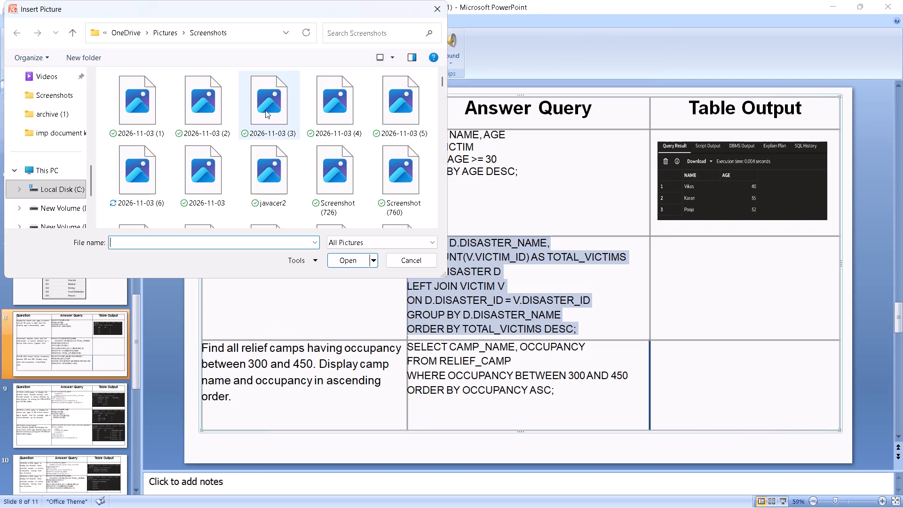
{"action": "left_click", "coordinate": [145, 177]}
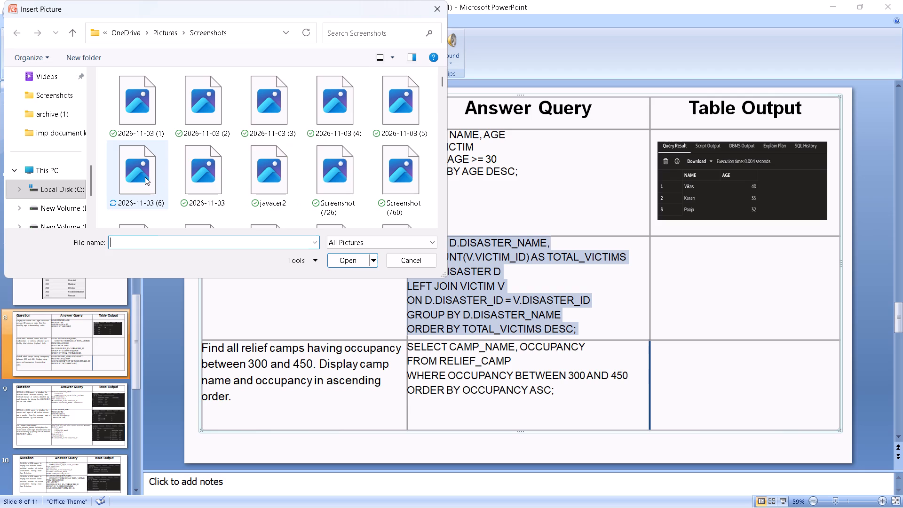
{"action": "left_click", "coordinate": [348, 260]}
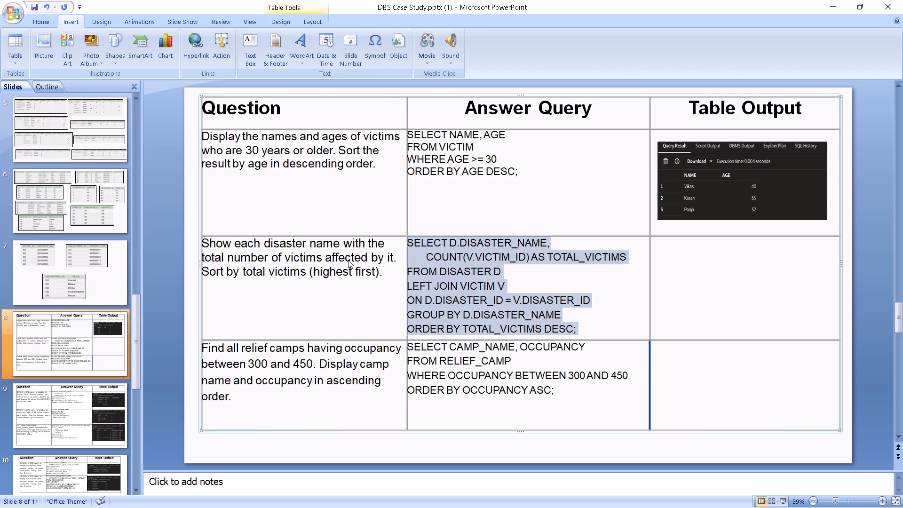
Move the disaster result picture into the second row's Table Output cell and shrink it to about 2.42" x 5.53" to fit.
{"action": "left_click_drag", "start_coordinate": [516, 262], "coordinate": [717, 277]}
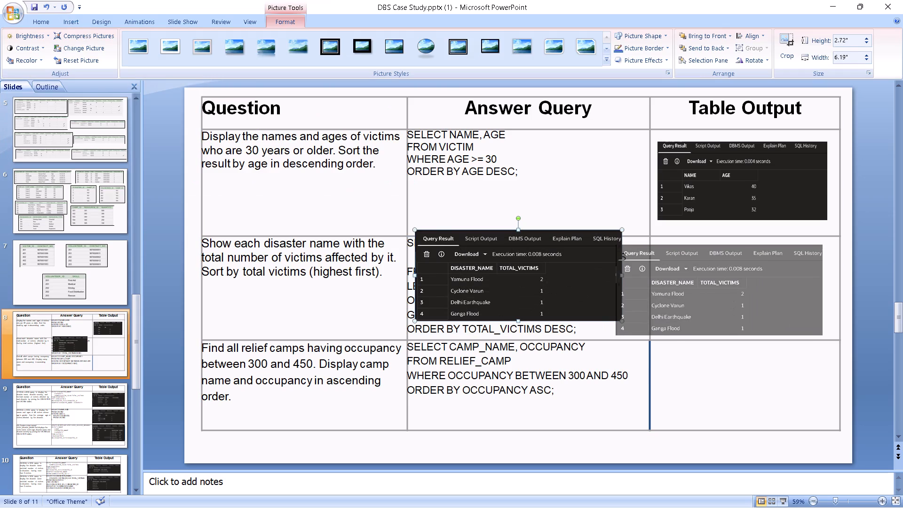
{"action": "left_click_drag", "start_coordinate": [717, 277], "coordinate": [736, 276]}
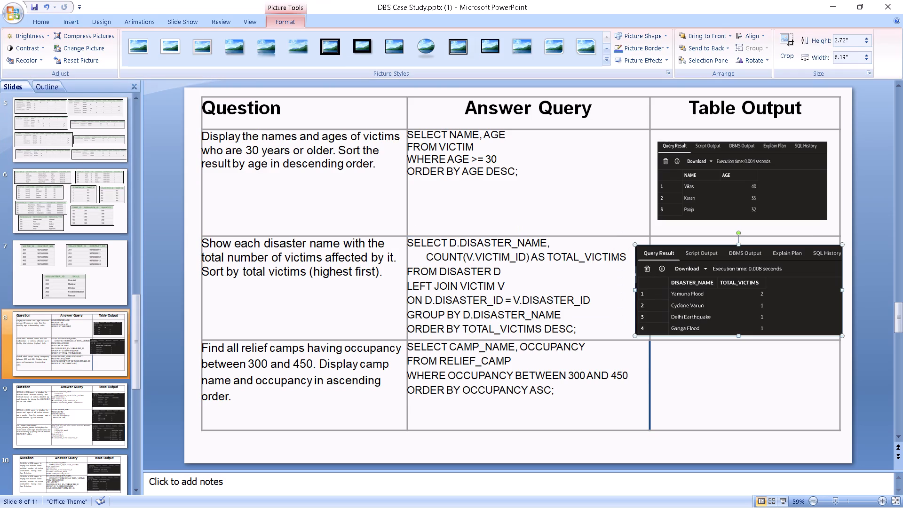
{"action": "left_click_drag", "start_coordinate": [634, 336], "coordinate": [656, 320]}
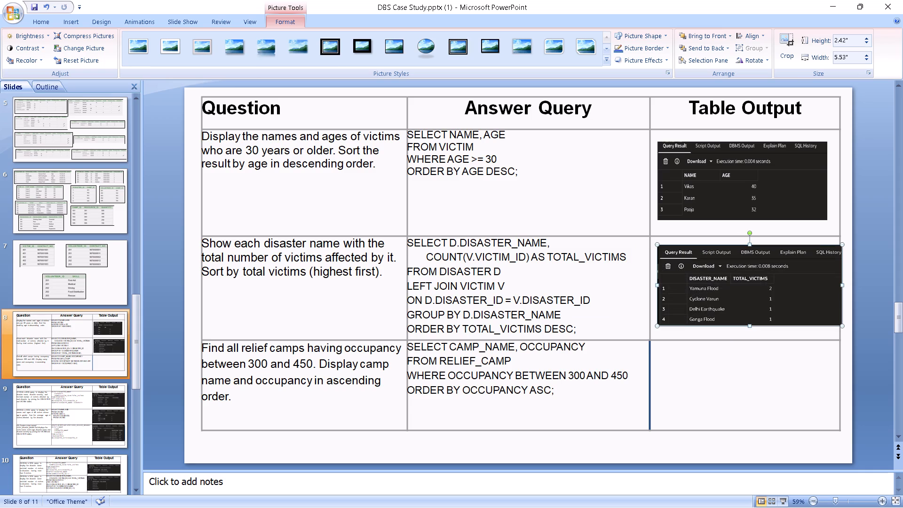
{"action": "left_click", "coordinate": [762, 297]}
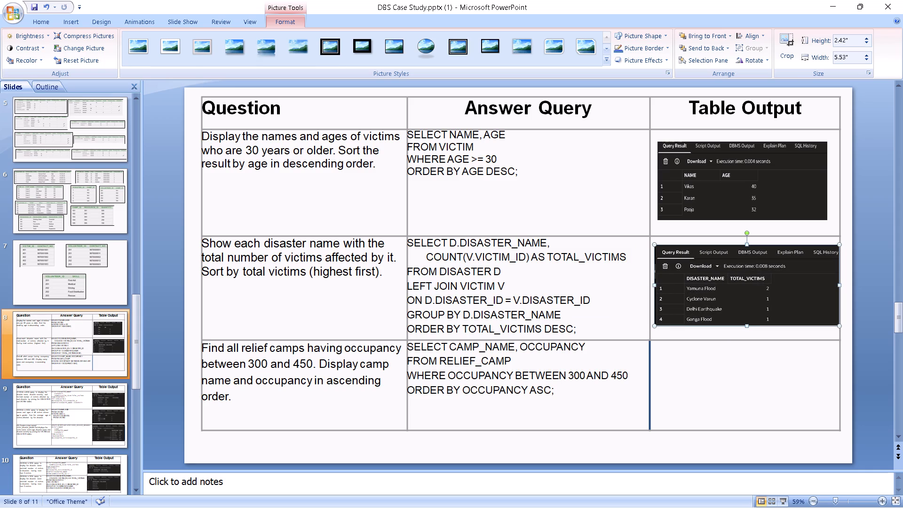
{"action": "left_click", "coordinate": [757, 297]}
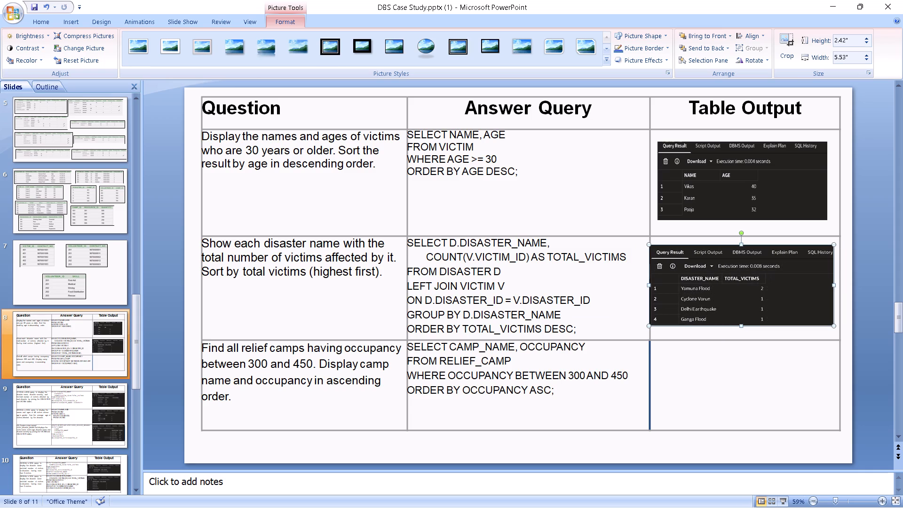
{"action": "left_click_drag", "start_coordinate": [749, 289], "coordinate": [754, 289]}
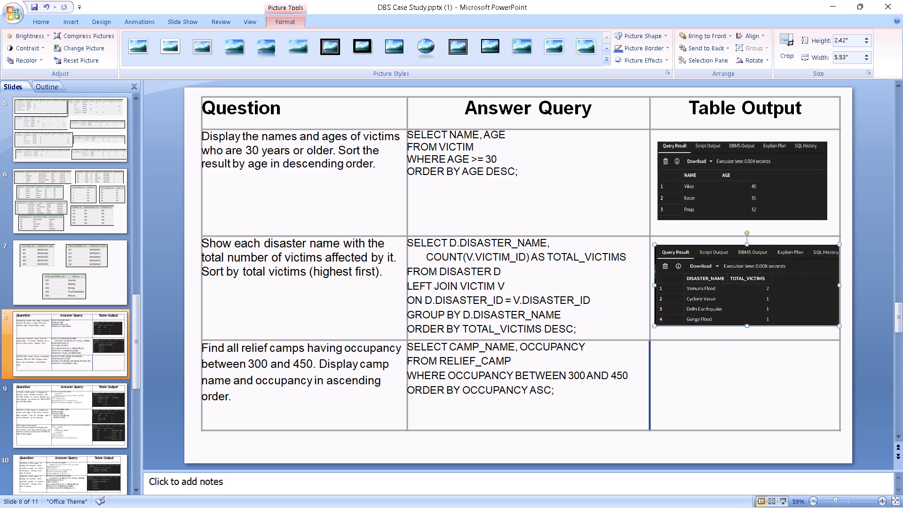
Copy the relief camp occupancy query from slide 8's third row and paste it below the disaster query in the FreeSQL worksheet.
{"action": "left_click", "coordinate": [744, 369]}
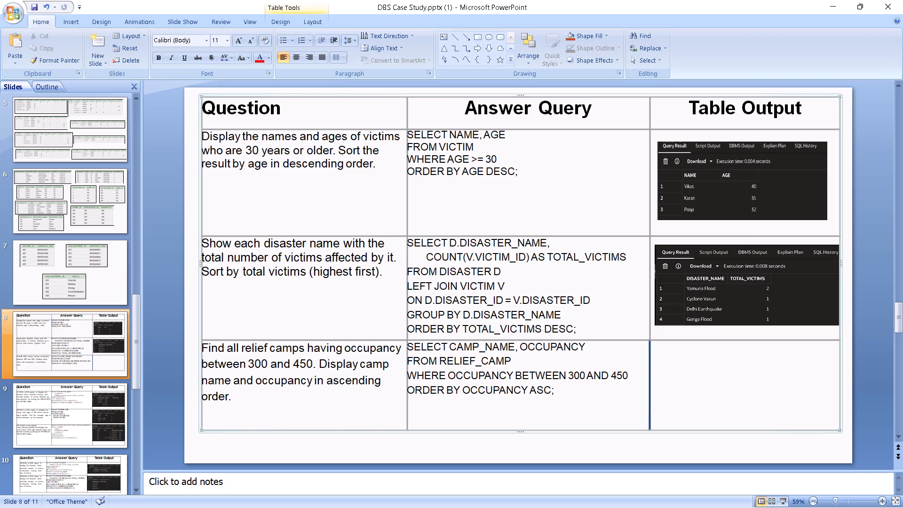
{"action": "left_click_drag", "start_coordinate": [568, 395], "coordinate": [407, 345]}
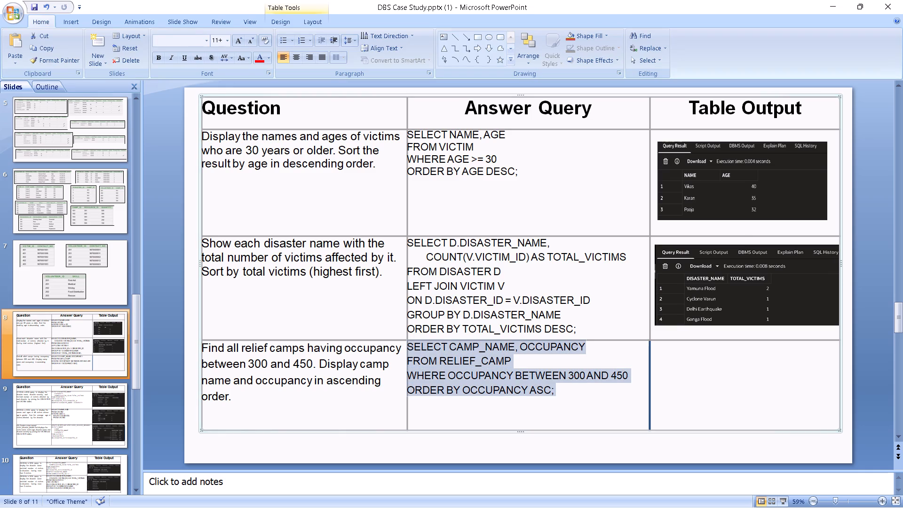
{"action": "key", "text": "ctrl+c"}
{"action": "key", "text": "alt+Tab"}
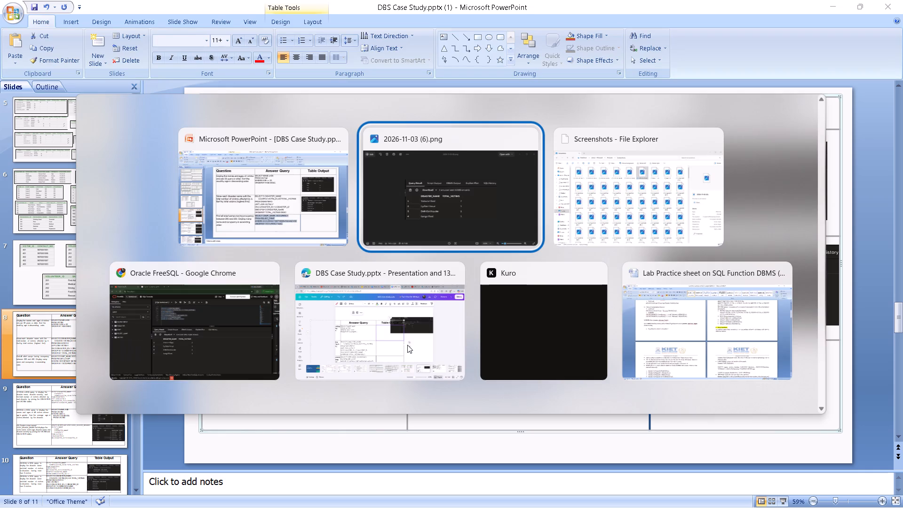
{"action": "key", "text": "alt+Tab"}
{"action": "key", "text": "alt+Tab"}
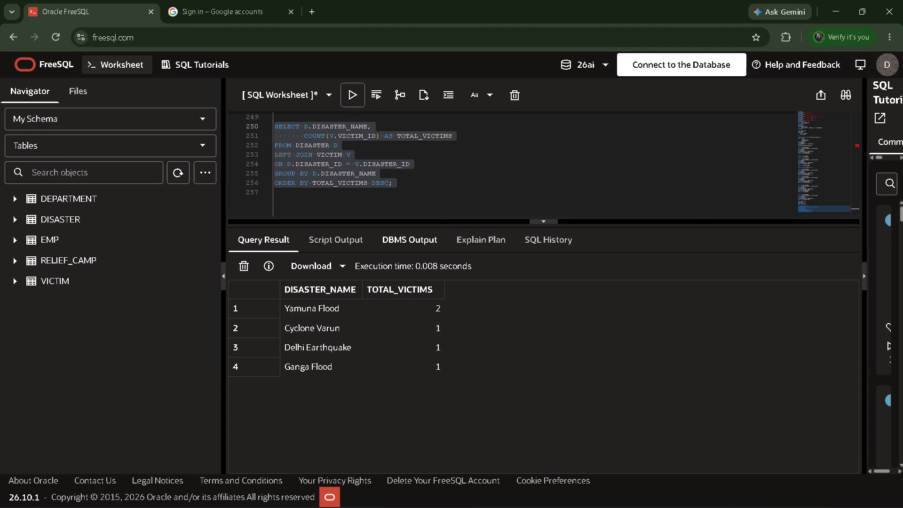
{"action": "left_click", "coordinate": [430, 191]}
{"action": "key", "text": "Return"}
{"action": "key", "text": "Return"}
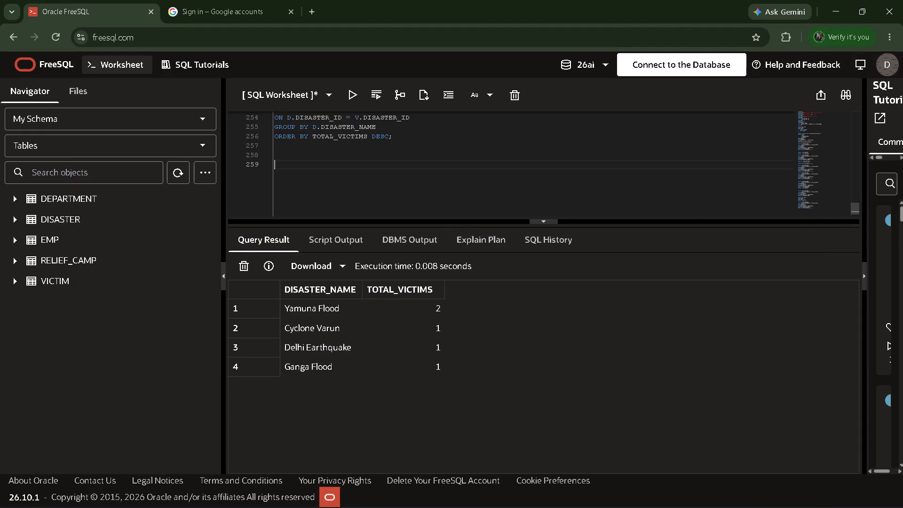
{"action": "key", "text": "ctrl+v"}
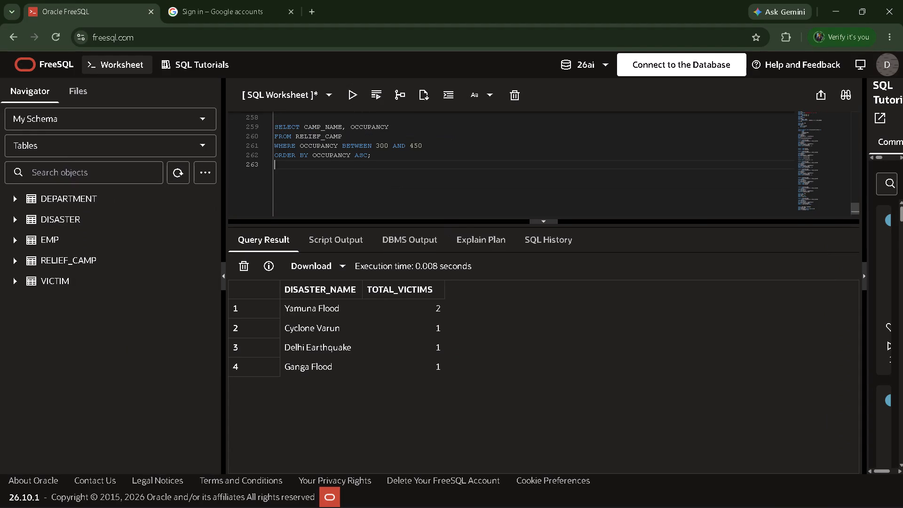
Run only the relief camp query that selects CAMP_NAME and OCCUPANCY between 300 and 450.
{"action": "left_click_drag", "start_coordinate": [369, 153], "coordinate": [318, 138]}
{"action": "left_click", "coordinate": [413, 160]}
{"action": "left_click_drag", "start_coordinate": [413, 160], "coordinate": [275, 123]}
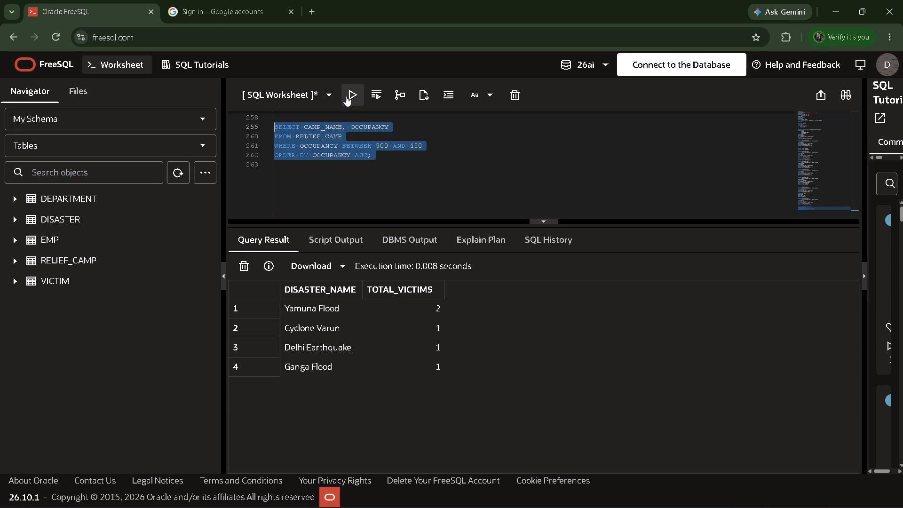
{"action": "left_click", "coordinate": [346, 96]}
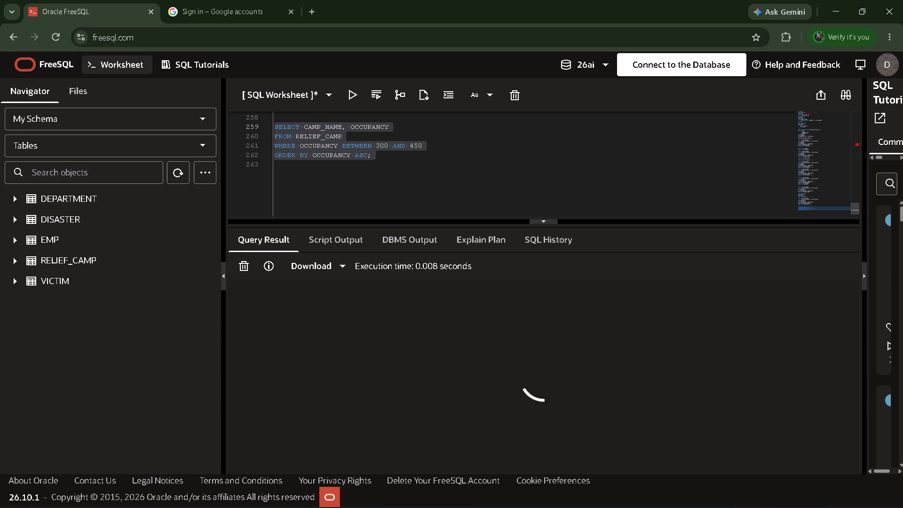
Capture a full-screen screenshot of the relief camp query result in FreeSQL.
{"action": "key", "text": "super+Print"}
Switch to the Screenshots folder in File Explorer and refresh it to look for the new relief camp screenshot.
{"action": "key", "text": "alt+Tab"}
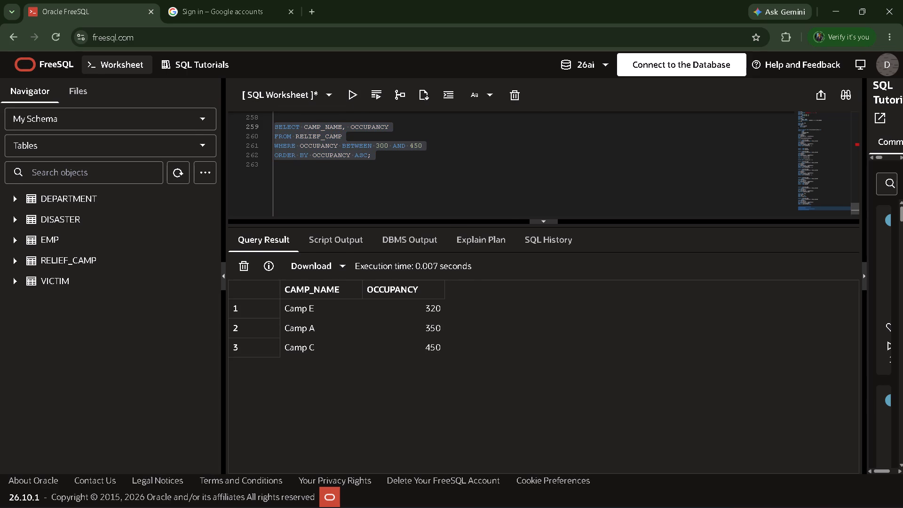
{"action": "key", "text": "alt+Tab"}
{"action": "key", "text": "alt+Tab"}
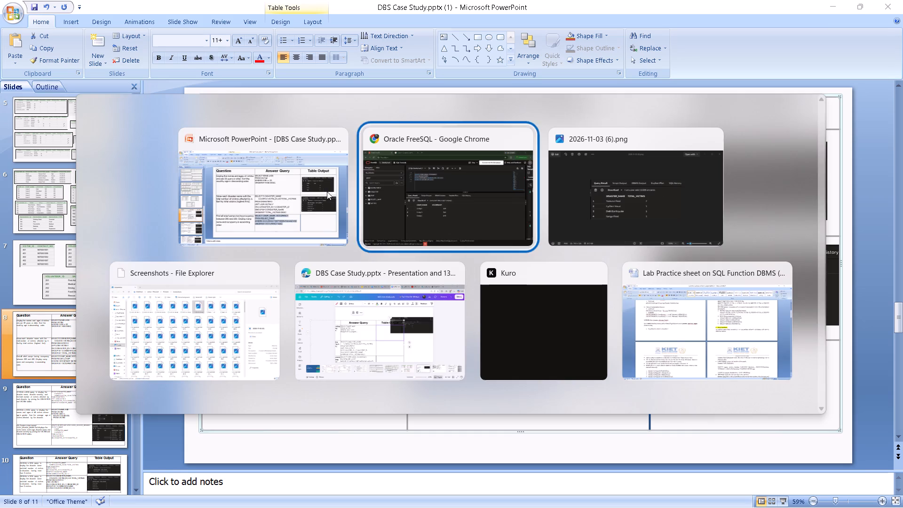
{"action": "key", "text": "alt+Tab"}
{"action": "key", "text": "alt+Tab"}
{"action": "key", "text": "alt+Tab"}
{"action": "key", "text": "alt+Tab"}
{"action": "key", "text": "alt+Tab"}
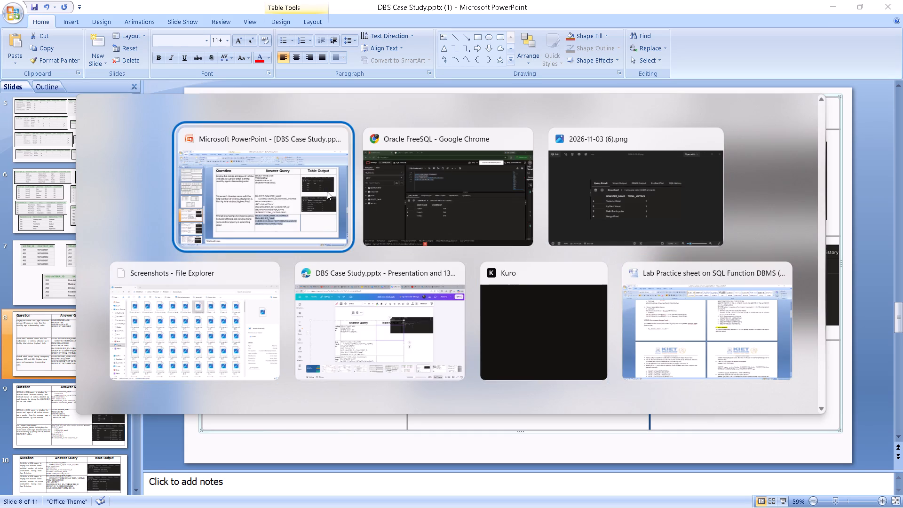
{"action": "key", "text": "alt+Tab"}
{"action": "key", "text": "alt+Tab"}
{"action": "key", "text": "alt+Tab"}
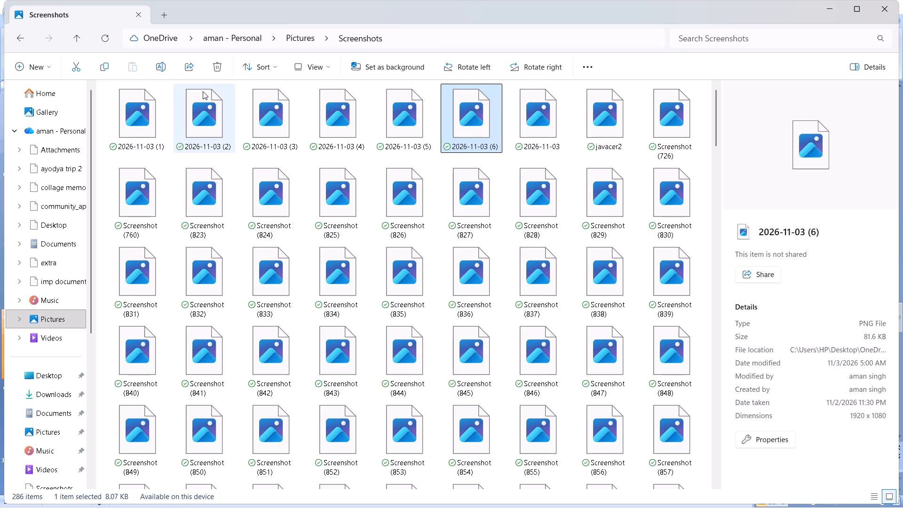
{"action": "left_click", "coordinate": [112, 42]}
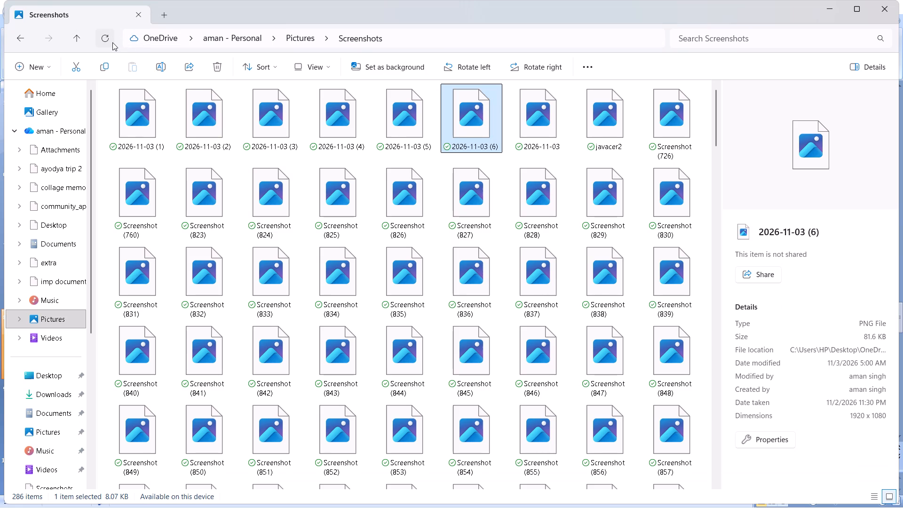
{"action": "double_click", "coordinate": [112, 42]}
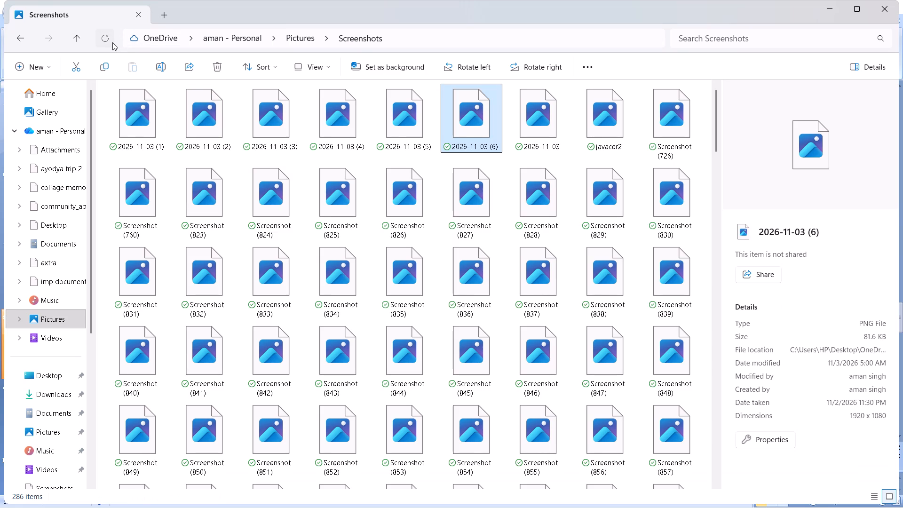
{"action": "triple_click", "coordinate": [112, 42]}
{"action": "left_click", "coordinate": [112, 42]}
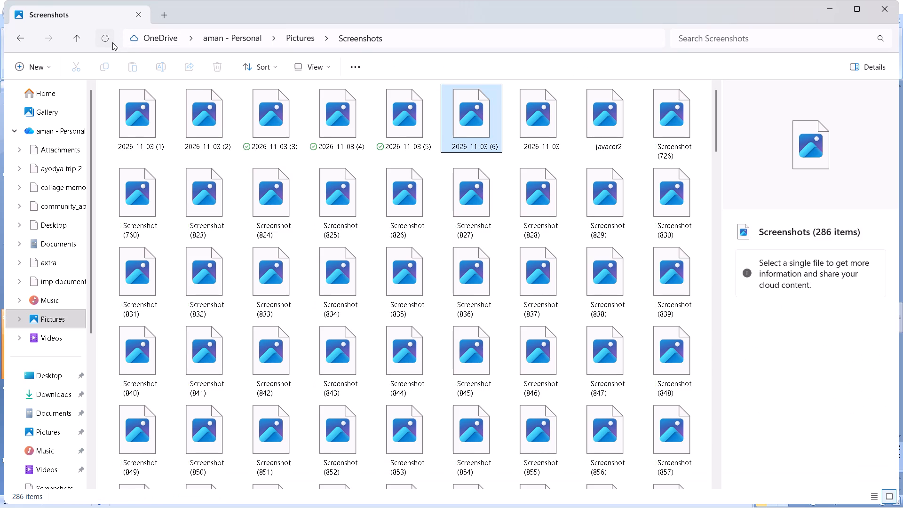
{"action": "left_click", "coordinate": [112, 42]}
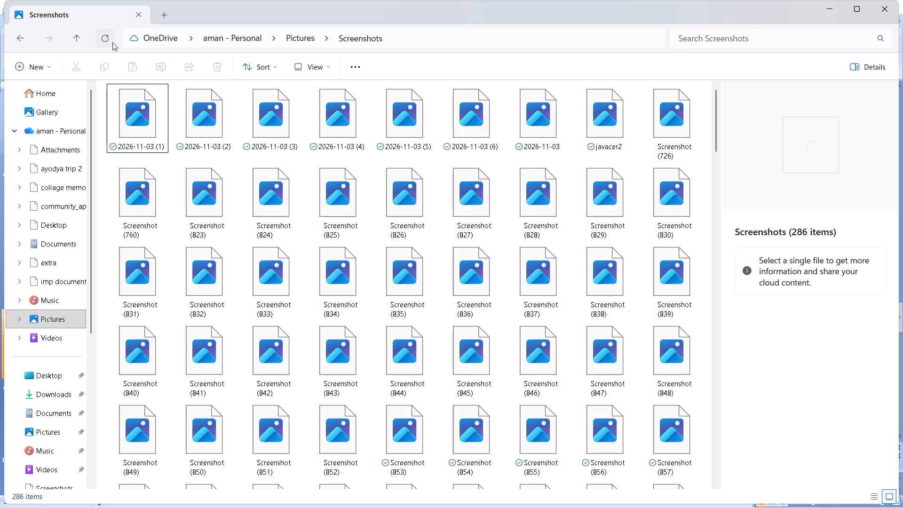
{"action": "left_click", "coordinate": [112, 42]}
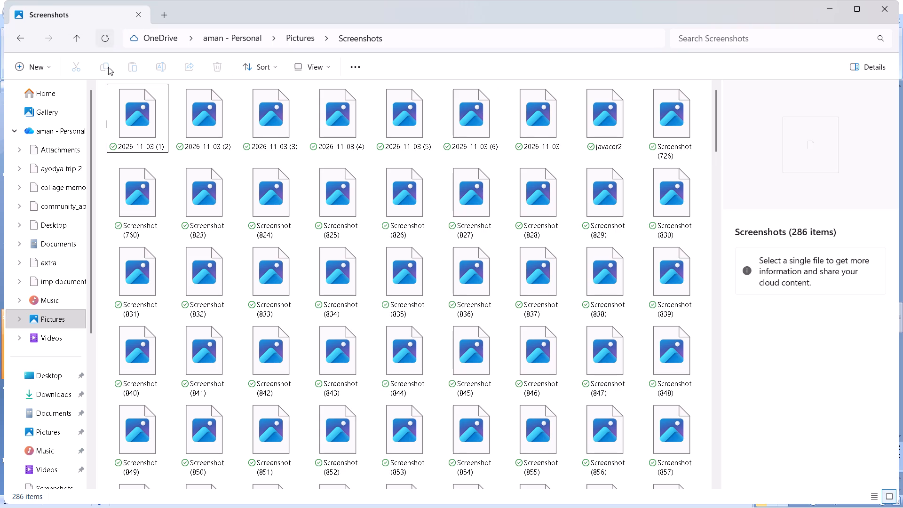
Reopen the Screenshots folder inside Pictures and refresh it to look for the new relief camp capture.
{"action": "left_click", "coordinate": [69, 318]}
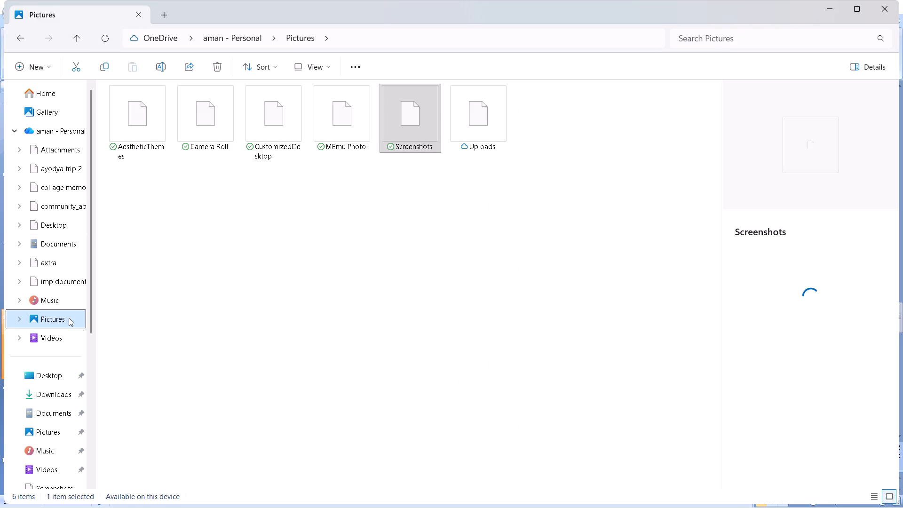
{"action": "double_click", "coordinate": [404, 114]}
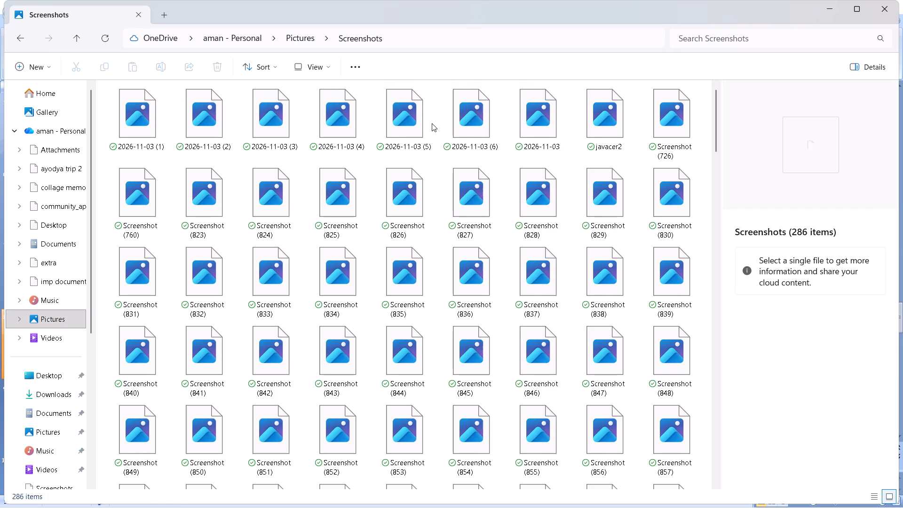
{"action": "key", "text": "alt+Tab"}
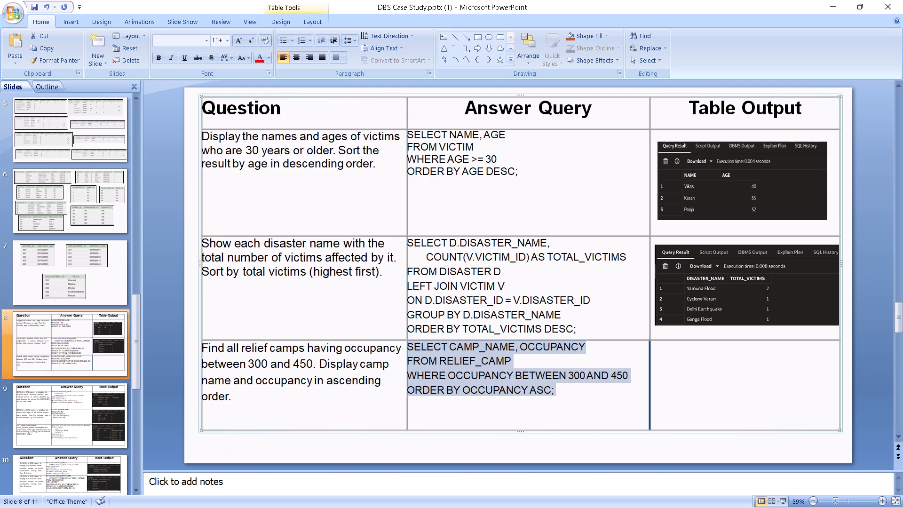
{"action": "key", "text": "alt+Tab"}
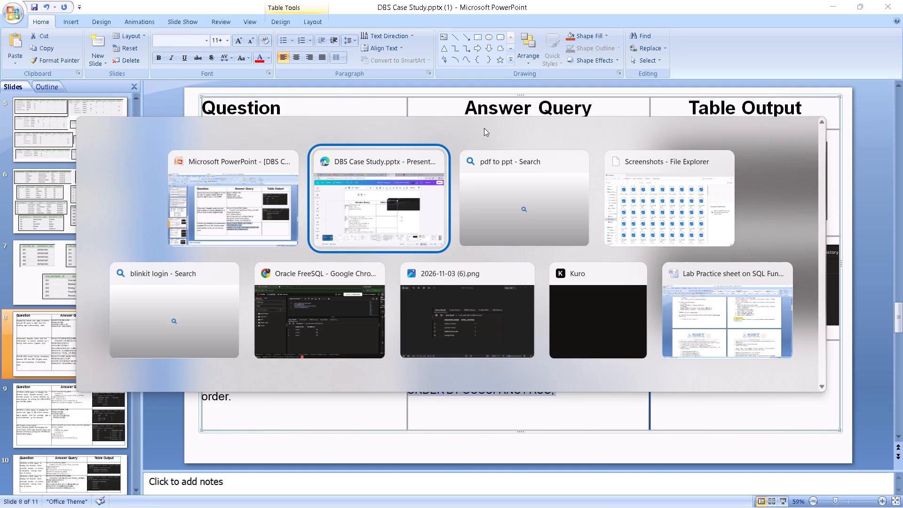
{"action": "key", "text": "alt+Tab"}
{"action": "key", "text": "alt+Tab"}
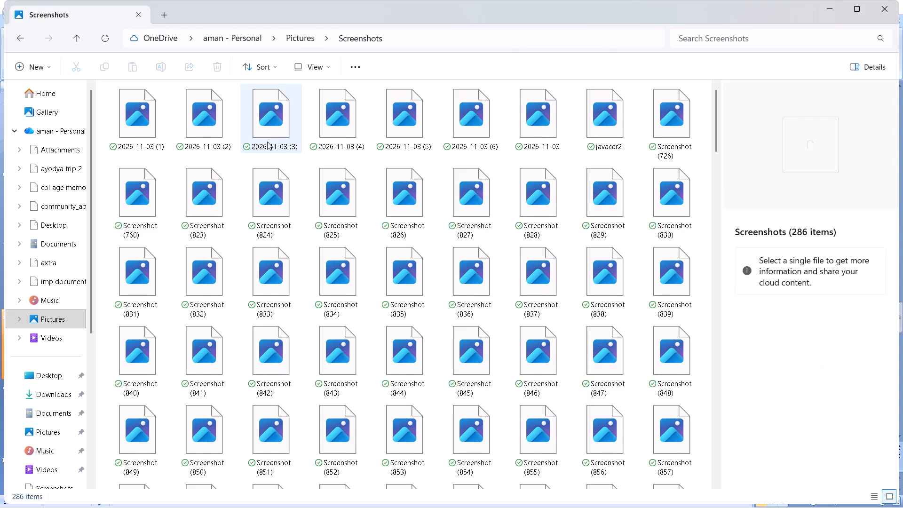
{"action": "left_click", "coordinate": [107, 34]}
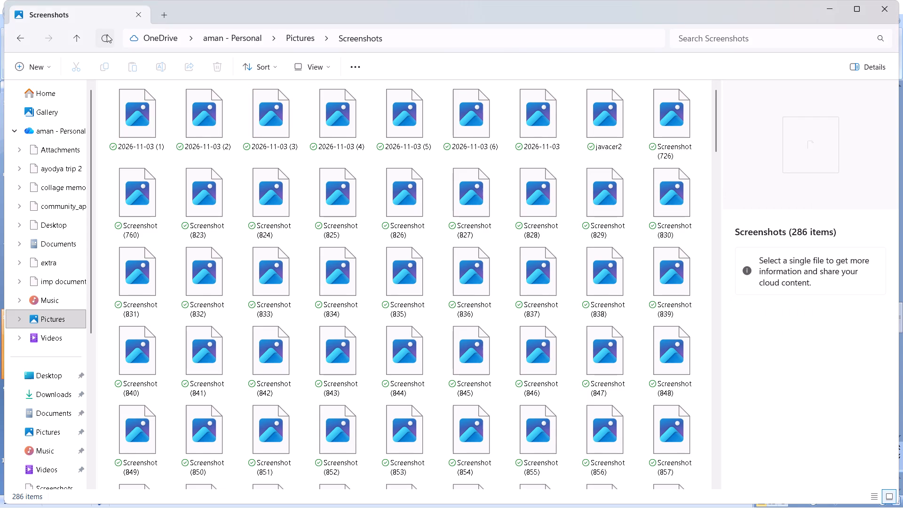
{"action": "double_click", "coordinate": [107, 34]}
Switch to FreeSQL in Chrome and capture another full-screen screenshot of the relief camp occupancy query result.
{"action": "key", "text": "alt+Tab"}
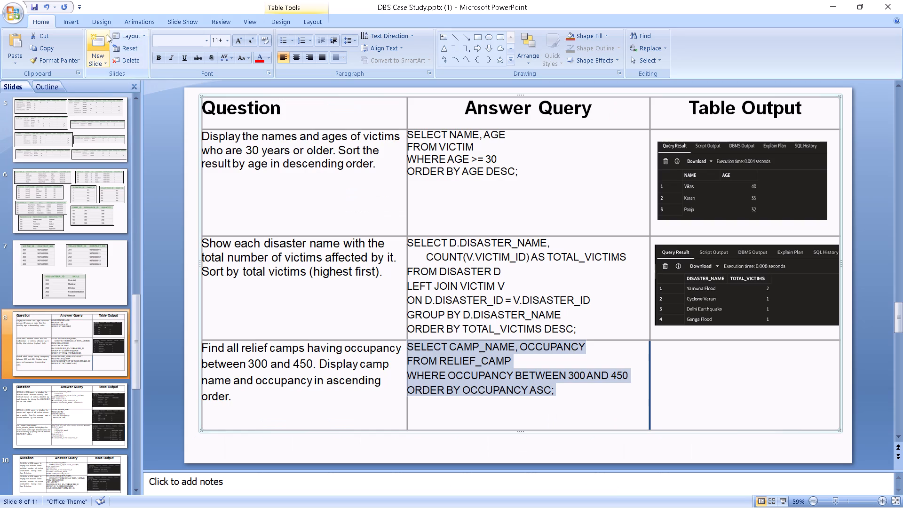
{"action": "key", "text": "alt+Tab"}
{"action": "key", "text": "alt+Tab"}
{"action": "key", "text": "alt+Tab"}
{"action": "key", "text": "alt+Tab"}
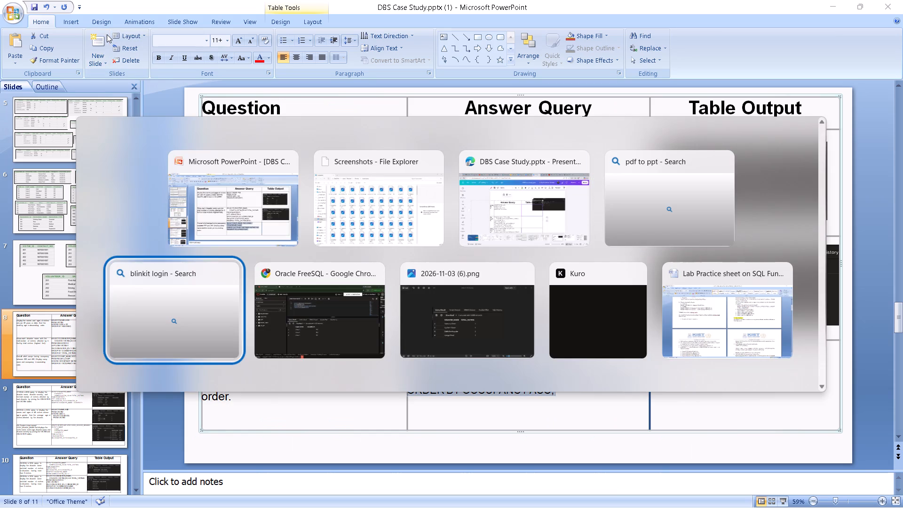
{"action": "key", "text": "alt+Tab"}
{"action": "key", "text": "super+Print"}
{"action": "key", "text": "super+Print"}
{"action": "key", "text": "super+Print"}
{"action": "key", "text": "super+Print"}
{"action": "key", "text": "super+Print"}
{"action": "key", "text": "super+Print"}
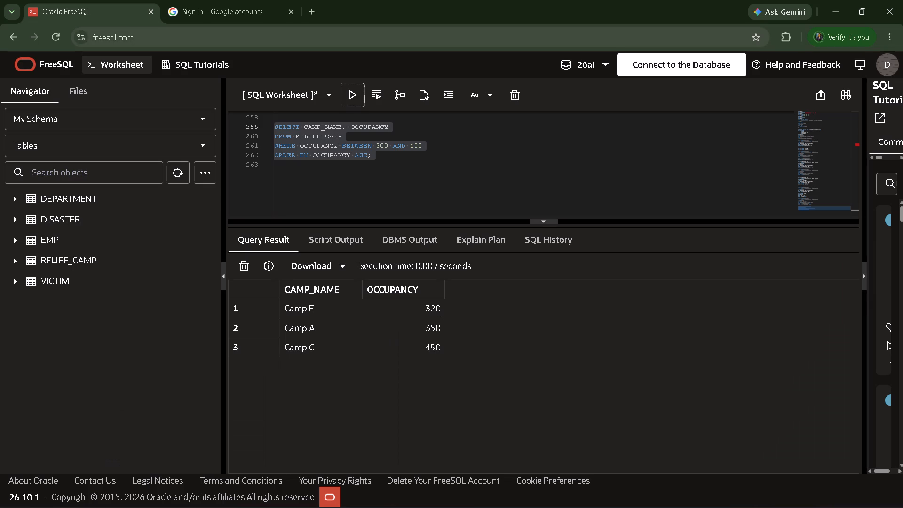
Refresh the Screenshots folder in File Explorer, open 2026-11-03 (2) and check it and the adjacent image for the relief camp result.
{"action": "key", "text": "alt+Tab"}
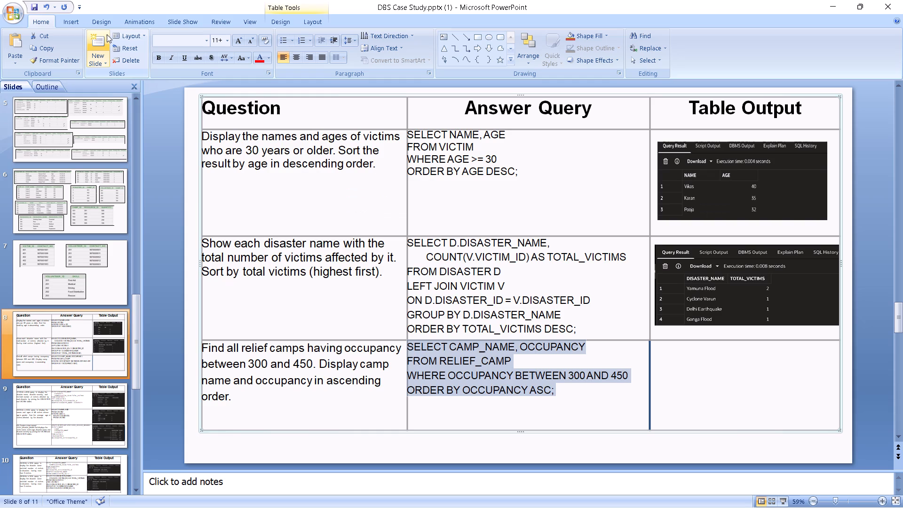
{"action": "key", "text": "alt+Tab"}
{"action": "key", "text": "alt+Tab"}
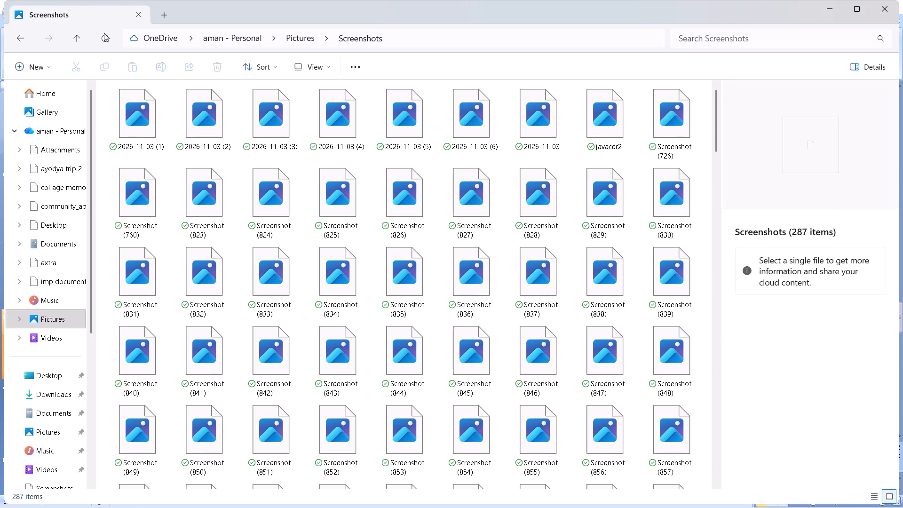
{"action": "left_click", "coordinate": [109, 38]}
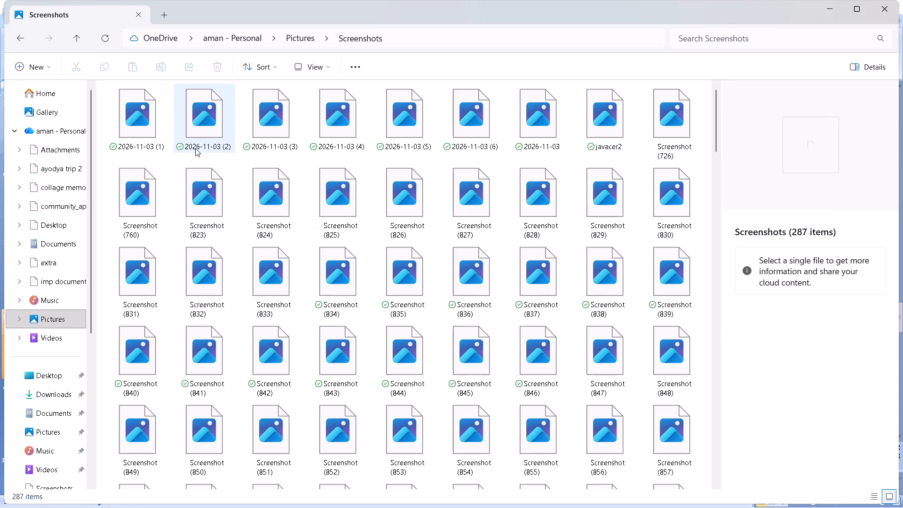
{"action": "double_click", "coordinate": [201, 135]}
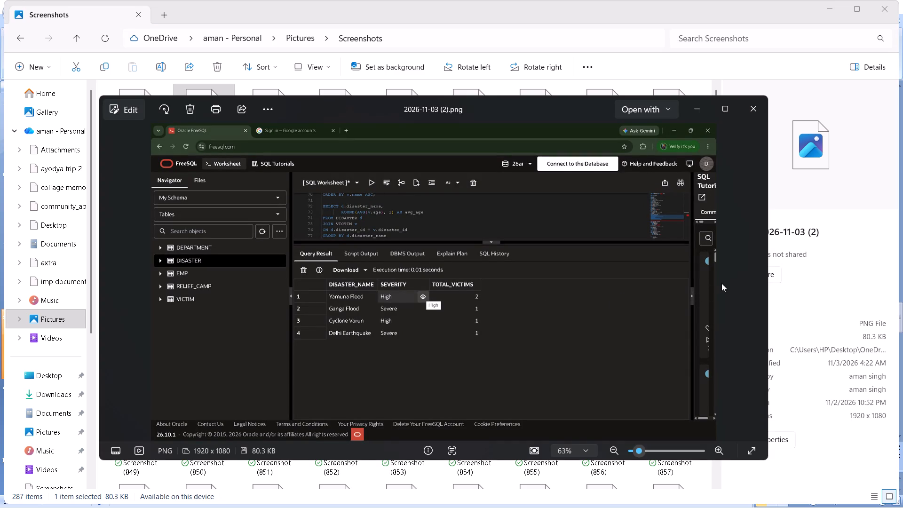
{"action": "left_click", "coordinate": [158, 295]}
{"action": "double_click", "coordinate": [386, 292]}
{"action": "double_click", "coordinate": [386, 292]}
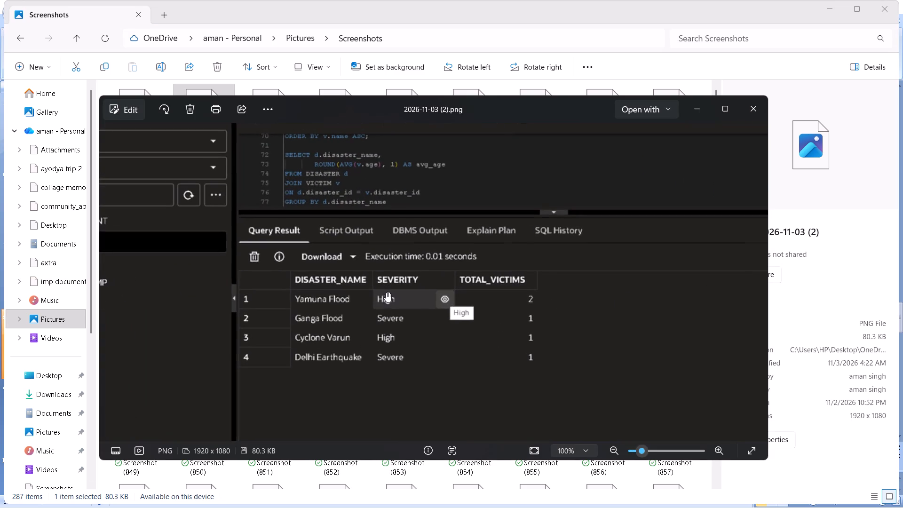
{"action": "left_click", "coordinate": [758, 285]}
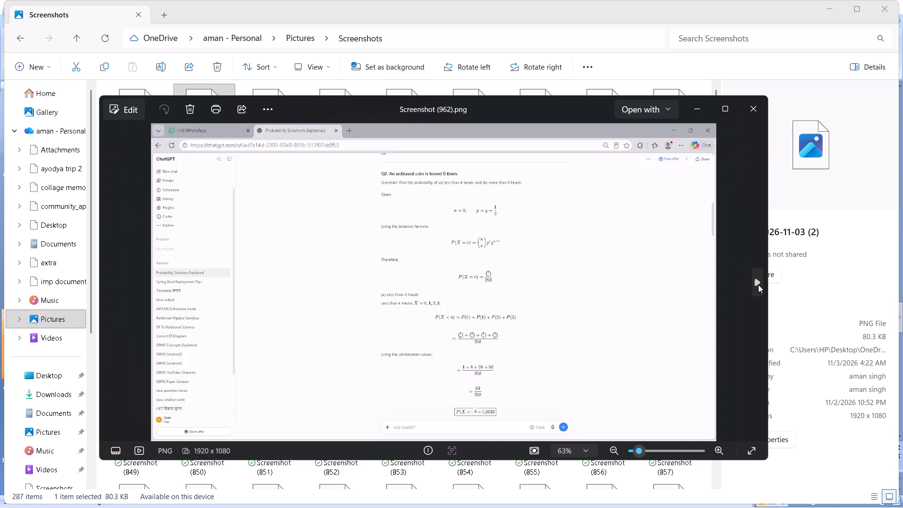
{"action": "left_click", "coordinate": [111, 277]}
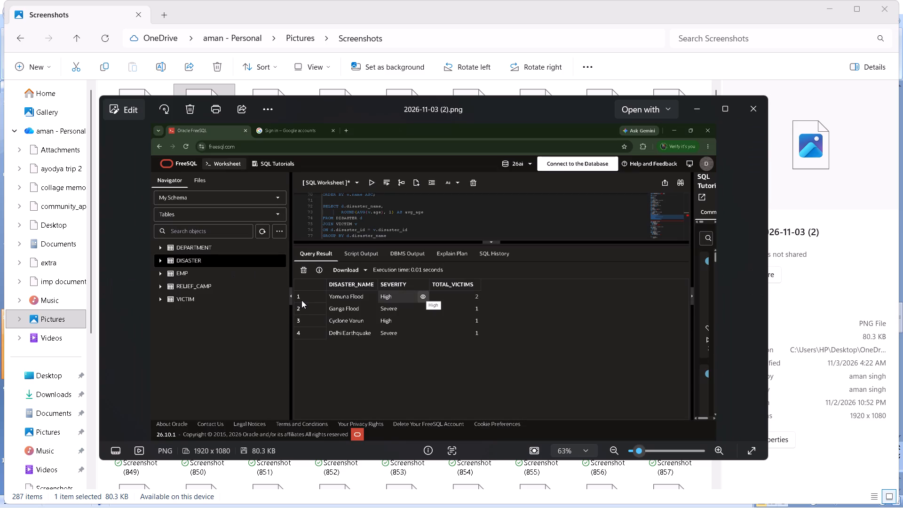
Revisit the FreeSQL result, return to the Screenshots folder in File Explorer and refresh it to look for the latest capture.
{"action": "key", "text": "alt+Tab"}
{"action": "key", "text": "alt+Tab"}
{"action": "key", "text": "alt+Tab"}
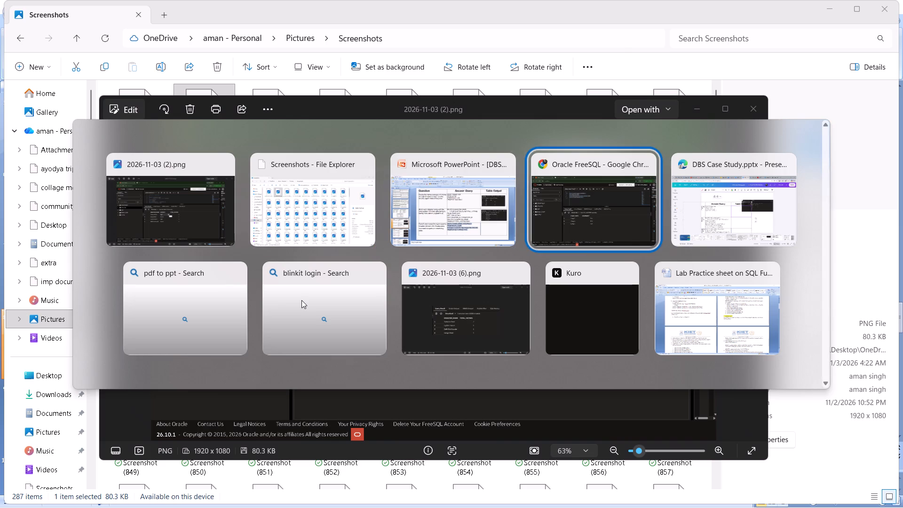
{"action": "key", "text": "alt+Tab"}
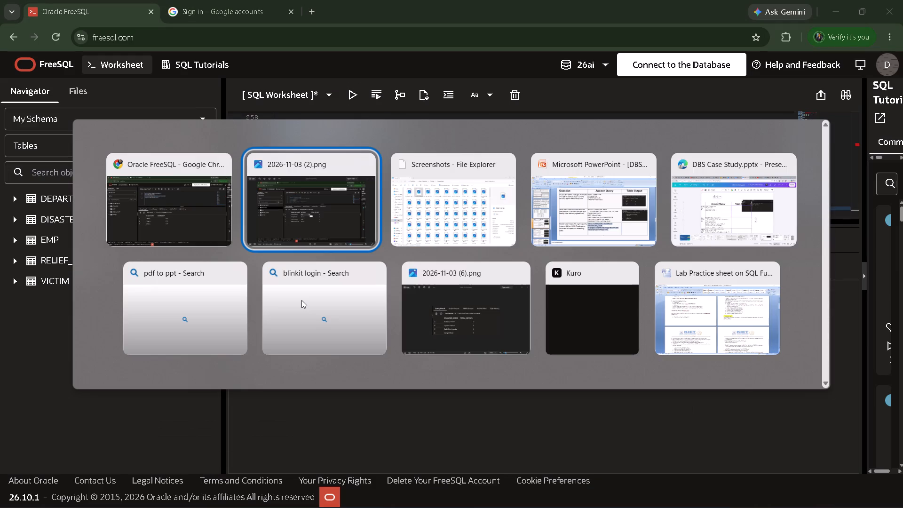
{"action": "key", "text": "alt+Tab"}
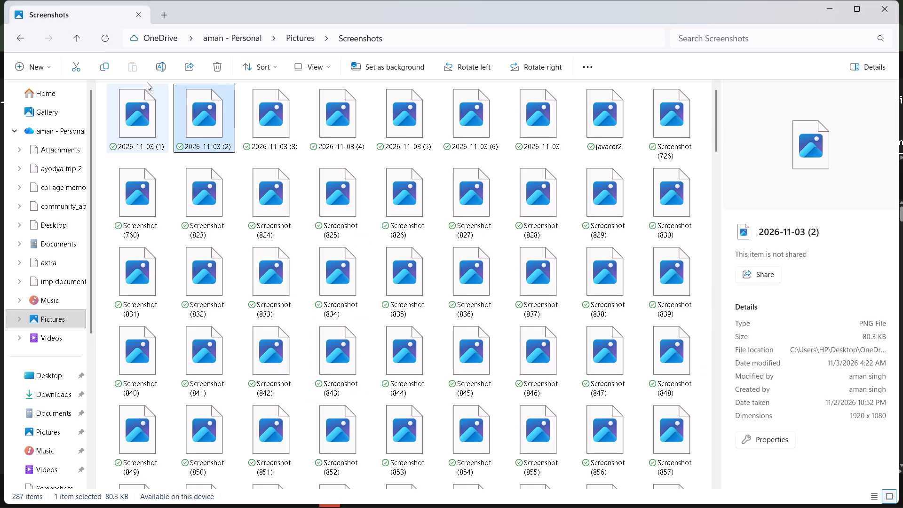
{"action": "left_click", "coordinate": [102, 40]}
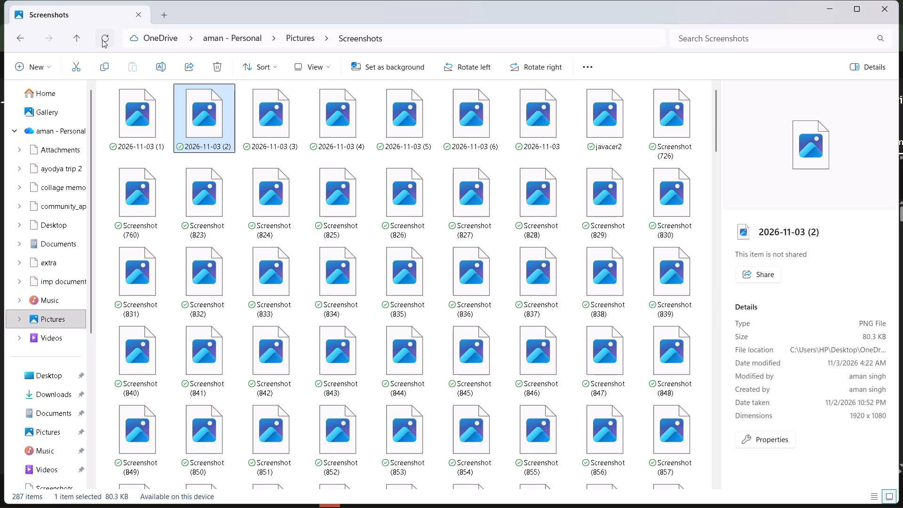
{"action": "double_click", "coordinate": [102, 40]}
Open the 2026-11-03 image and browse forward through the following screenshots for the relief camp result, closing the viewer when done.
{"action": "double_click", "coordinate": [558, 126]}
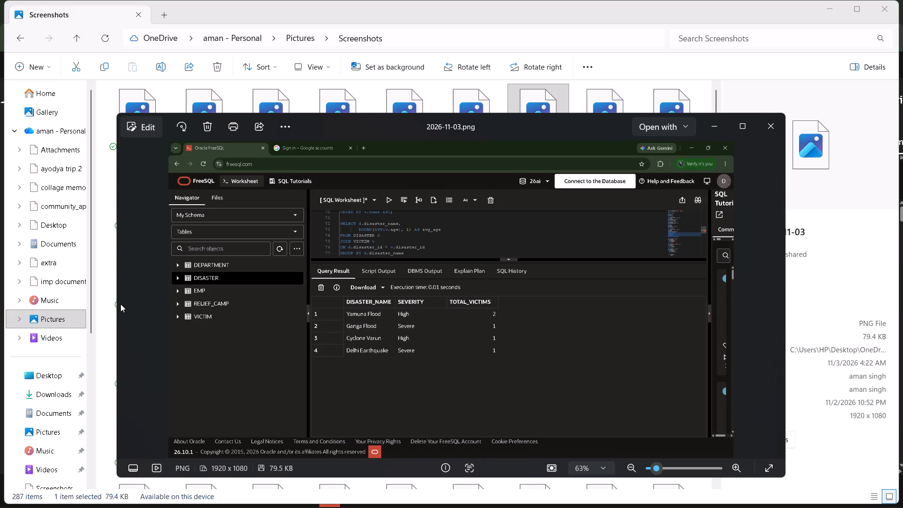
{"action": "double_click", "coordinate": [273, 284]}
{"action": "double_click", "coordinate": [273, 284]}
{"action": "left_click", "coordinate": [775, 308]}
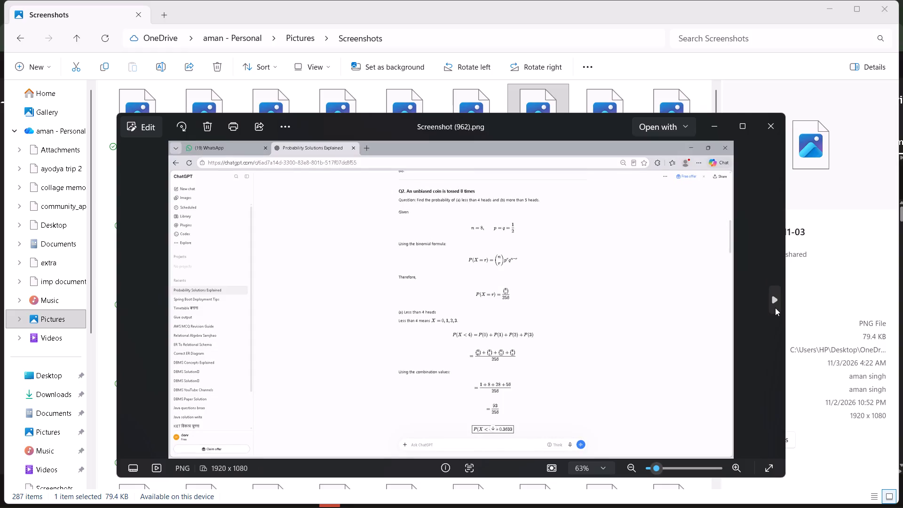
{"action": "left_click", "coordinate": [775, 308]}
{"action": "triple_click", "coordinate": [775, 308]}
{"action": "triple_click", "coordinate": [775, 308]}
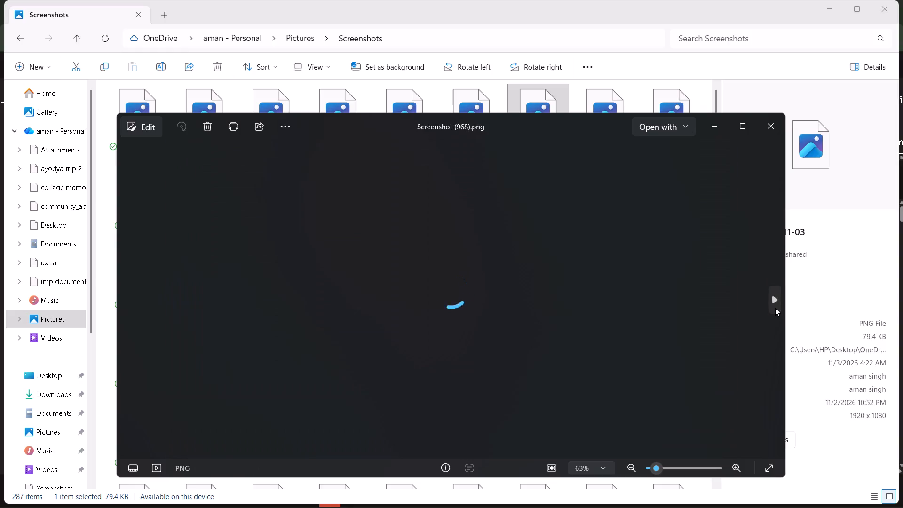
{"action": "double_click", "coordinate": [775, 308]}
{"action": "double_click", "coordinate": [775, 308]}
{"action": "double_click", "coordinate": [775, 308]}
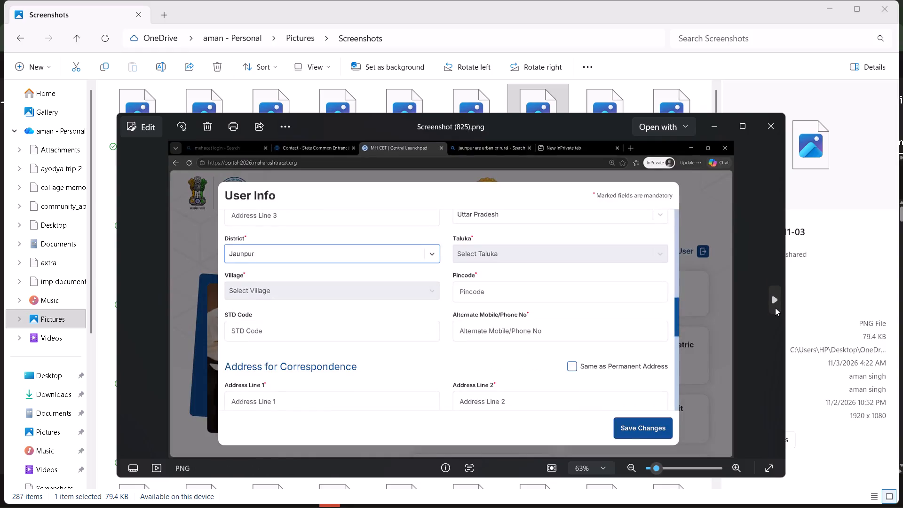
{"action": "left_click", "coordinate": [775, 308]}
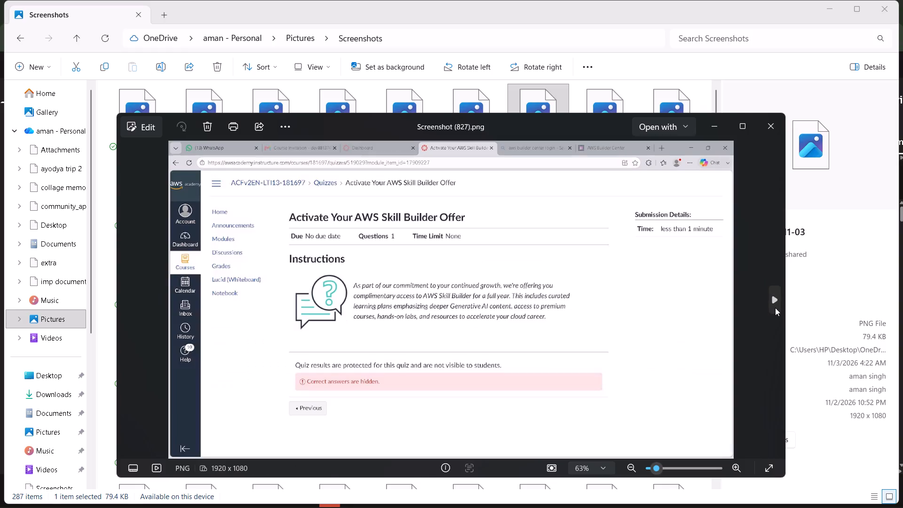
{"action": "double_click", "coordinate": [775, 308]}
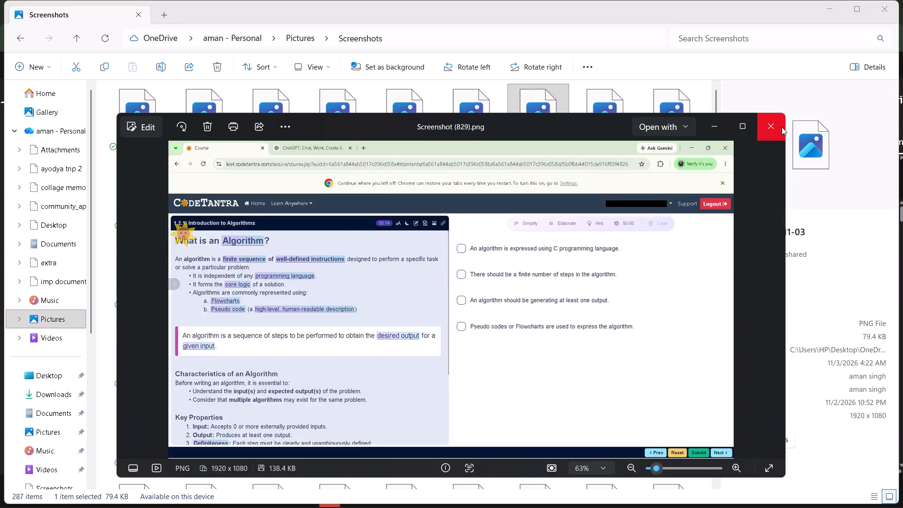
{"action": "left_click", "coordinate": [782, 127]}
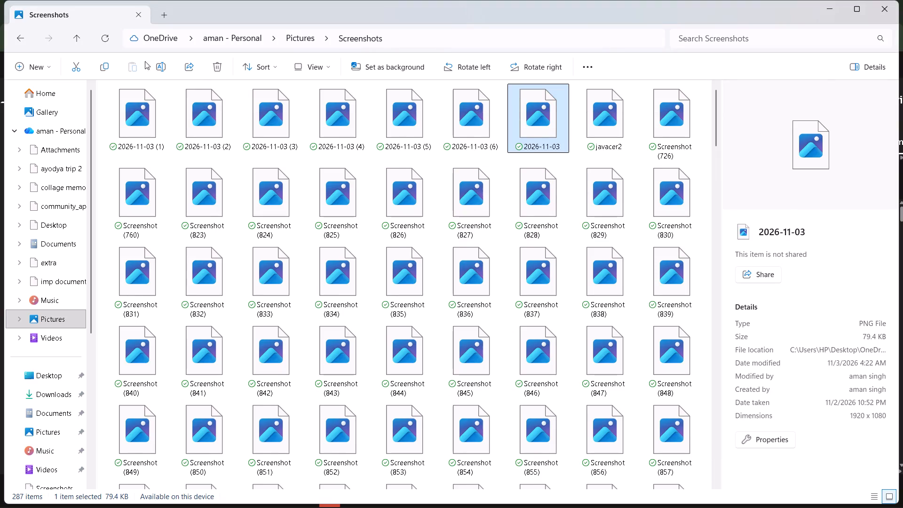
Refresh the Screenshots folder, open 2026-11-03 (1) and browse backward through the neighbouring images for the relief camp result, closing the viewer when done.
{"action": "left_click", "coordinate": [99, 47]}
{"action": "left_click", "coordinate": [100, 44]}
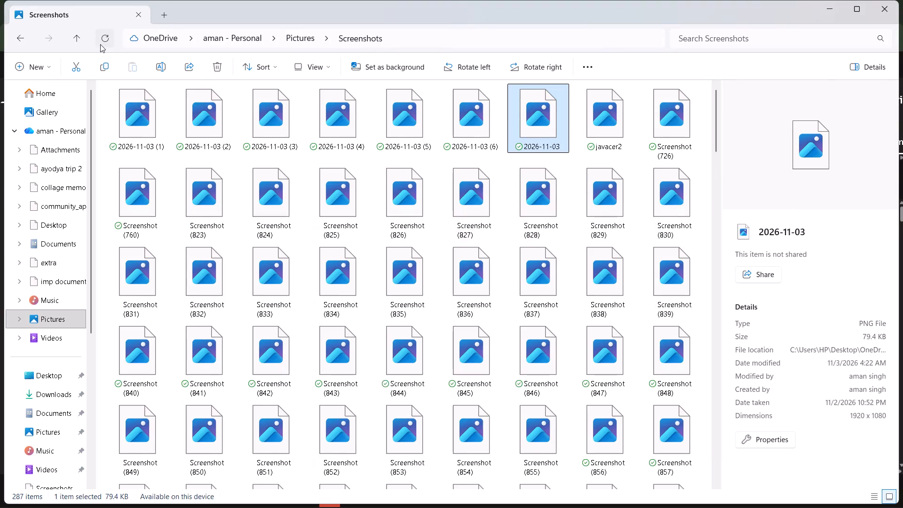
{"action": "double_click", "coordinate": [122, 111]}
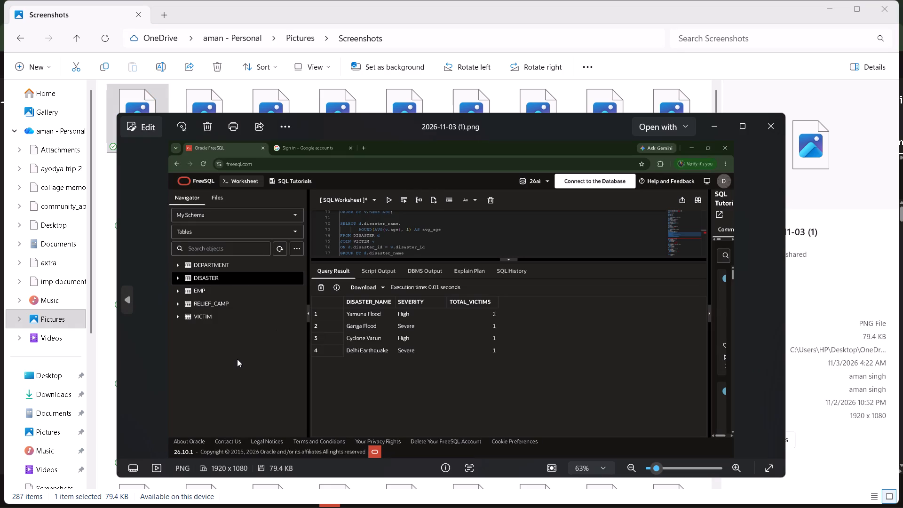
{"action": "left_click", "coordinate": [126, 304]}
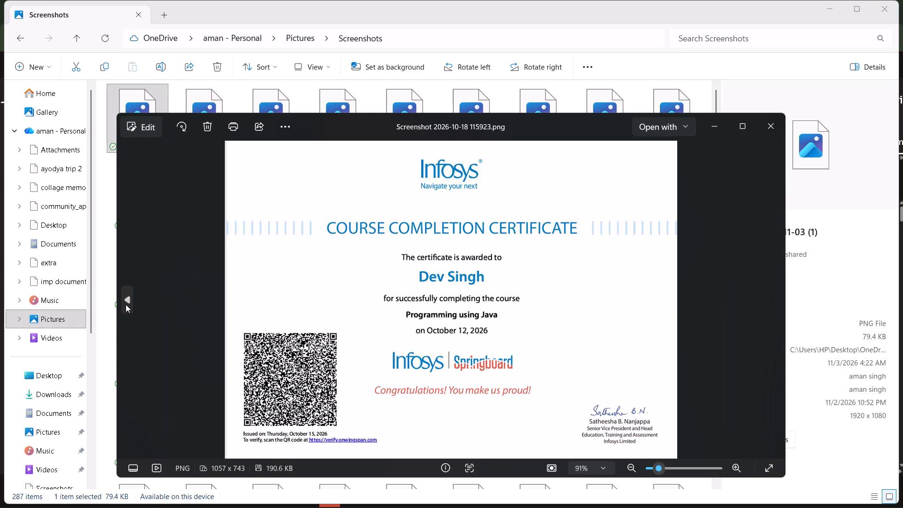
{"action": "left_click", "coordinate": [126, 304]}
{"action": "left_click", "coordinate": [126, 304]}
{"action": "left_click", "coordinate": [126, 304]}
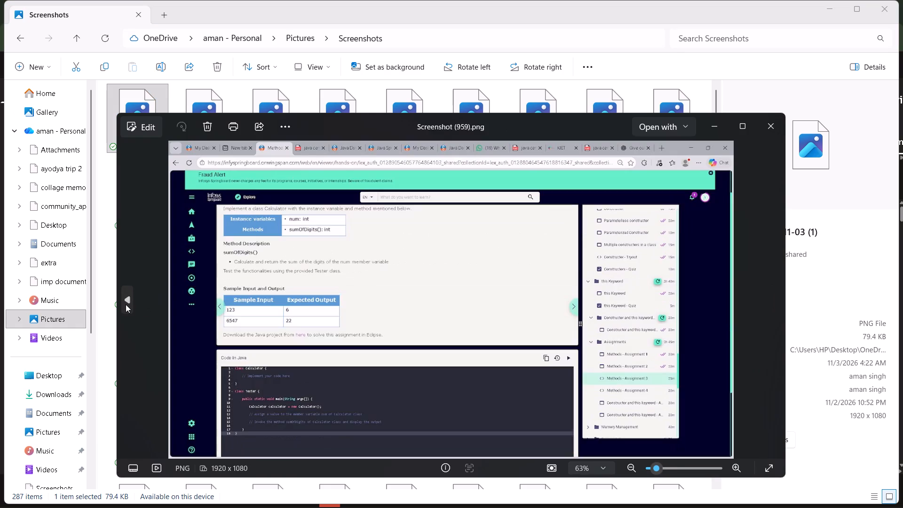
{"action": "triple_click", "coordinate": [126, 304]}
{"action": "double_click", "coordinate": [126, 304]}
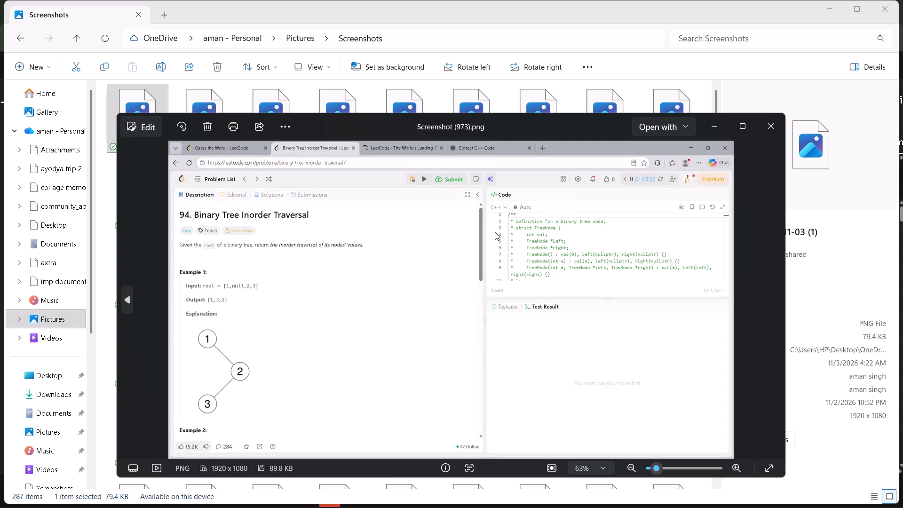
{"action": "left_click", "coordinate": [777, 124]}
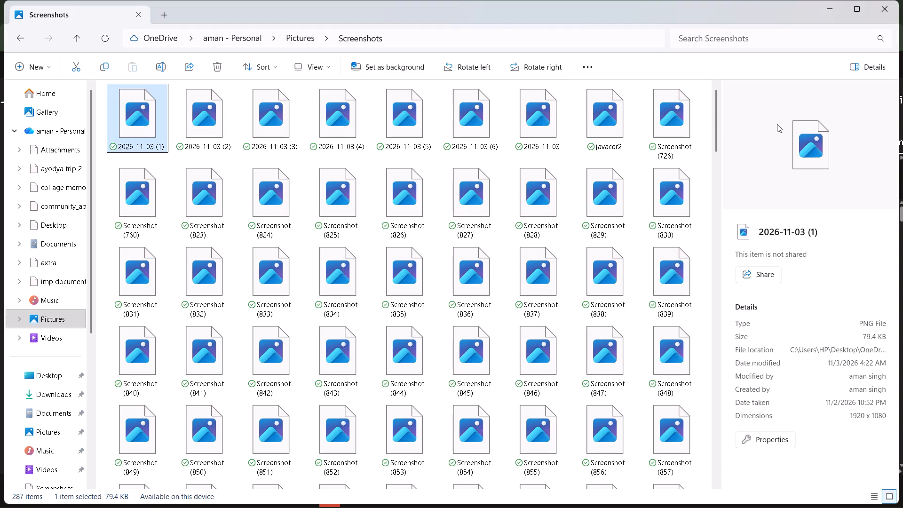
Switch to the DBS Case Study deck in PowerPoint and paste the captured relief camp screenshot onto slide 8.
{"action": "key", "text": "alt+Tab"}
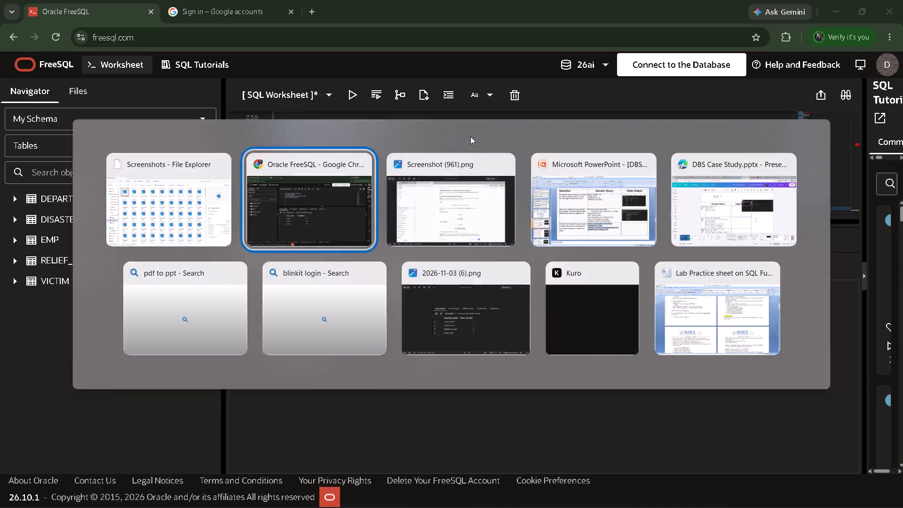
{"action": "key", "text": "alt+Tab"}
{"action": "key", "text": "alt+Tab"}
{"action": "key", "text": "alt+Tab"}
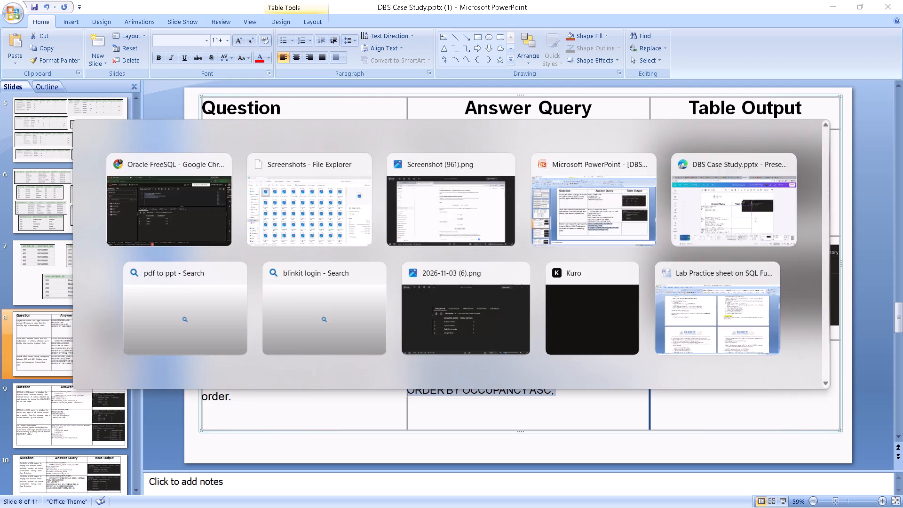
{"action": "left_click", "coordinate": [669, 359]}
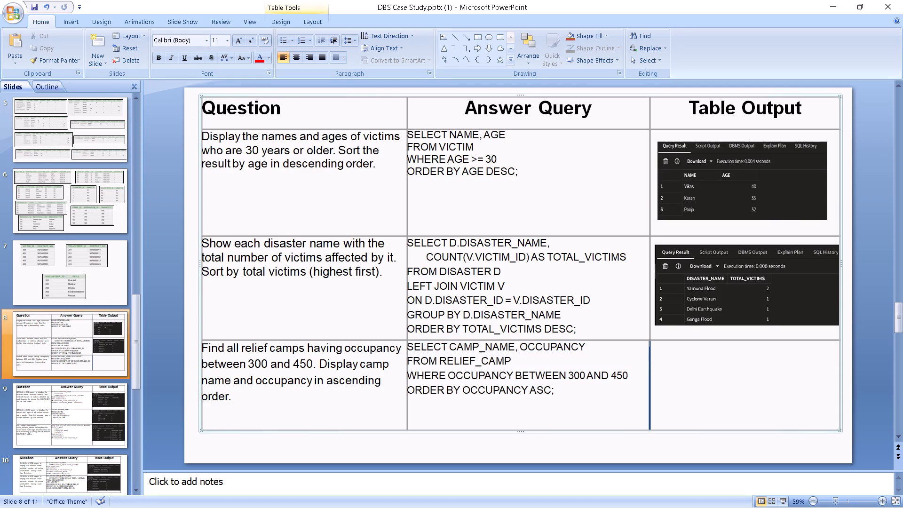
{"action": "key", "text": "ctrl+v"}
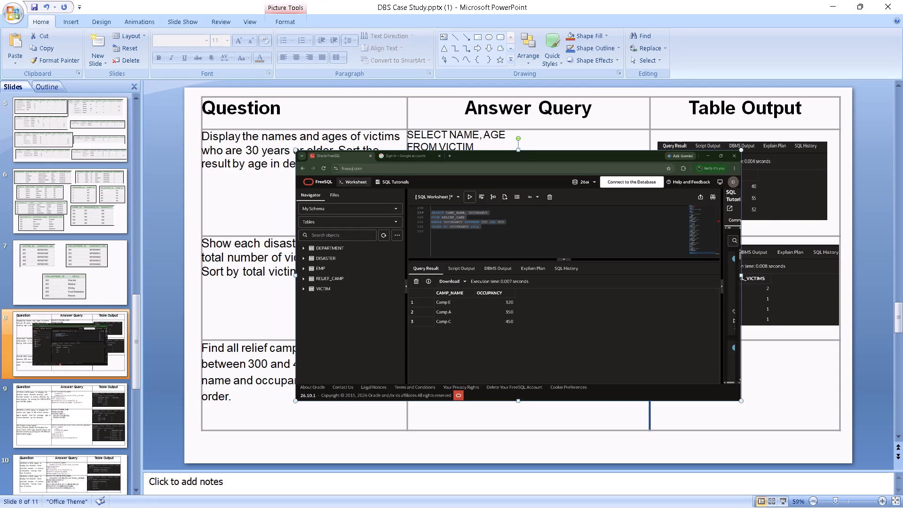
Crop the pasted screenshot to just the CAMP_NAME and OCCUPANCY query result, about 2" high by 5.25" wide.
{"action": "left_click", "coordinate": [472, 218]}
{"action": "left_click", "coordinate": [66, 17]}
{"action": "left_click", "coordinate": [526, 264]}
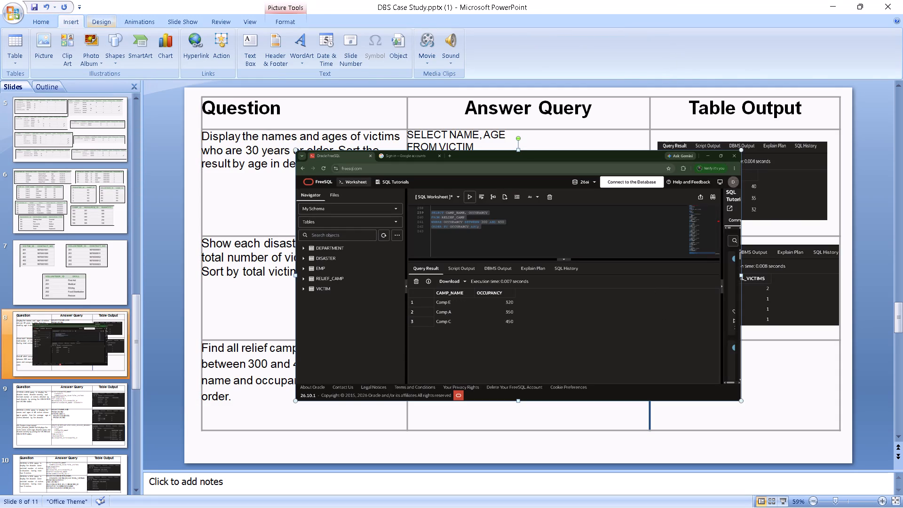
{"action": "double_click", "coordinate": [526, 264]}
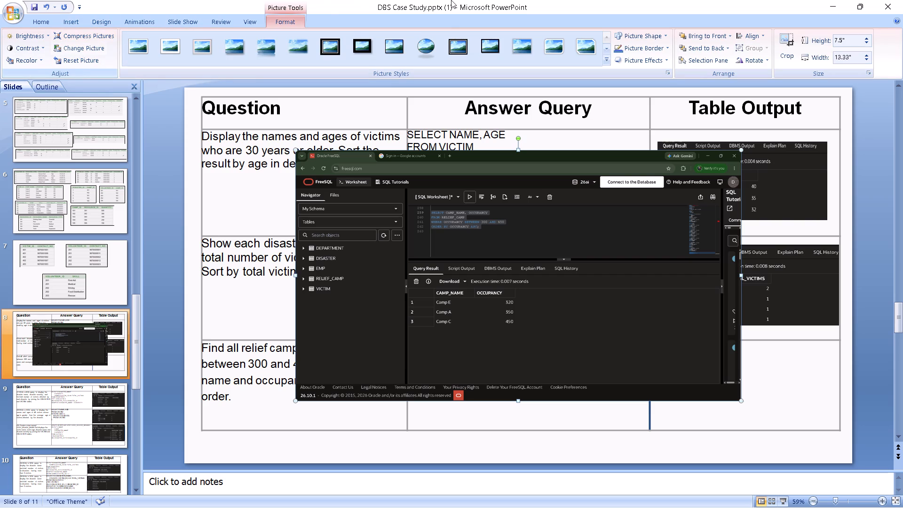
{"action": "left_click", "coordinate": [788, 39]}
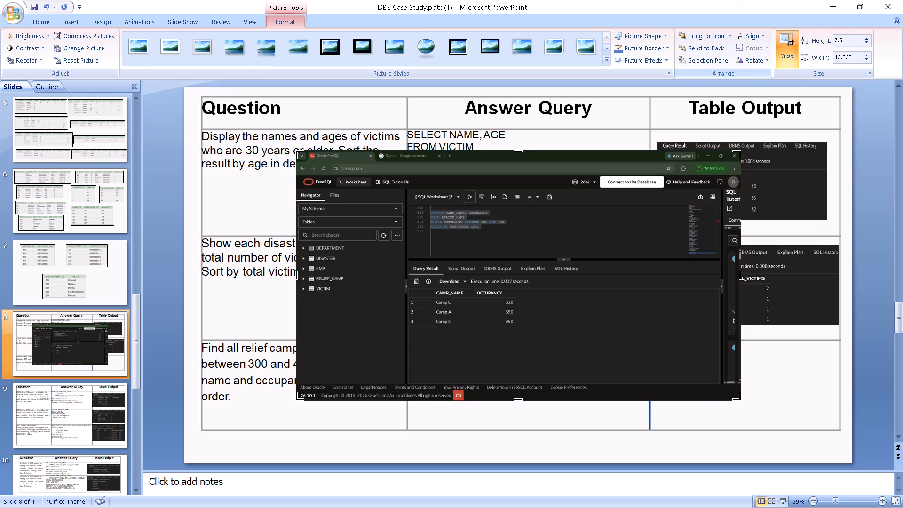
{"action": "left_click_drag", "start_coordinate": [518, 151], "coordinate": [521, 207]}
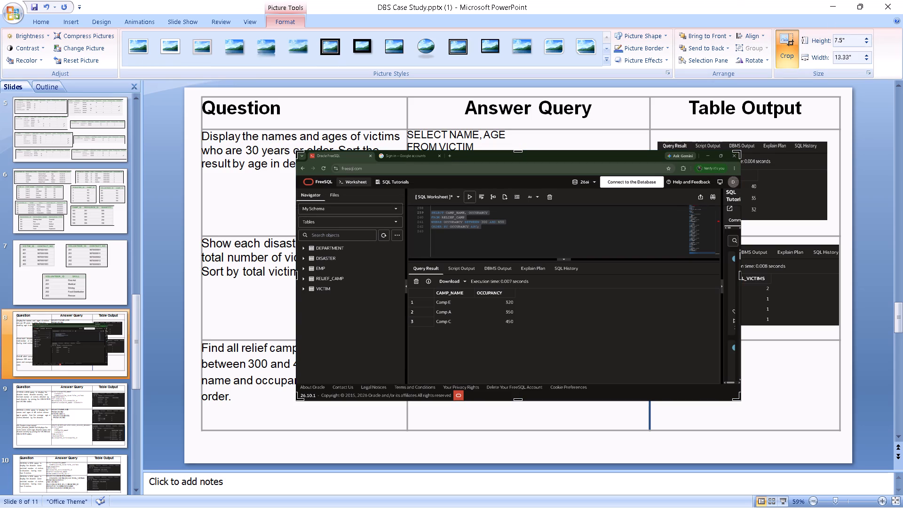
{"action": "left_click_drag", "start_coordinate": [521, 207], "coordinate": [529, 262]}
{"action": "left_click_drag", "start_coordinate": [295, 332], "coordinate": [371, 341]}
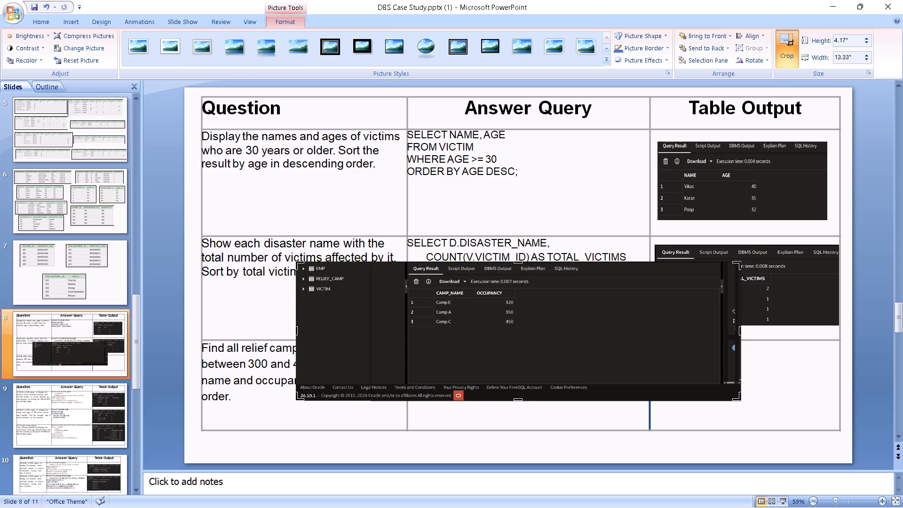
{"action": "left_click_drag", "start_coordinate": [371, 341], "coordinate": [407, 343]}
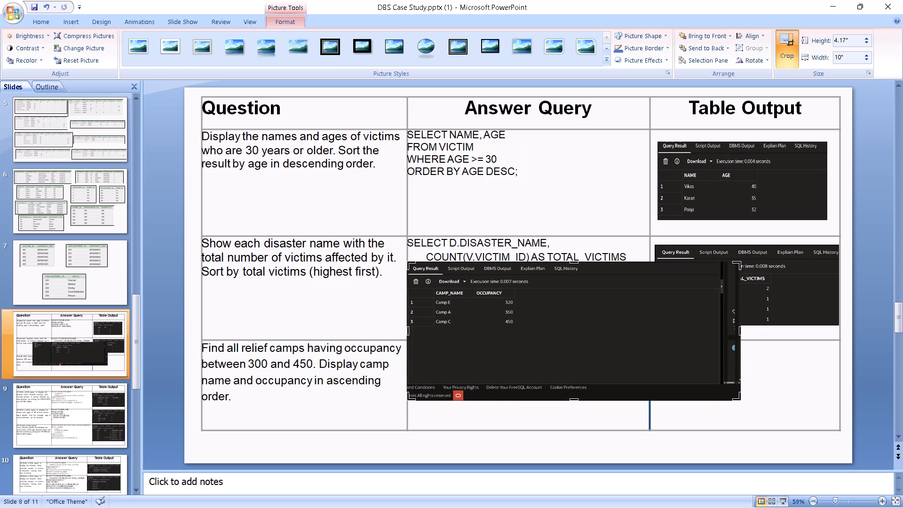
{"action": "left_click_drag", "start_coordinate": [575, 400], "coordinate": [562, 328]}
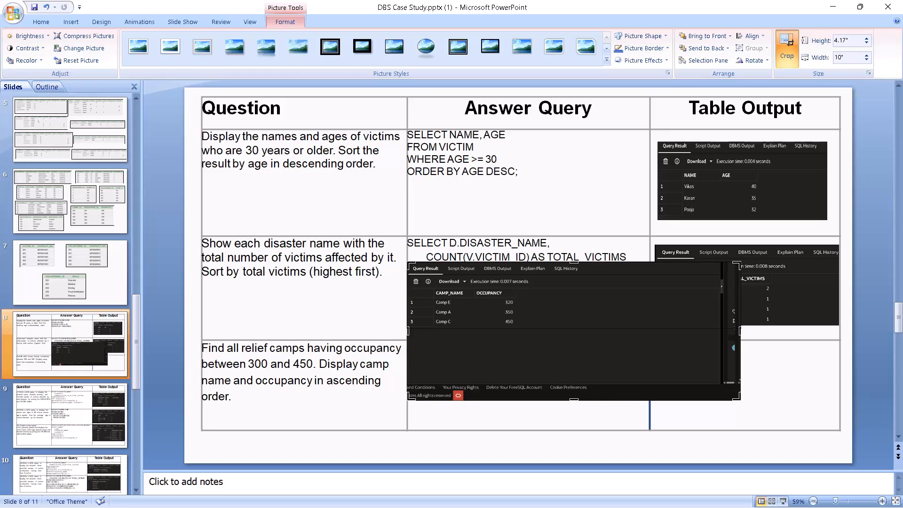
{"action": "left_click_drag", "start_coordinate": [740, 295], "coordinate": [584, 292]}
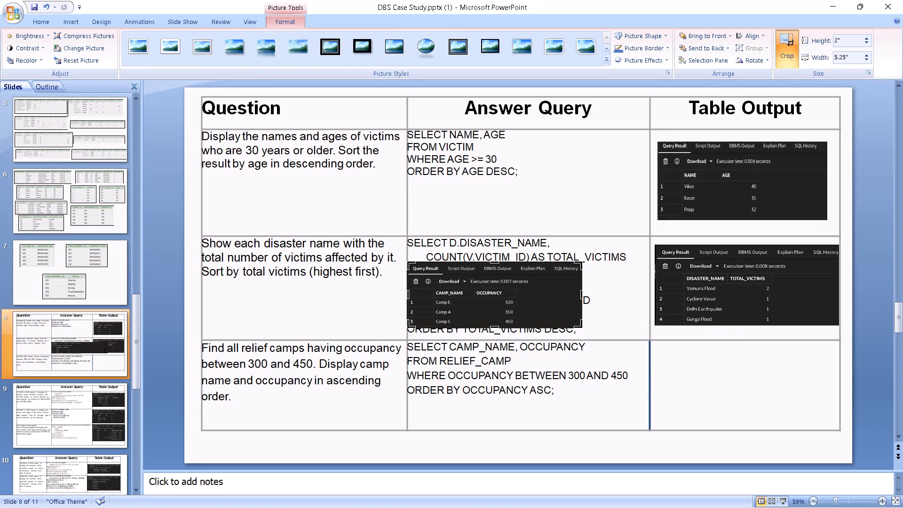
Move the cropped relief camp result into the empty Table Output cell of the table's last row.
{"action": "left_click_drag", "start_coordinate": [484, 282], "coordinate": [732, 376]}
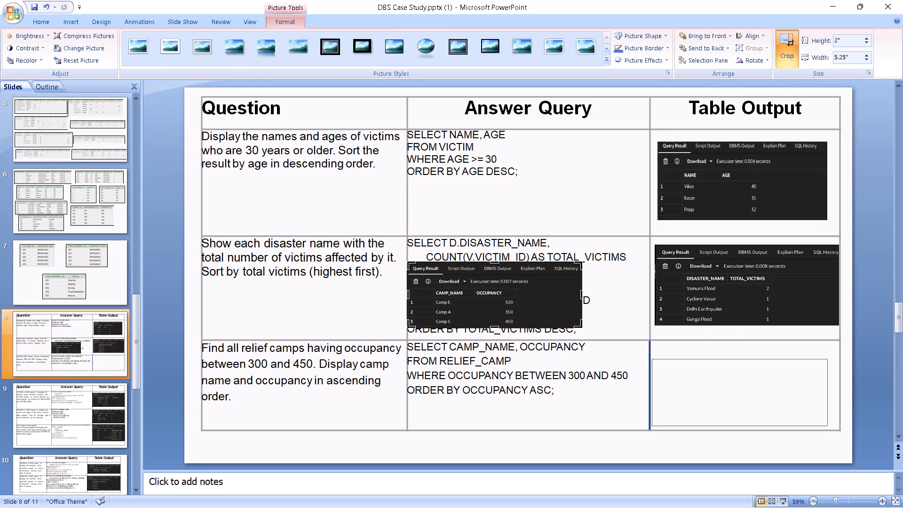
{"action": "left_click_drag", "start_coordinate": [732, 376], "coordinate": [737, 369]}
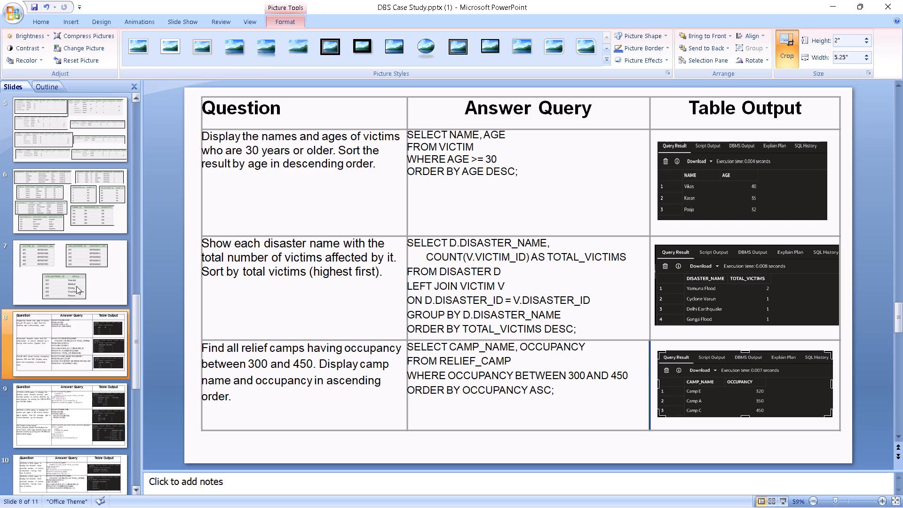
Review slides 8 to 11, checking the question tables and their outputs, and return to slide 8.
{"action": "left_click", "coordinate": [85, 399]}
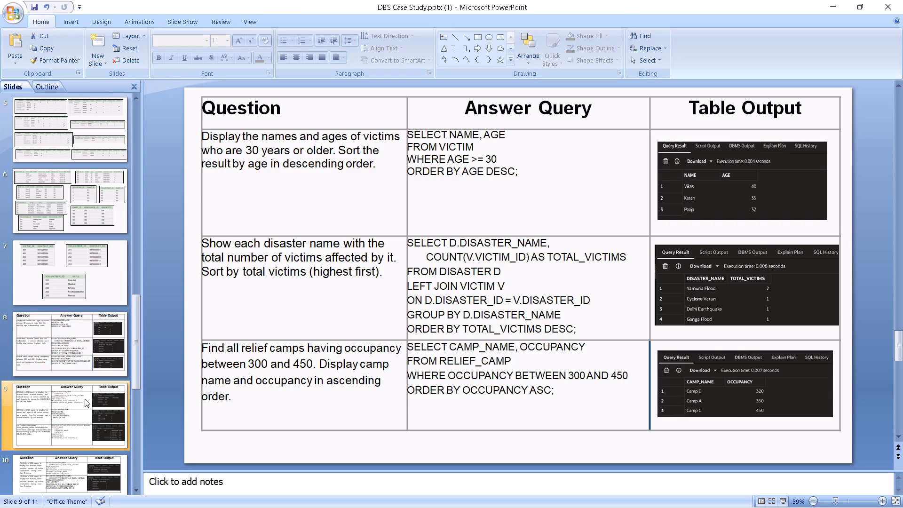
{"action": "left_click", "coordinate": [89, 359]}
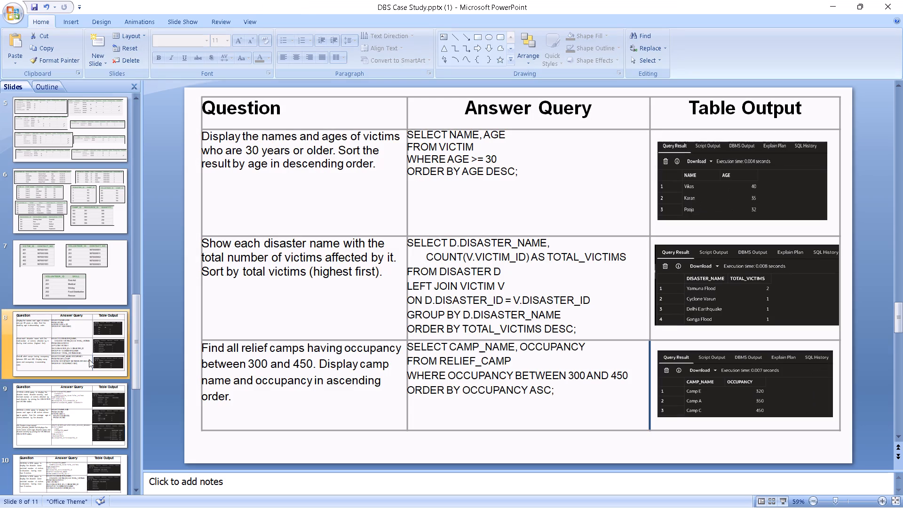
{"action": "left_click", "coordinate": [86, 419]}
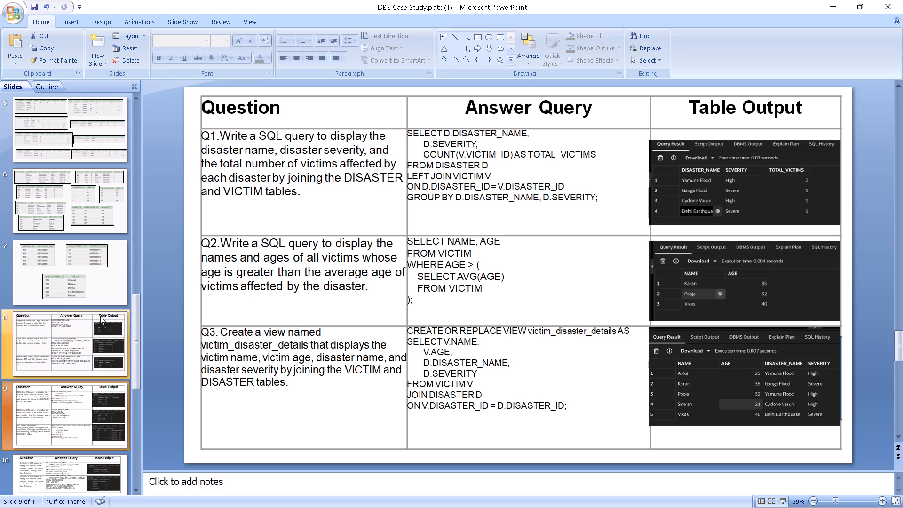
{"action": "left_click", "coordinate": [89, 394]}
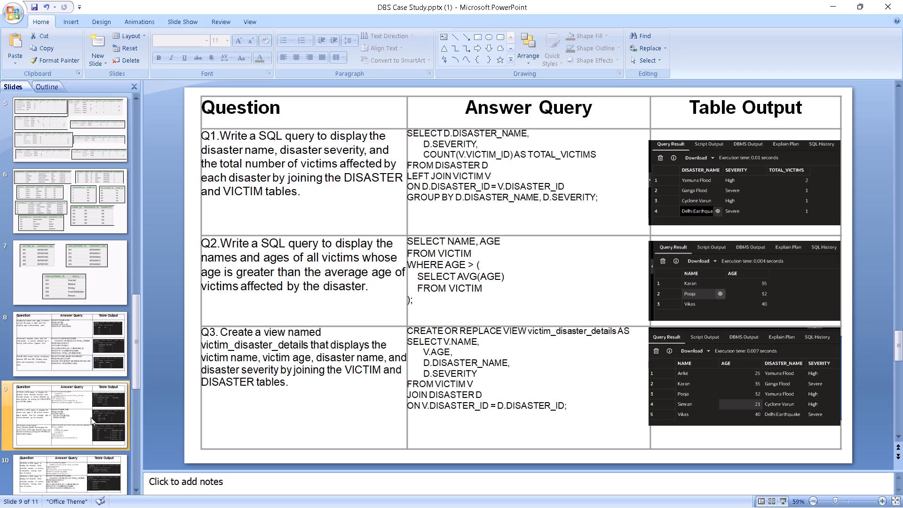
{"action": "left_click", "coordinate": [89, 459]}
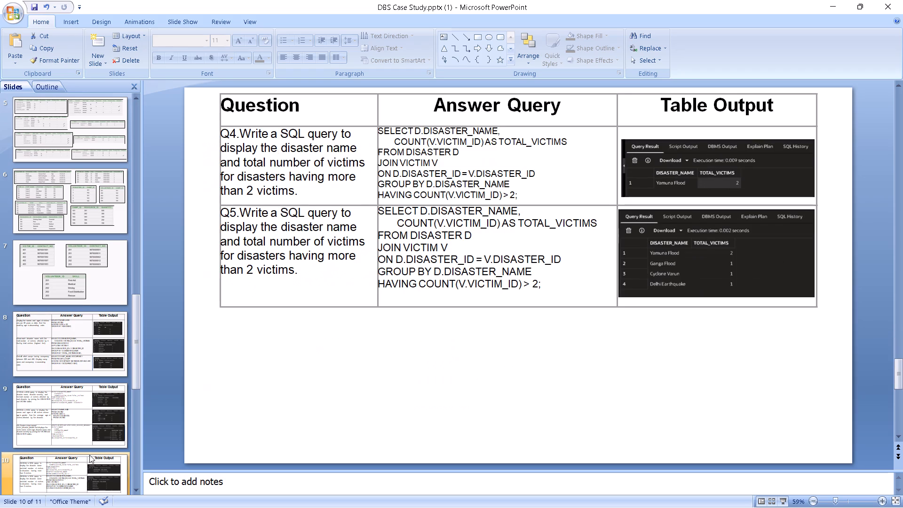
{"action": "left_click", "coordinate": [92, 428]}
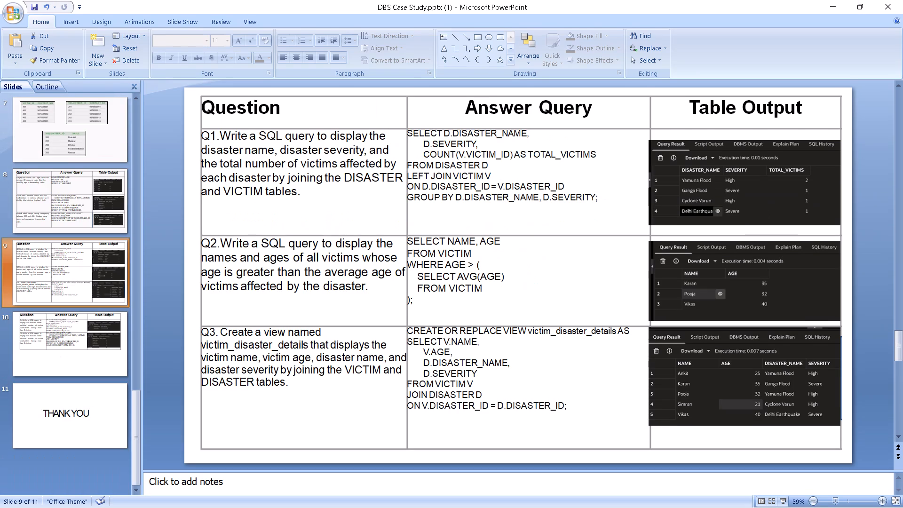
{"action": "left_click", "coordinate": [92, 428]}
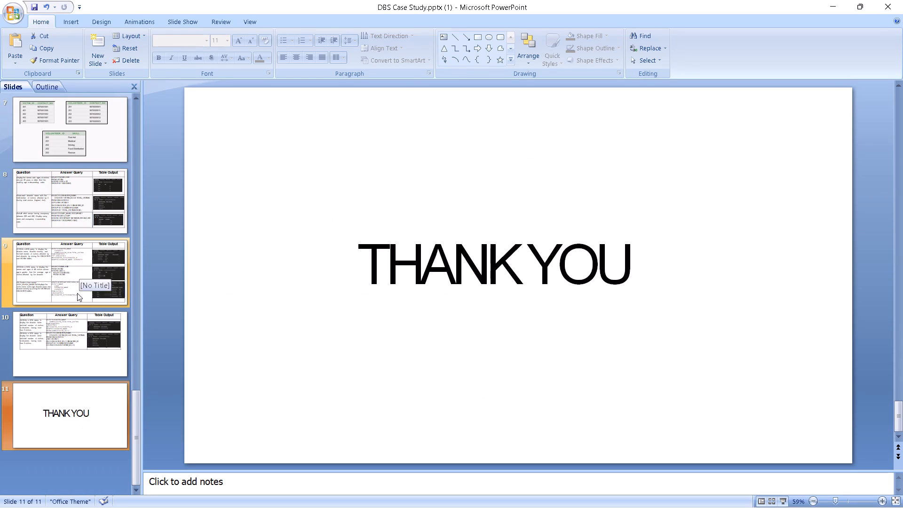
{"action": "left_click", "coordinate": [74, 316]}
{"action": "left_click", "coordinate": [80, 281]}
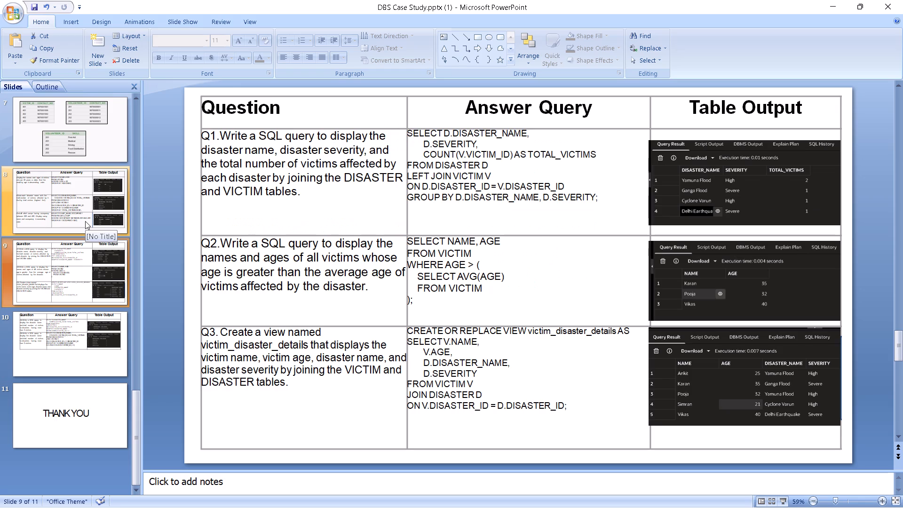
{"action": "left_click", "coordinate": [85, 221]}
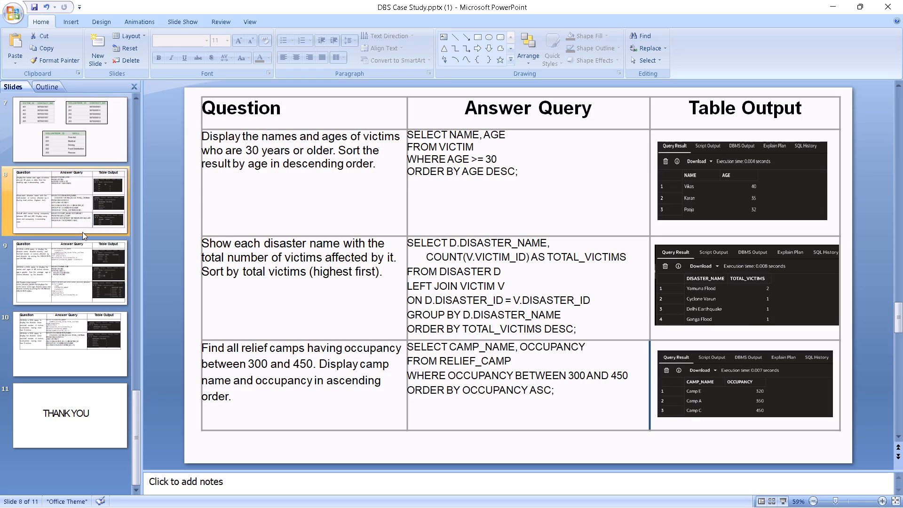
Add a new slide with the Blank layout directly after slide 8.
{"action": "right_click", "coordinate": [89, 236]}
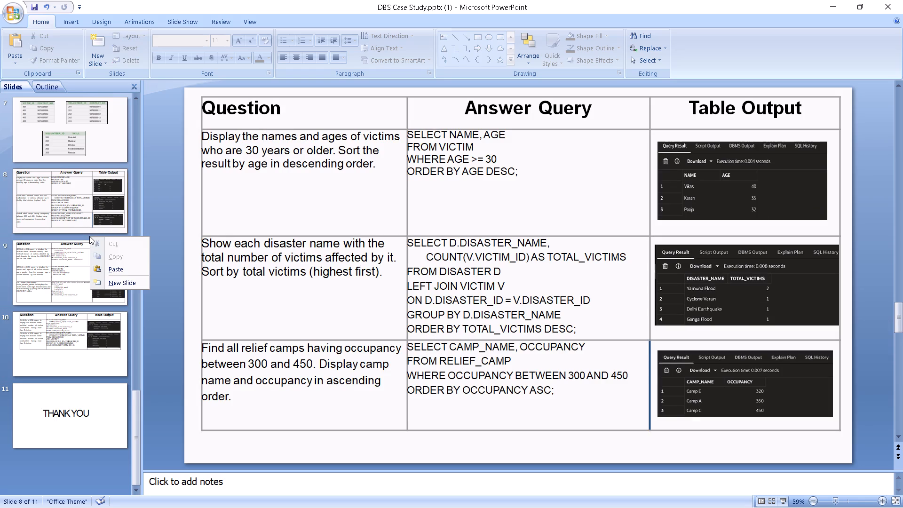
{"action": "left_click", "coordinate": [67, 20]}
{"action": "left_click", "coordinate": [39, 16]}
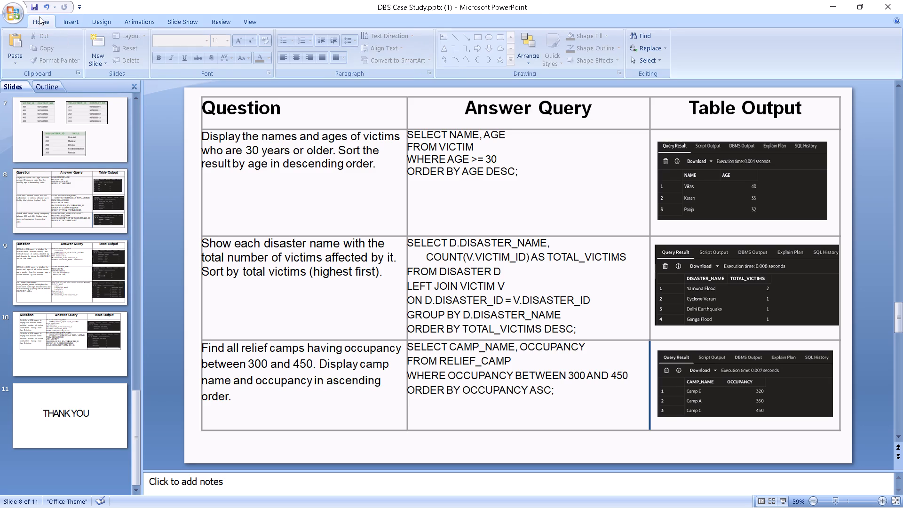
{"action": "left_click", "coordinate": [97, 52]}
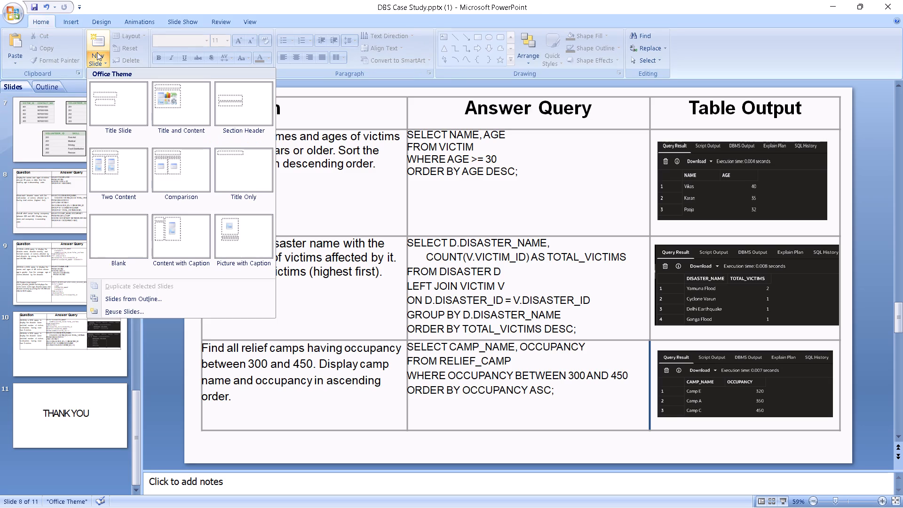
{"action": "left_click", "coordinate": [111, 222]}
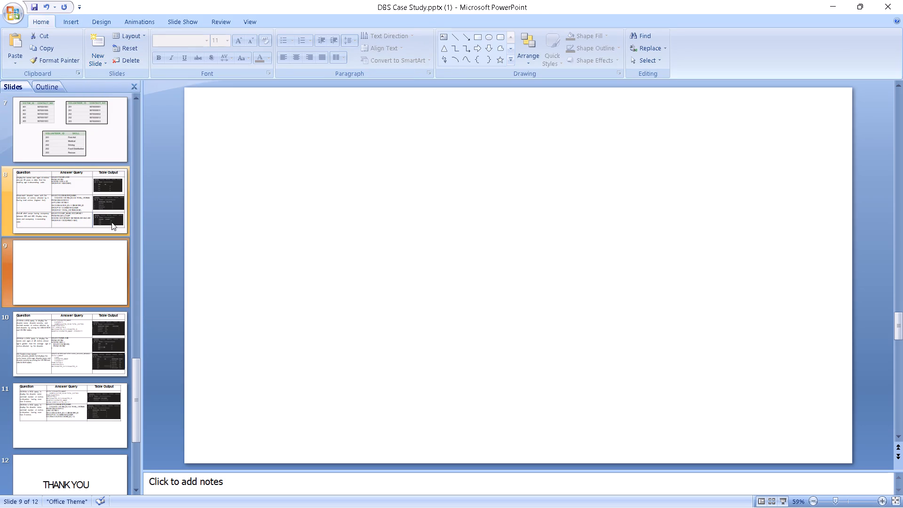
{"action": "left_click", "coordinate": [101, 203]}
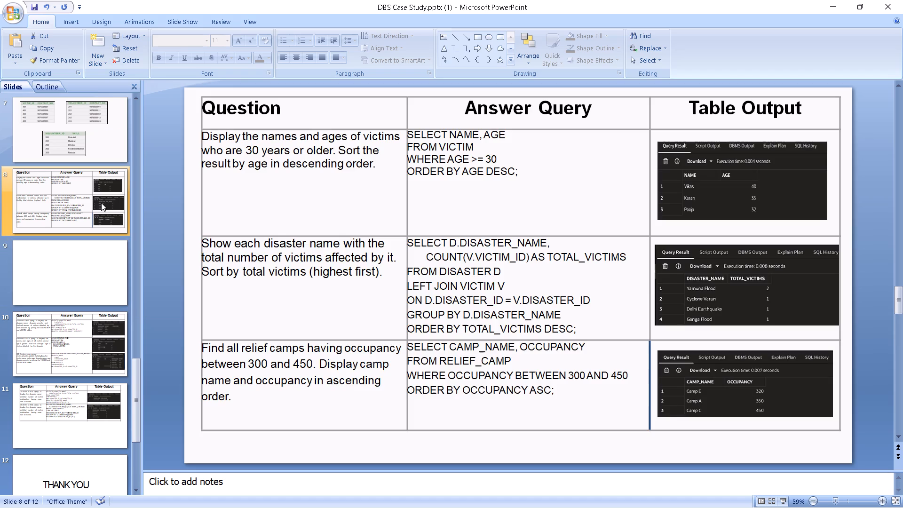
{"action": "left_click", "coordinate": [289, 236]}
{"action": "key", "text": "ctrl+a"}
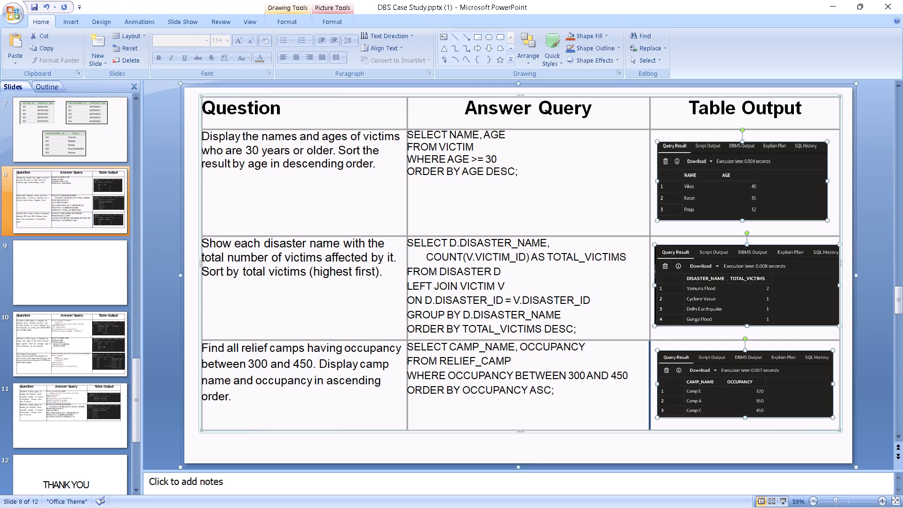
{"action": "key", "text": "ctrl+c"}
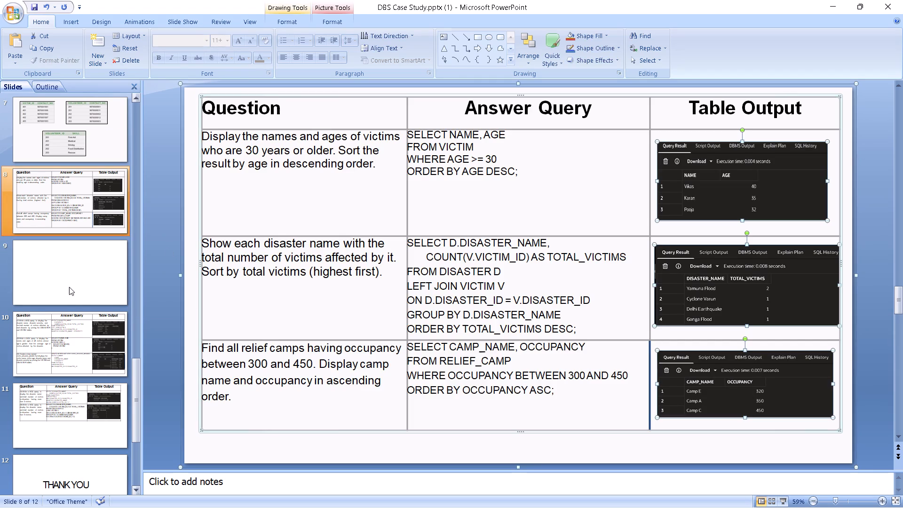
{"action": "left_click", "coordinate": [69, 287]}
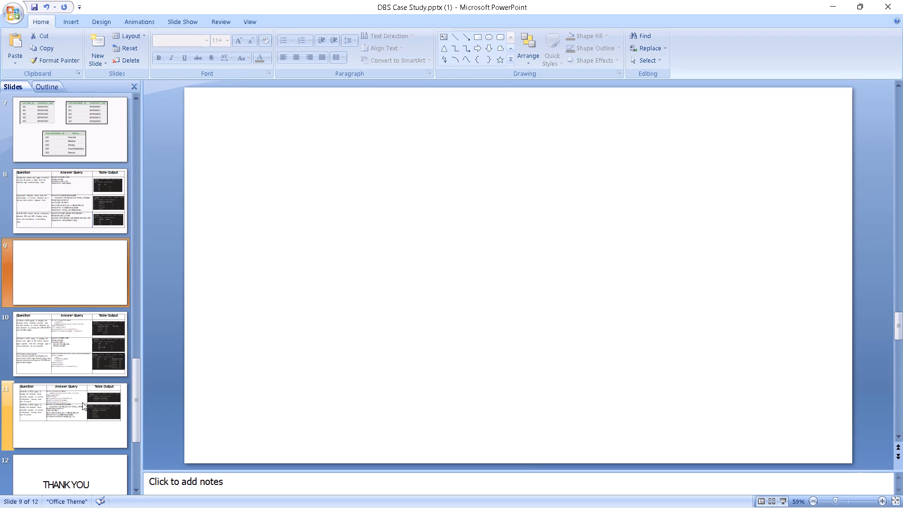
Copy the whole question table from slide 11 and paste it onto the blank slide 9.
{"action": "left_click", "coordinate": [82, 403]}
{"action": "left_click", "coordinate": [363, 314]}
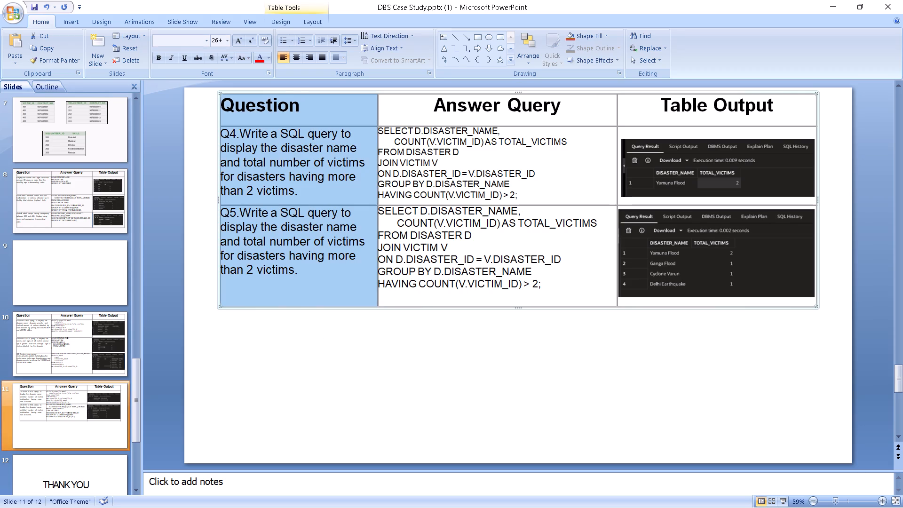
{"action": "key", "text": "ctrl+a"}
{"action": "key", "text": "ctrl+c"}
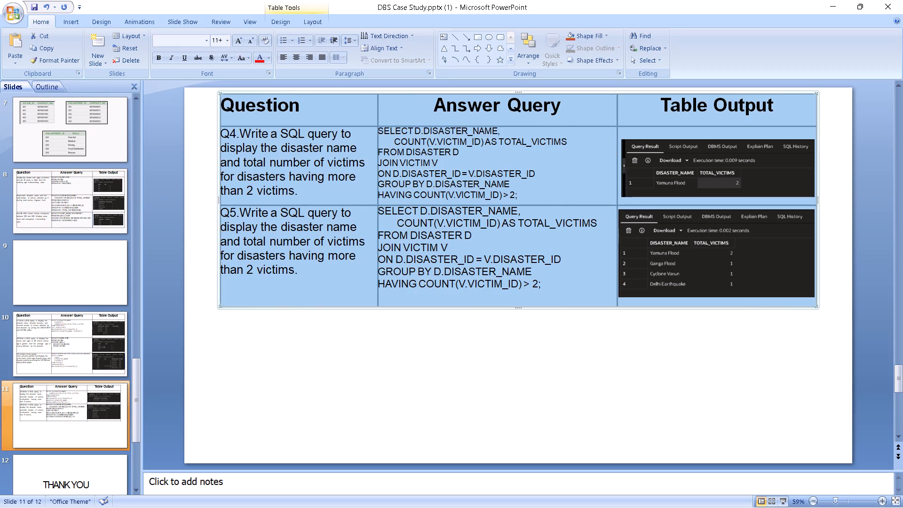
{"action": "left_click", "coordinate": [93, 294]}
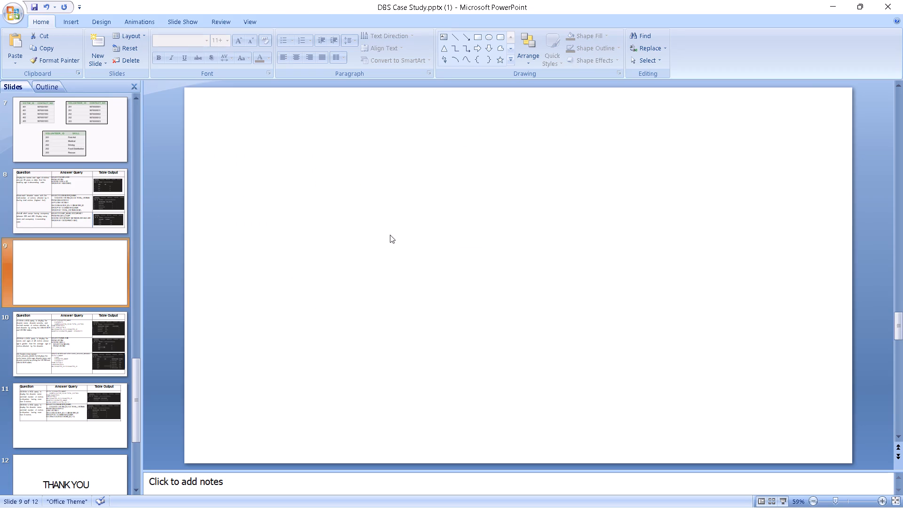
{"action": "key", "text": "ctrl+v"}
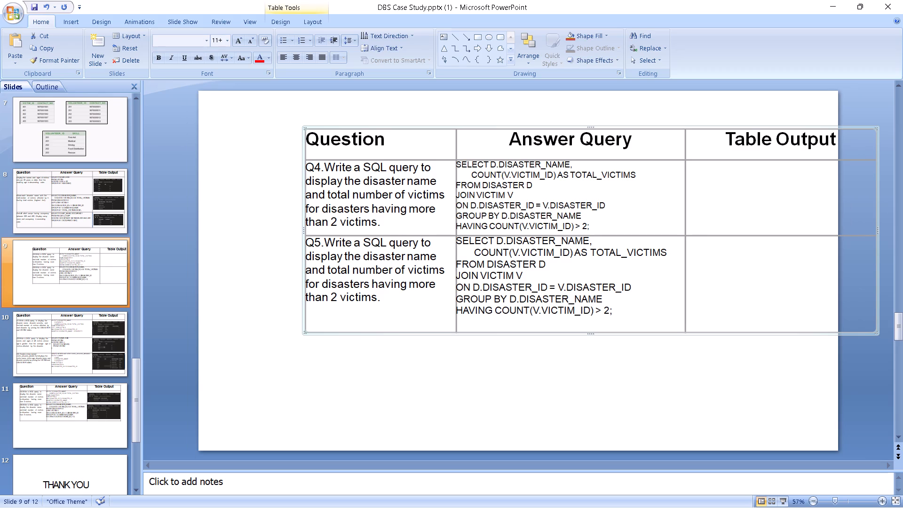
Reposition the pasted table on slide 9 so that all three columns lie within the slide.
{"action": "left_click", "coordinate": [637, 162]}
{"action": "left_click_drag", "start_coordinate": [641, 128], "coordinate": [547, 123]}
{"action": "left_click", "coordinate": [554, 125]}
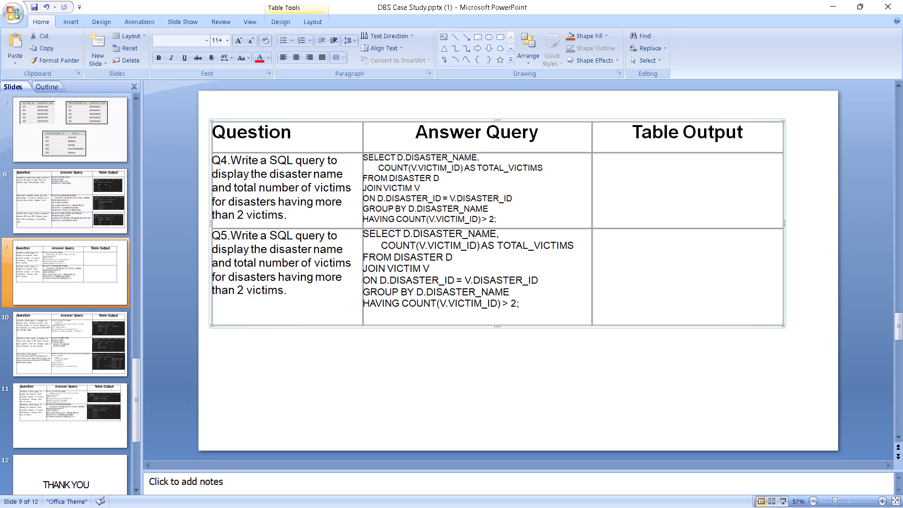
{"action": "left_click_drag", "start_coordinate": [553, 121], "coordinate": [581, 123]}
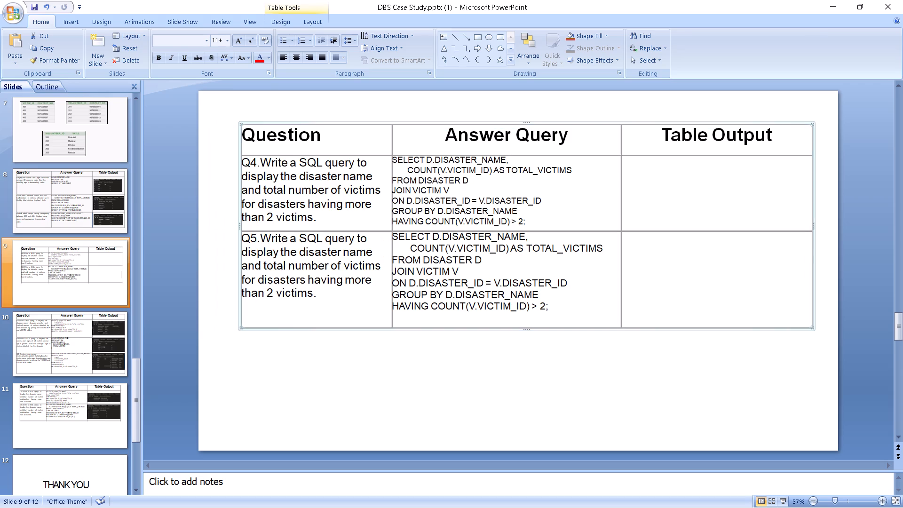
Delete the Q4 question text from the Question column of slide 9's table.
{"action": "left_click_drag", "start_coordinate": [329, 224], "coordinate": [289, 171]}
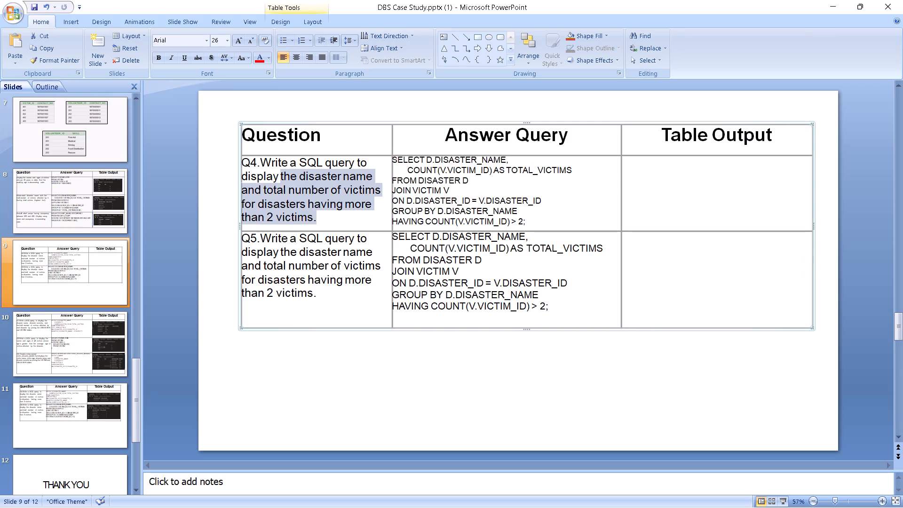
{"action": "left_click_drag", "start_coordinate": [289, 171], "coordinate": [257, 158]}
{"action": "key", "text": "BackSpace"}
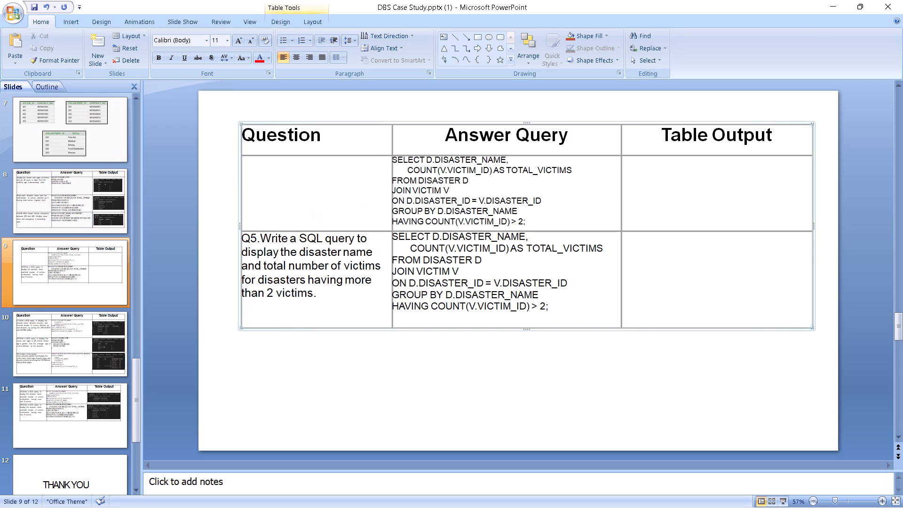
{"action": "key", "text": "alt+Tab"}
{"action": "key", "text": "alt+Tab"}
{"action": "key", "text": "alt+Tab"}
{"action": "key", "text": "alt+Tab"}
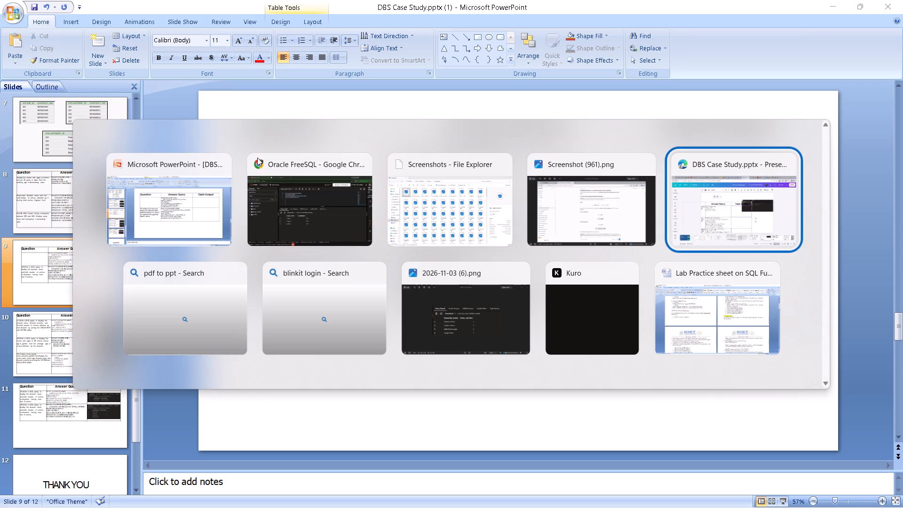
{"action": "key", "text": "alt+Tab"}
{"action": "key", "text": "alt+Tab"}
{"action": "key", "text": "alt+Tab"}
{"action": "key", "text": "alt+Tab"}
{"action": "key", "text": "alt+Tab"}
{"action": "key", "text": "alt+Tab"}
{"action": "key", "text": "alt+Tab"}
{"action": "key", "text": "alt+Tab"}
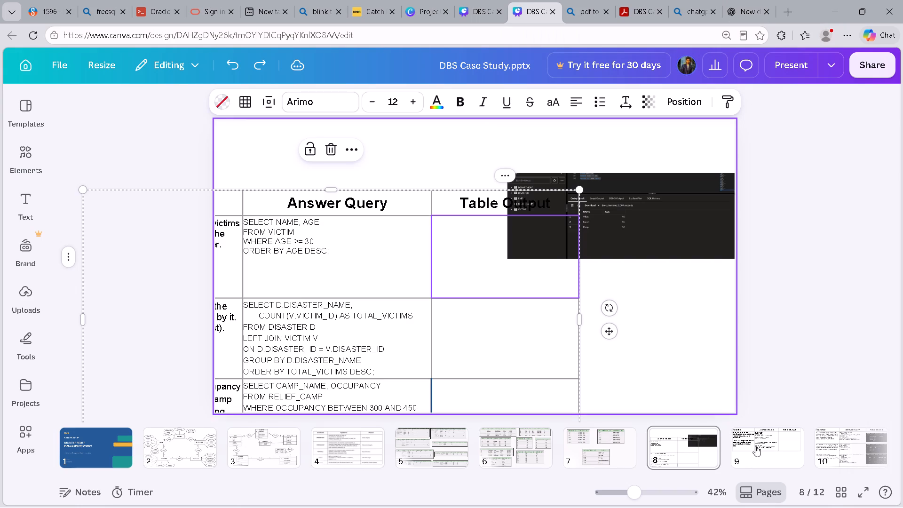
{"action": "left_click", "coordinate": [755, 444]}
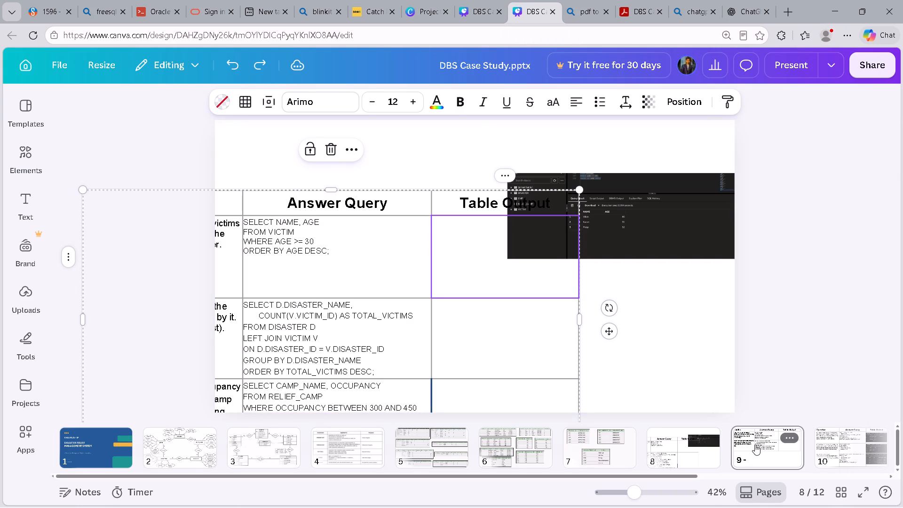
{"action": "double_click", "coordinate": [755, 444]}
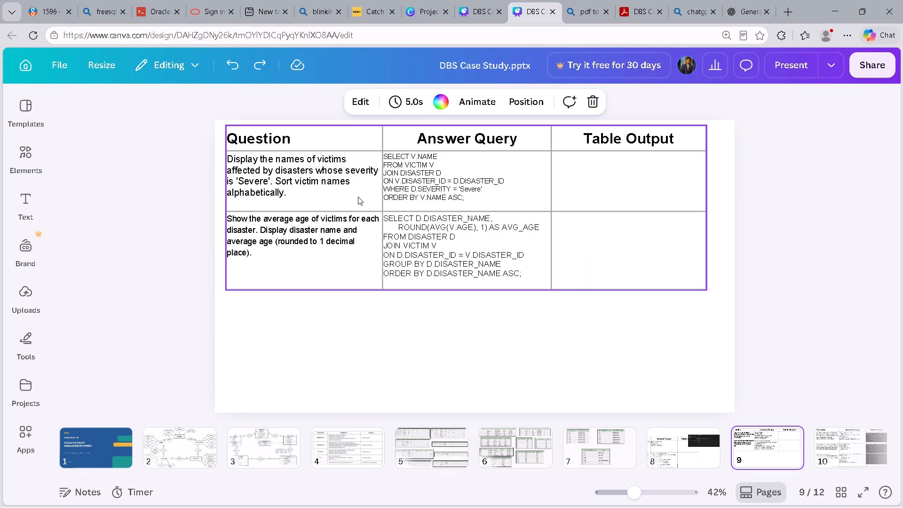
{"action": "left_click", "coordinate": [465, 223]}
{"action": "key", "text": "ctrl+a"}
{"action": "key", "text": "ctrl+c"}
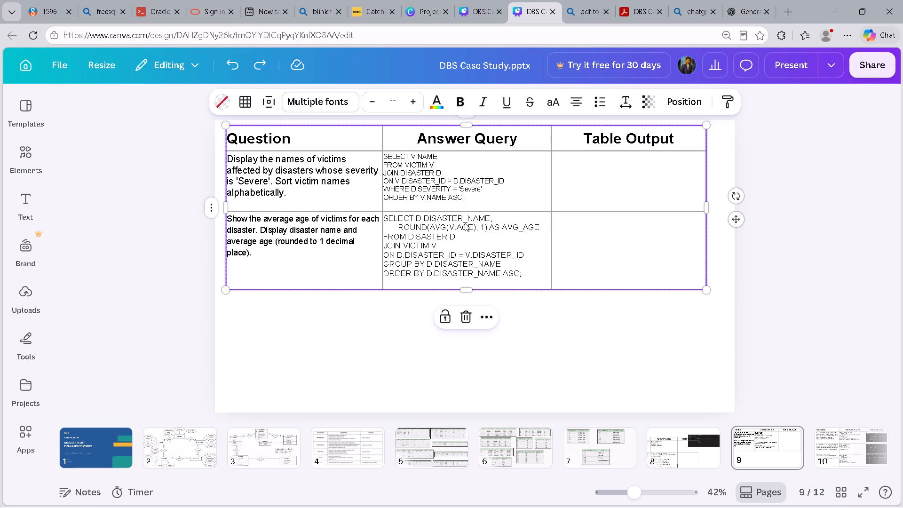
Back in PowerPoint, clear all text from slide 9's table and fill it with the copied Canva table contents.
{"action": "key", "text": "alt+Tab"}
{"action": "key", "text": "alt+Tab"}
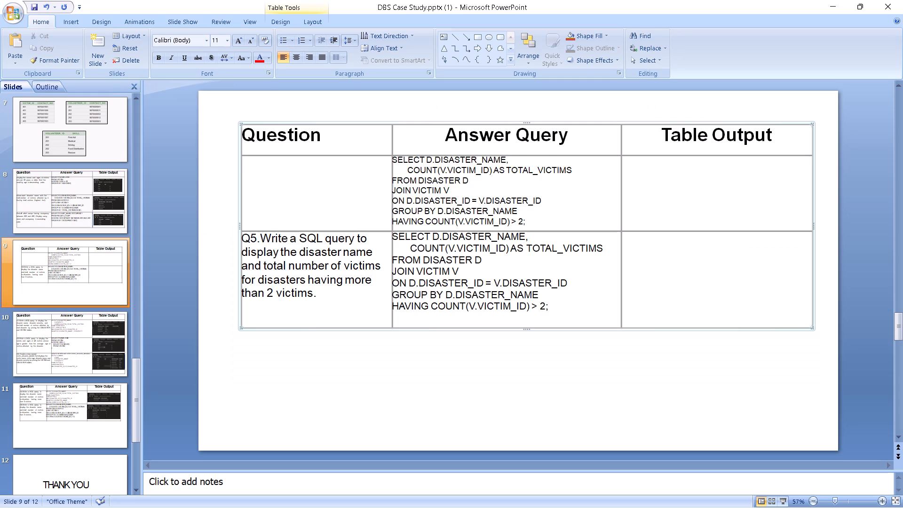
{"action": "key", "text": "BackSpace"}
{"action": "key", "text": "BackSpace"}
{"action": "left_click", "coordinate": [468, 209]}
{"action": "key", "text": "BackSpace"}
{"action": "key", "text": "ctrl+a"}
{"action": "key", "text": "BackSpace"}
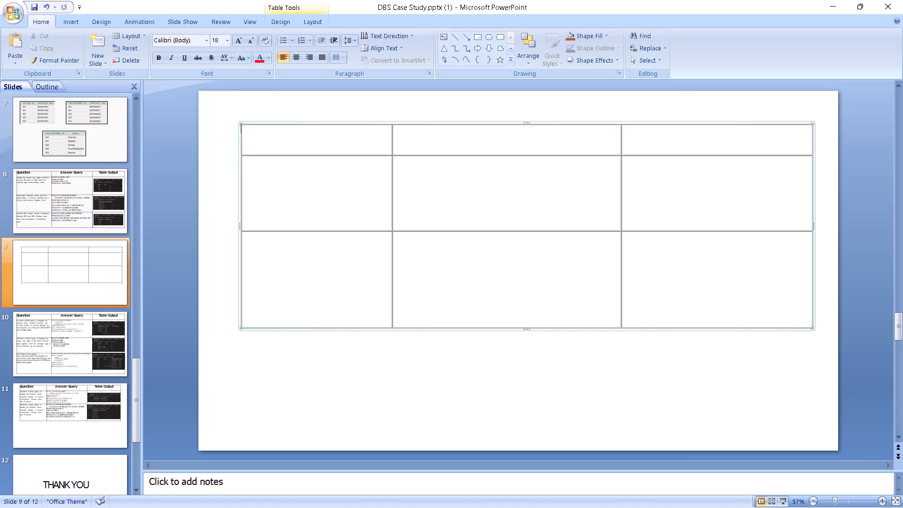
{"action": "key", "text": "ctrl+a"}
{"action": "key", "text": "BackSpace"}
{"action": "key", "text": "BackSpace"}
{"action": "key", "text": "ctrl+a"}
{"action": "key", "text": "BackSpace"}
{"action": "key", "text": "ctrl+v"}
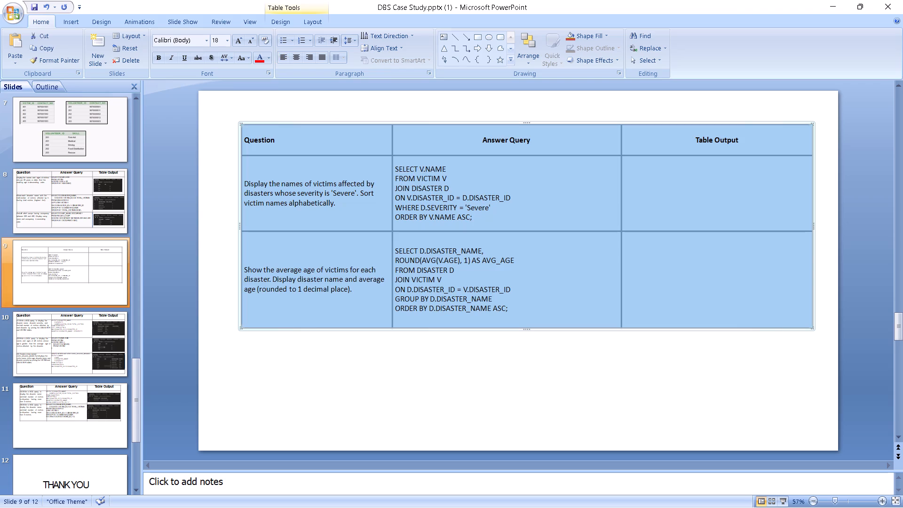
{"action": "left_click", "coordinate": [478, 341]}
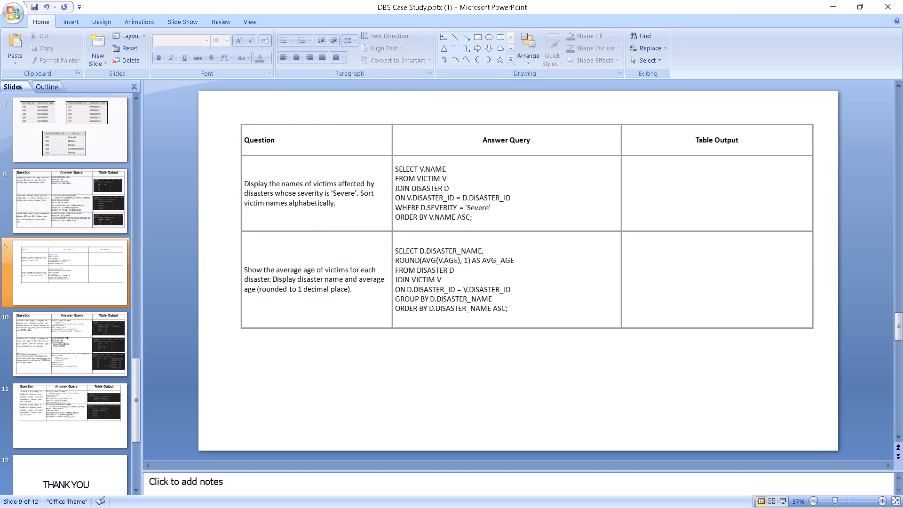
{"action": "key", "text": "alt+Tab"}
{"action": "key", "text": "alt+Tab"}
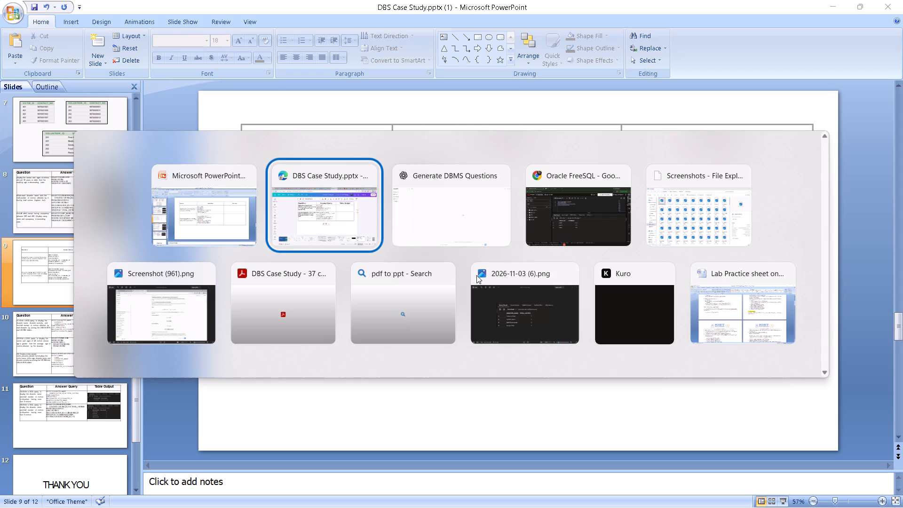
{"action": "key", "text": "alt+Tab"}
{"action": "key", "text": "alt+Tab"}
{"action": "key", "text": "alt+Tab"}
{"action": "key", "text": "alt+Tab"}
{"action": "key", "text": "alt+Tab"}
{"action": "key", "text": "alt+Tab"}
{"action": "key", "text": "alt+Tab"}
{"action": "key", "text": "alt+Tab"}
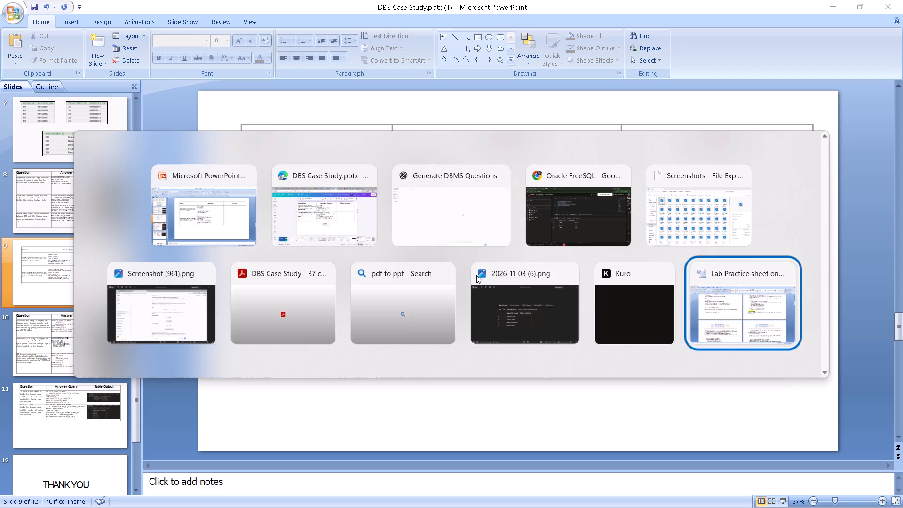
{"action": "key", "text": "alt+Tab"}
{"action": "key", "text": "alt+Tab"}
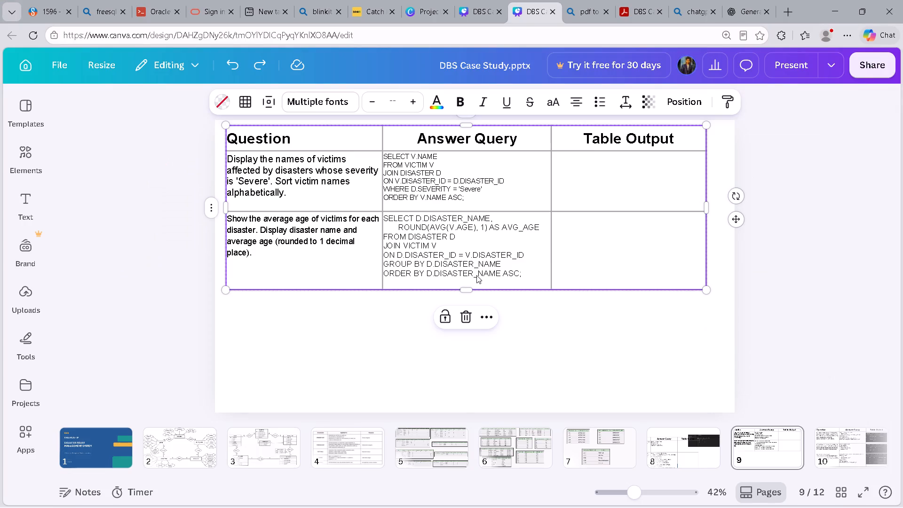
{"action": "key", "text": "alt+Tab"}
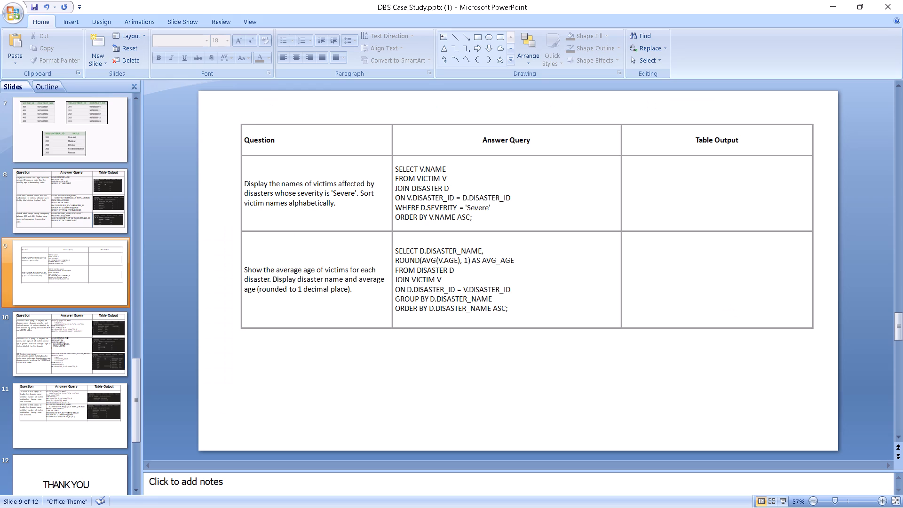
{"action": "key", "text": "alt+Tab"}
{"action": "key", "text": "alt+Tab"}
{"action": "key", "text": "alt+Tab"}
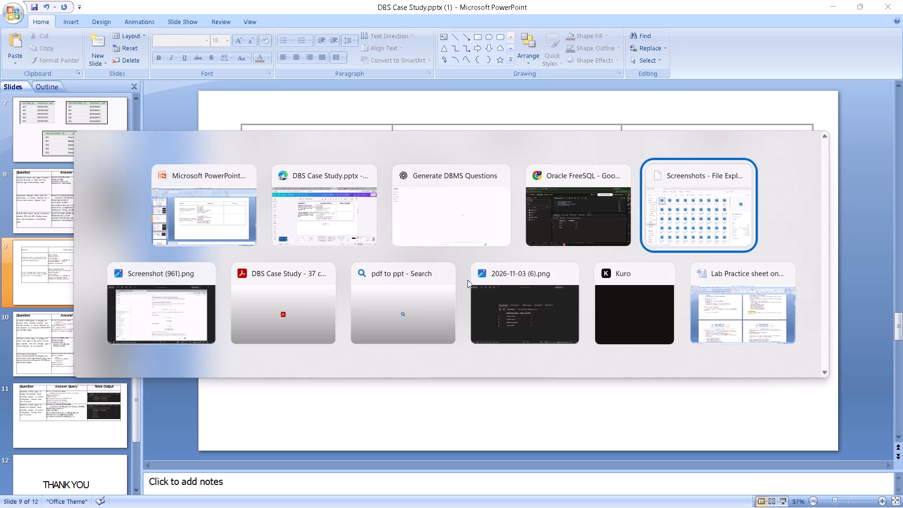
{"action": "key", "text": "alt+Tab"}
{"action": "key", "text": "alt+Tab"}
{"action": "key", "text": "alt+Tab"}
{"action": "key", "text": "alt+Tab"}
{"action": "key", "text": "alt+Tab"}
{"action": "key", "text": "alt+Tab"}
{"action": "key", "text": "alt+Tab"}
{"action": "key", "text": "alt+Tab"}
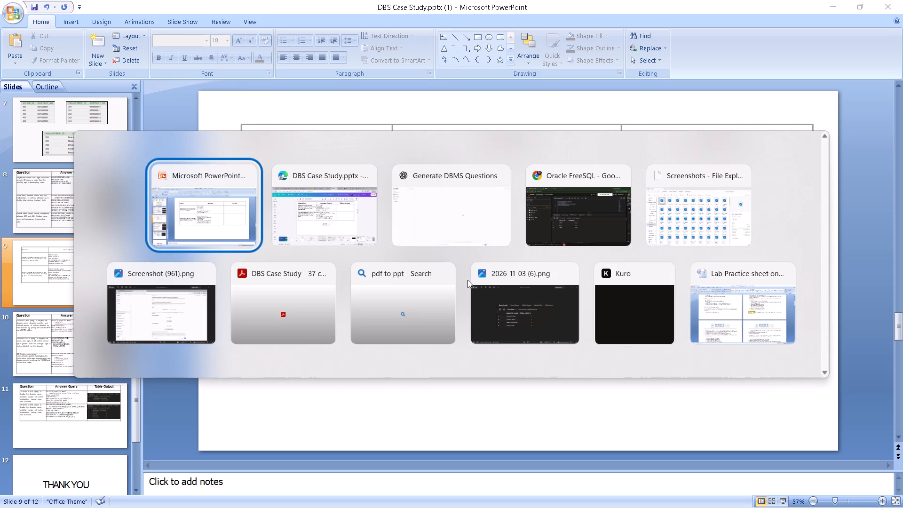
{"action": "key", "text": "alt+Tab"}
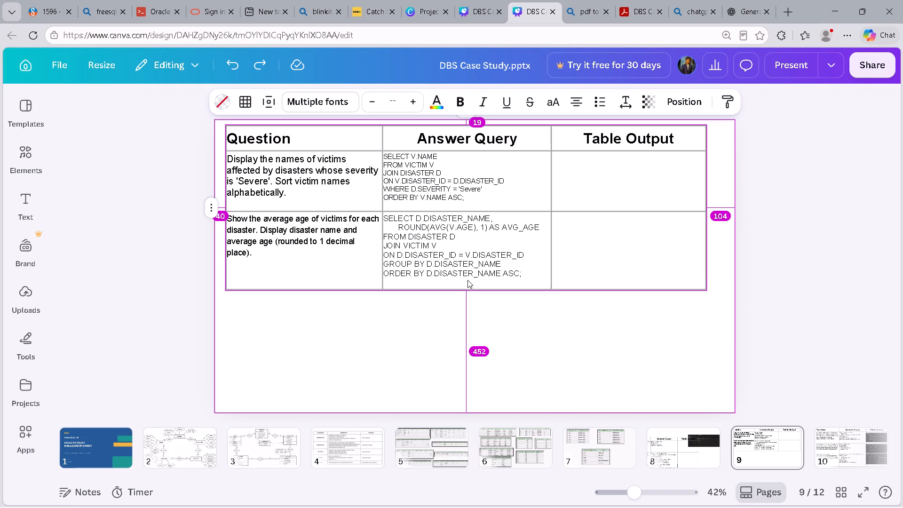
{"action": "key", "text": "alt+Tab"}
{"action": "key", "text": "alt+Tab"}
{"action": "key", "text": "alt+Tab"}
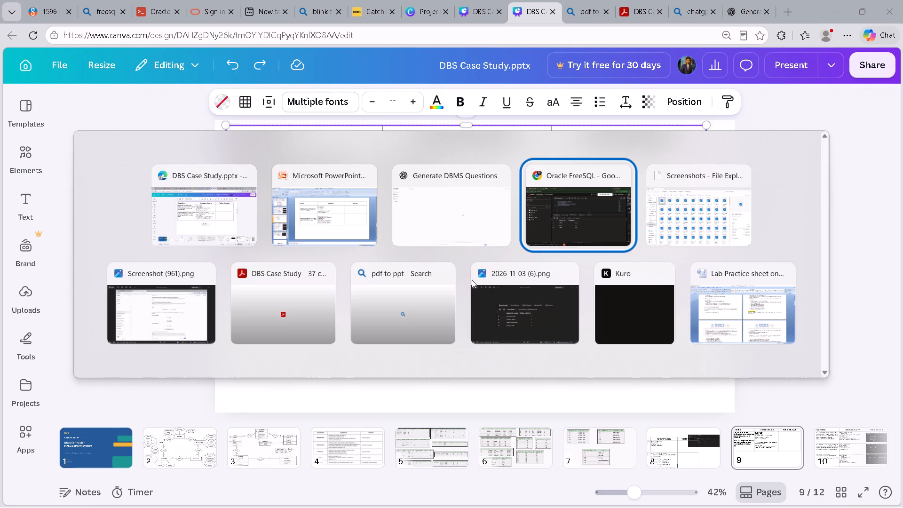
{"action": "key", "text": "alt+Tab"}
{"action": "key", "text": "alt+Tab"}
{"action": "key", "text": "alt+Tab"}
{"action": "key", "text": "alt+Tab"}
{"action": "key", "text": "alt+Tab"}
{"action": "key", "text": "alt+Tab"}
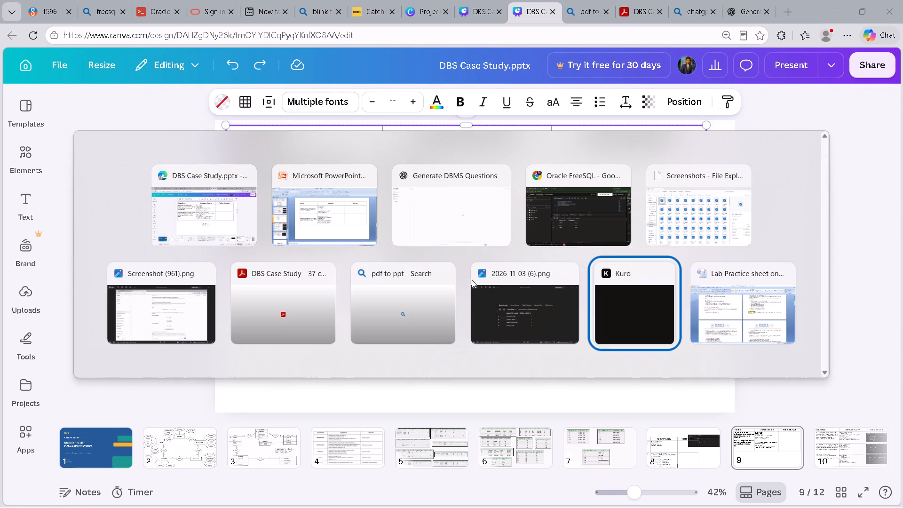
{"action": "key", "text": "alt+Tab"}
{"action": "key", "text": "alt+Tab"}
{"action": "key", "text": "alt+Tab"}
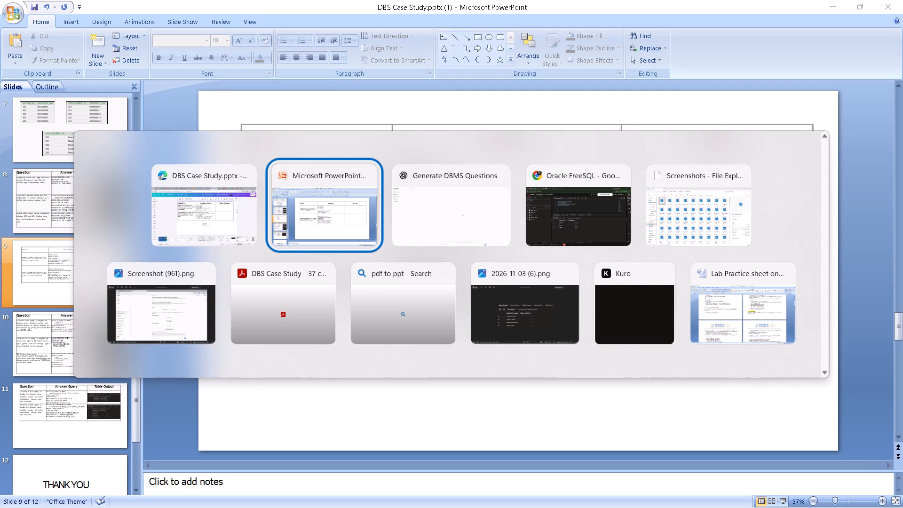
Copy the 'Severe' disaster victims query from slide 9 and paste it below the last query in Chrome's FreeSQL worksheet.
{"action": "left_click_drag", "start_coordinate": [486, 219], "coordinate": [401, 167]}
{"action": "key", "text": "ctrl+c"}
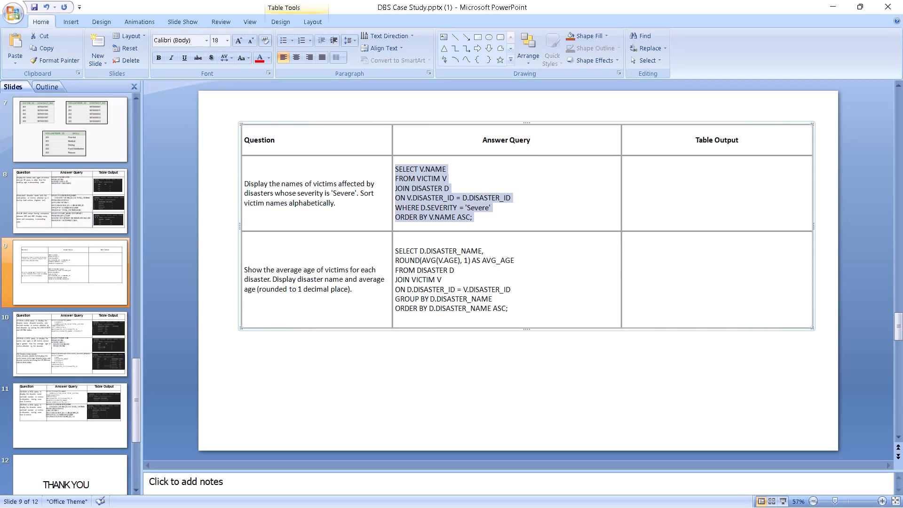
{"action": "key", "text": "alt+Tab"}
{"action": "key", "text": "alt+Tab"}
{"action": "key", "text": "alt+Tab"}
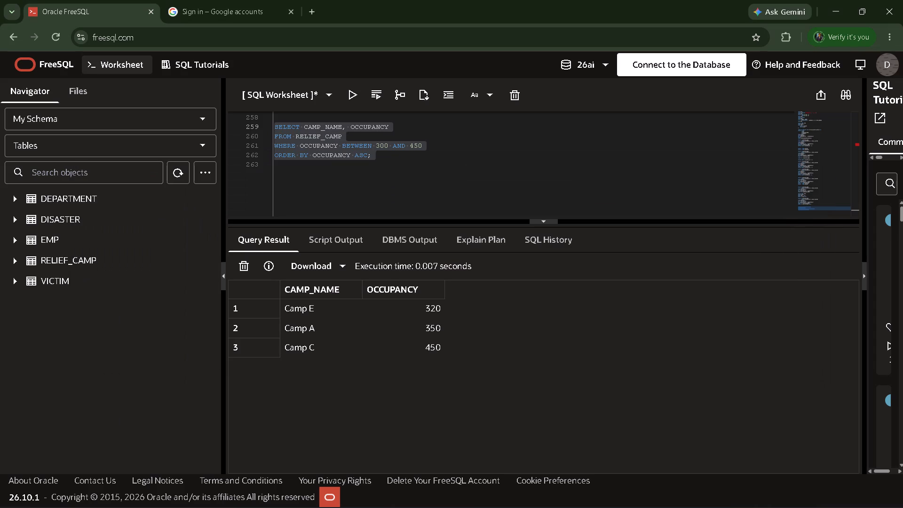
{"action": "left_click", "coordinate": [381, 173]}
{"action": "key", "text": "Return"}
{"action": "key", "text": "Return"}
{"action": "key", "text": "Return"}
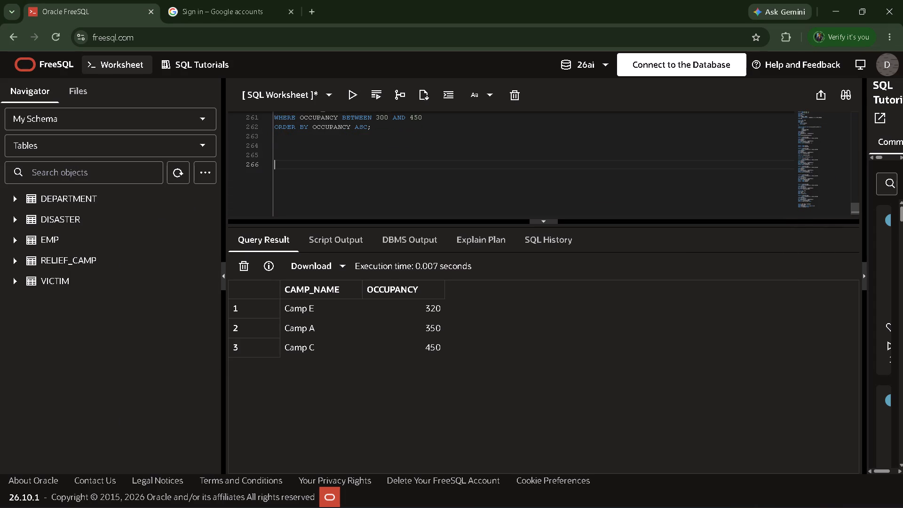
{"action": "key", "text": "ctrl+v"}
Enlarge the FreeSQL editor area and run only the pasted victim-name query, from SELECT V.NAME through ORDER BY V.NAME ASC.
{"action": "left_click_drag", "start_coordinate": [375, 157], "coordinate": [374, 157]}
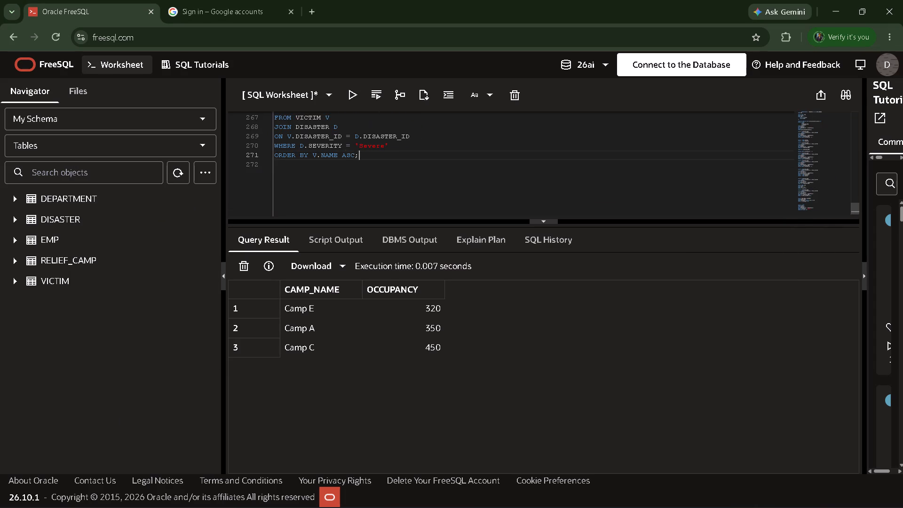
{"action": "left_click_drag", "start_coordinate": [374, 157], "coordinate": [285, 169]}
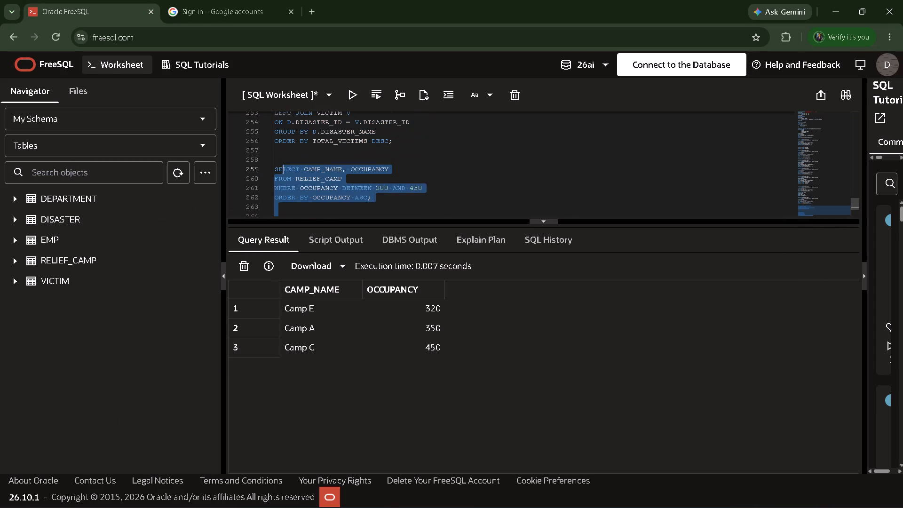
{"action": "key", "text": "Down"}
{"action": "left_click_drag", "start_coordinate": [277, 166], "coordinate": [285, 228]}
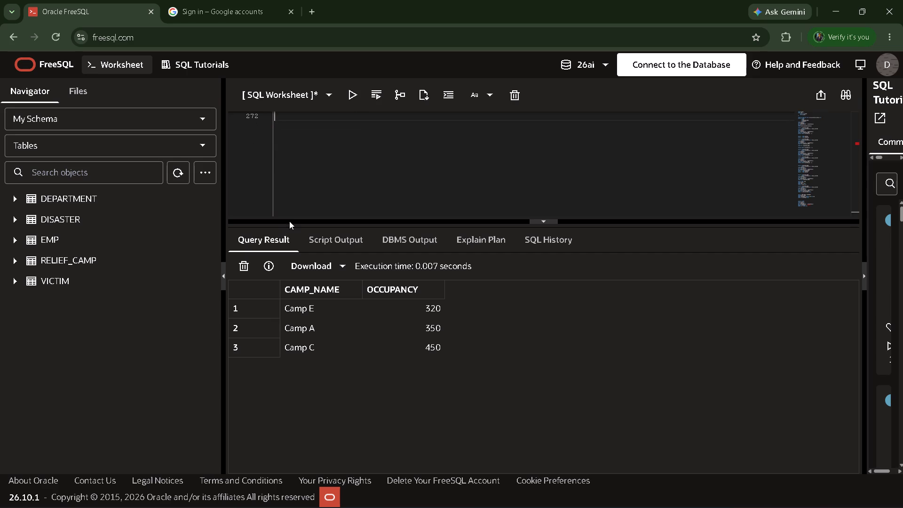
{"action": "scroll", "coordinate": [344, 177], "scroll_direction": "up", "scroll_amount": 3}
{"action": "left_click_drag", "start_coordinate": [362, 224], "coordinate": [364, 237]}
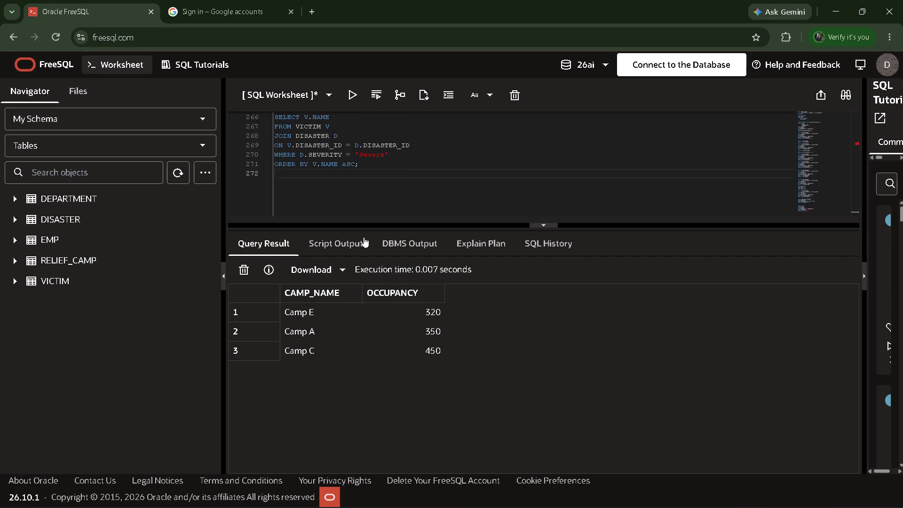
{"action": "left_click_drag", "start_coordinate": [364, 237], "coordinate": [369, 278]}
{"action": "scroll", "coordinate": [357, 183], "scroll_direction": "up", "scroll_amount": 1}
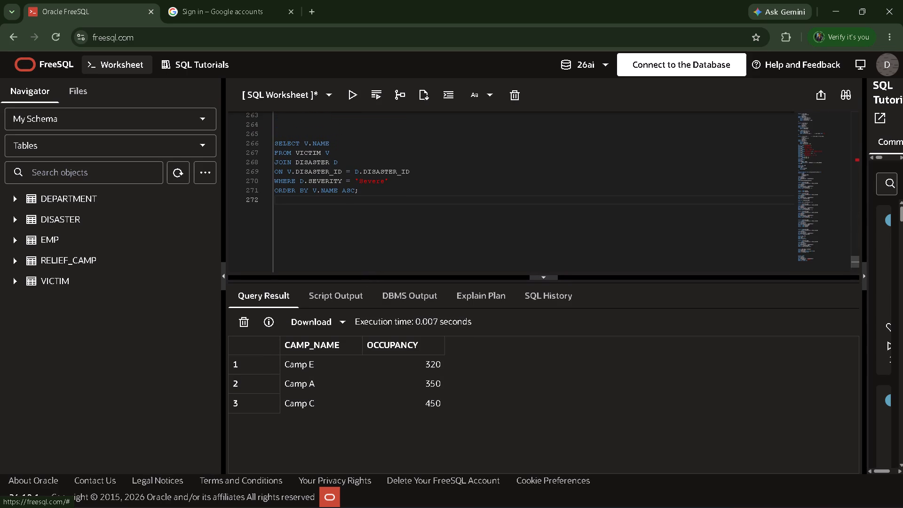
{"action": "left_click_drag", "start_coordinate": [277, 136], "coordinate": [355, 188]}
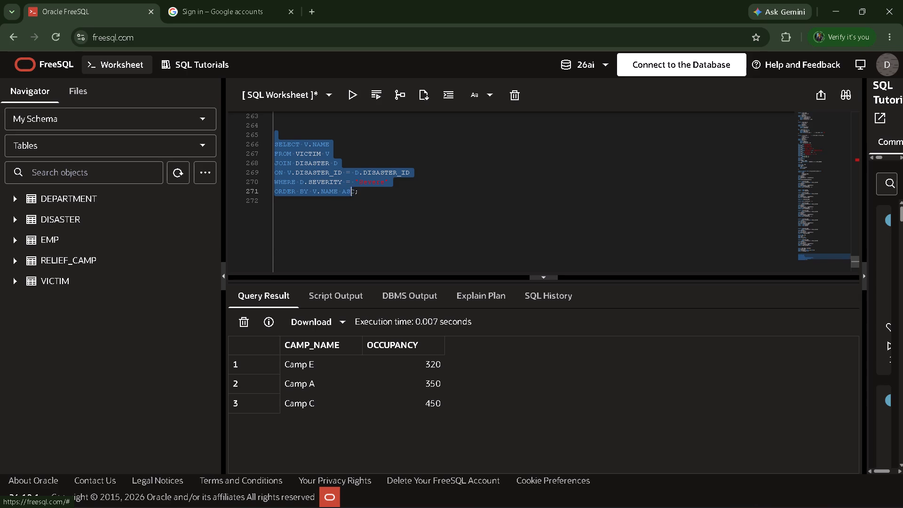
{"action": "left_click_drag", "start_coordinate": [355, 188], "coordinate": [363, 190]}
{"action": "left_click", "coordinate": [353, 103]}
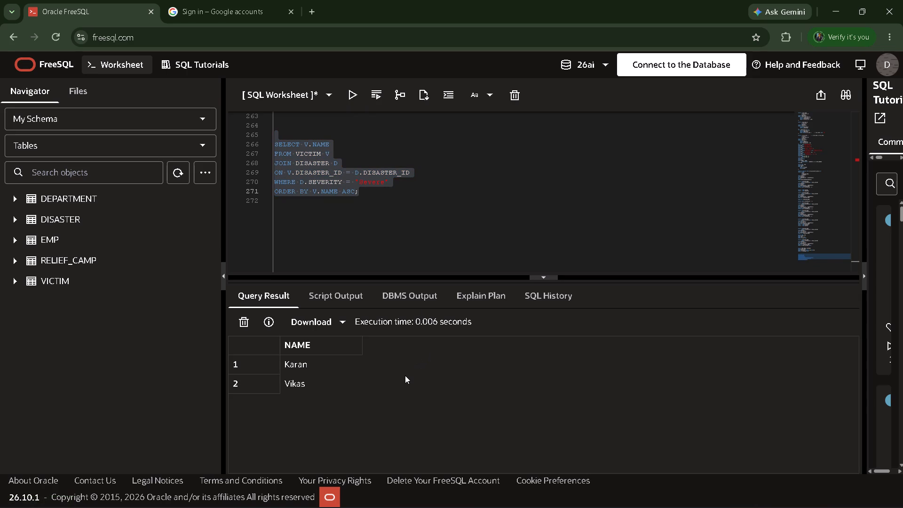
Capture the FreeSQL screen showing the query result and paste the screenshot onto slide 9 in PowerPoint.
{"action": "key", "text": "super+Print"}
{"action": "key", "text": "alt+Tab"}
{"action": "key", "text": "ctrl+v"}
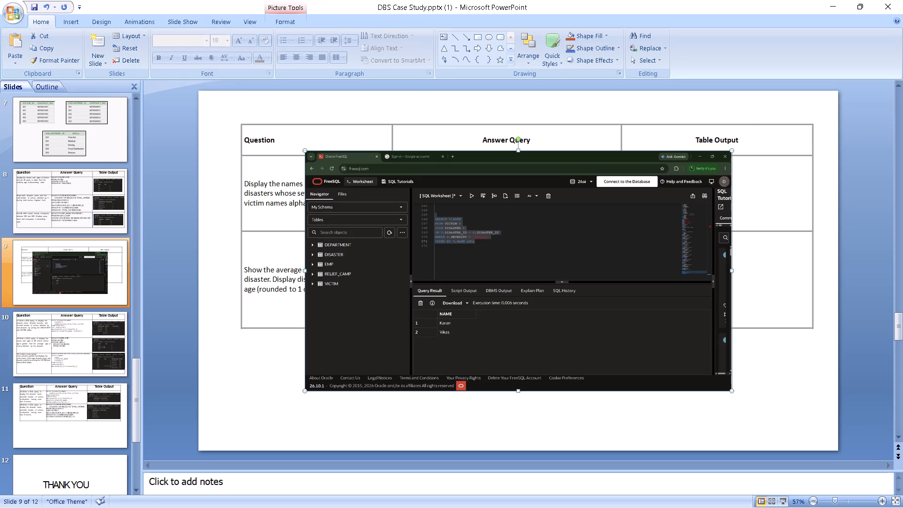
Crop the pasted screenshot on slide 9 to just its query result area, about 5.42" wide and 1.75" high.
{"action": "left_click", "coordinate": [521, 243]}
{"action": "left_click", "coordinate": [527, 199]}
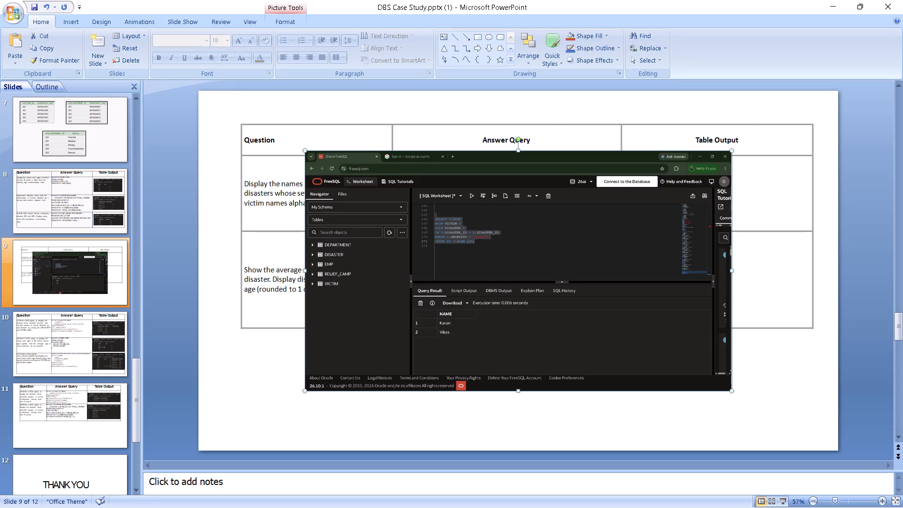
{"action": "triple_click", "coordinate": [527, 199]}
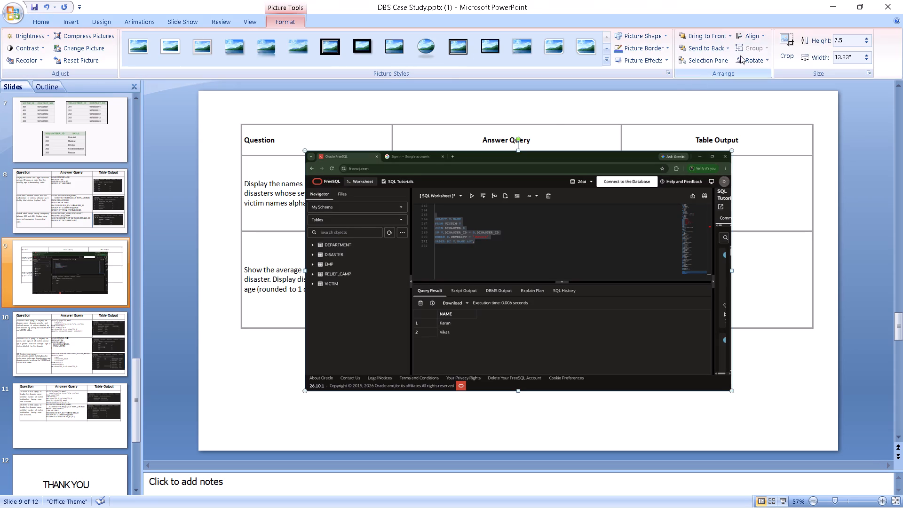
{"action": "left_click", "coordinate": [784, 45]}
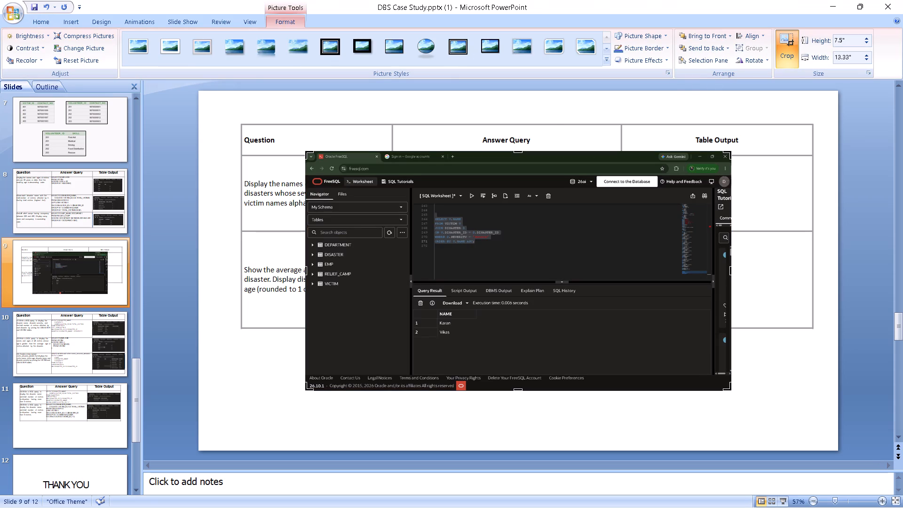
{"action": "left_click", "coordinate": [516, 154]}
{"action": "left_click_drag", "start_coordinate": [518, 152], "coordinate": [531, 259]}
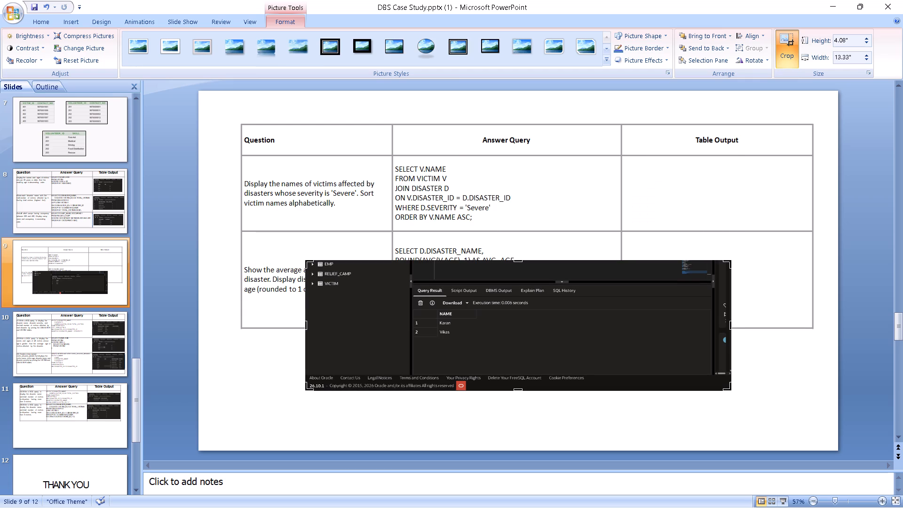
{"action": "left_click_drag", "start_coordinate": [520, 263], "coordinate": [529, 287]}
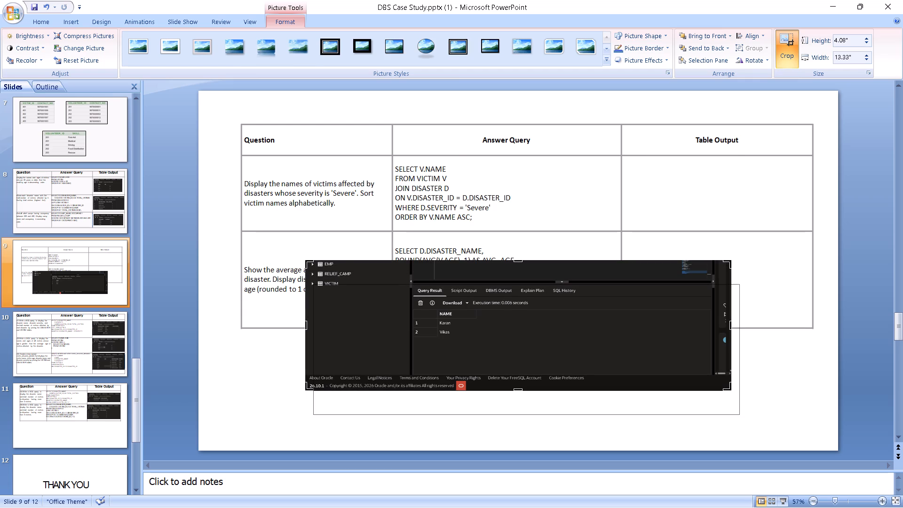
{"action": "left_click_drag", "start_coordinate": [529, 287], "coordinate": [528, 285]}
{"action": "left_click_drag", "start_coordinate": [523, 282], "coordinate": [524, 290]}
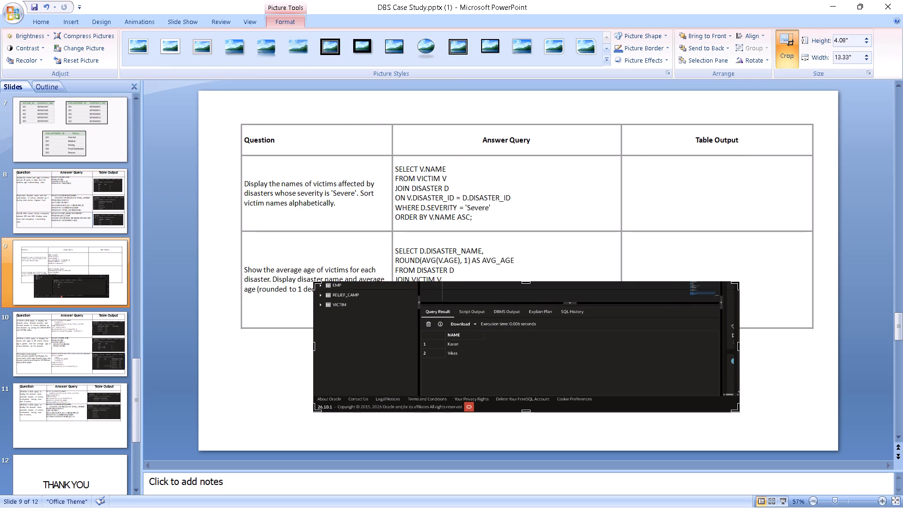
{"action": "left_click_drag", "start_coordinate": [524, 290], "coordinate": [530, 306]}
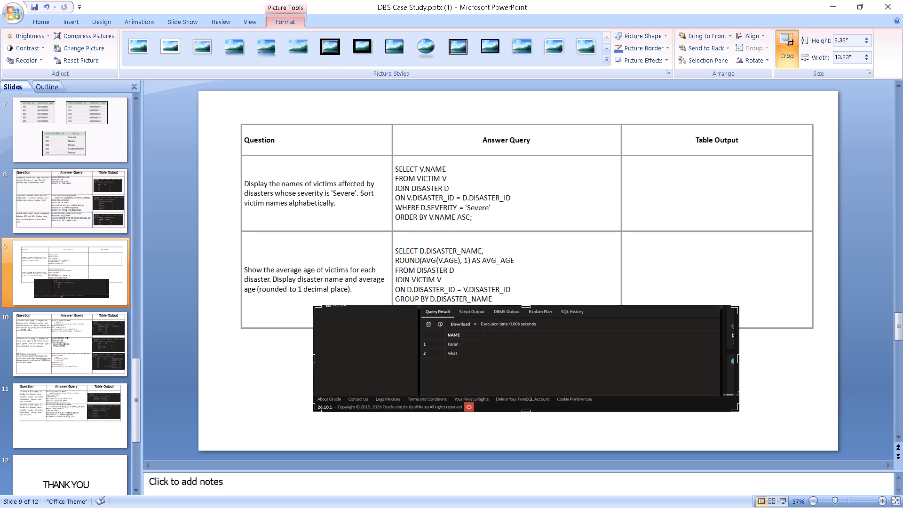
{"action": "left_click_drag", "start_coordinate": [312, 359], "coordinate": [426, 355]}
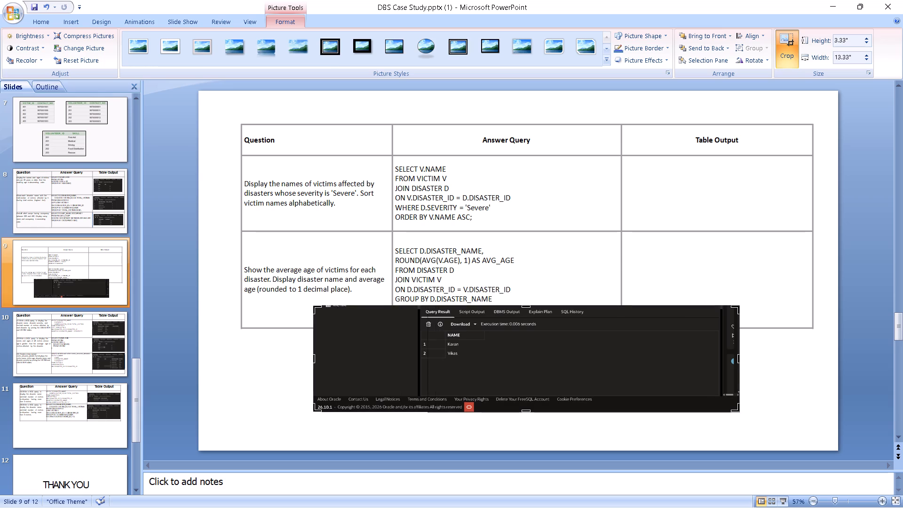
{"action": "left_click_drag", "start_coordinate": [426, 355], "coordinate": [420, 353]}
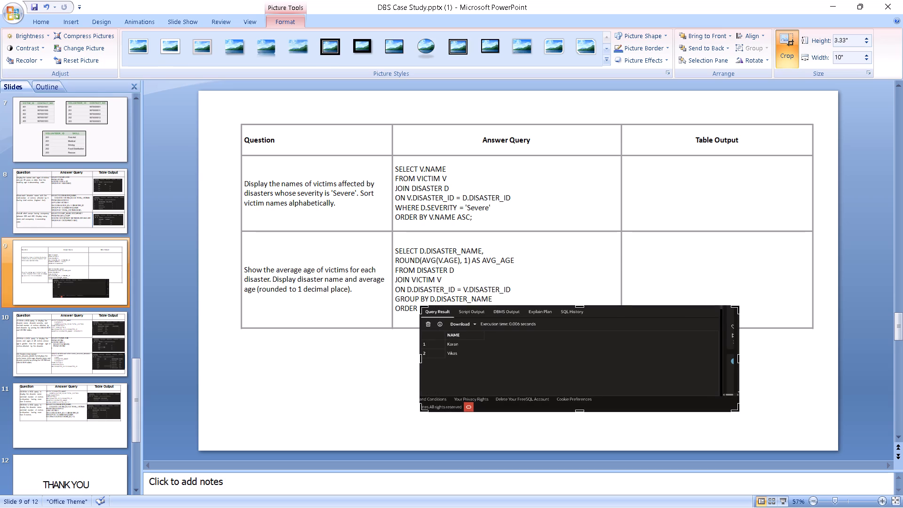
{"action": "left_click_drag", "start_coordinate": [737, 360], "coordinate": [585, 351]}
{"action": "left_click_drag", "start_coordinate": [585, 351], "coordinate": [592, 350]}
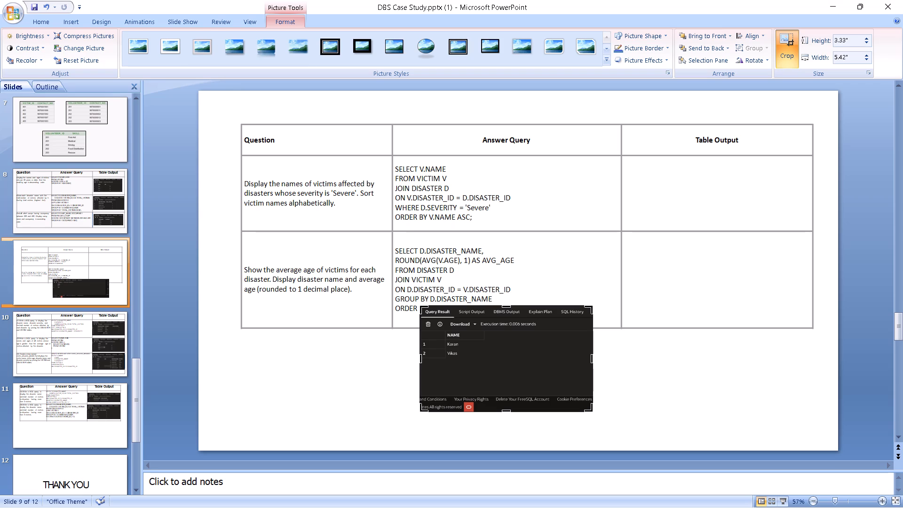
{"action": "left_click_drag", "start_coordinate": [505, 412], "coordinate": [494, 360]}
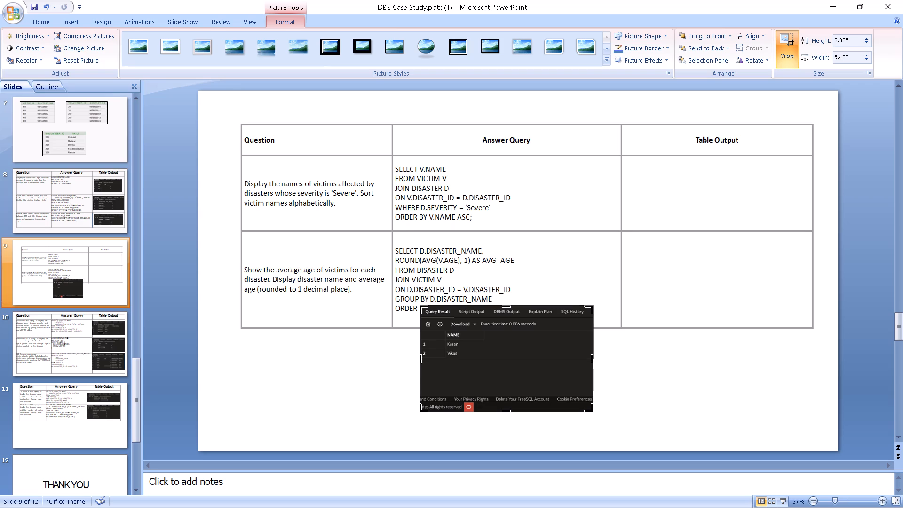
{"action": "left_click_drag", "start_coordinate": [494, 360], "coordinate": [494, 361]}
Move the cropped result picture into the Table Output cell of the 'Severe' disaster victims row.
{"action": "left_click_drag", "start_coordinate": [487, 315], "coordinate": [683, 174]}
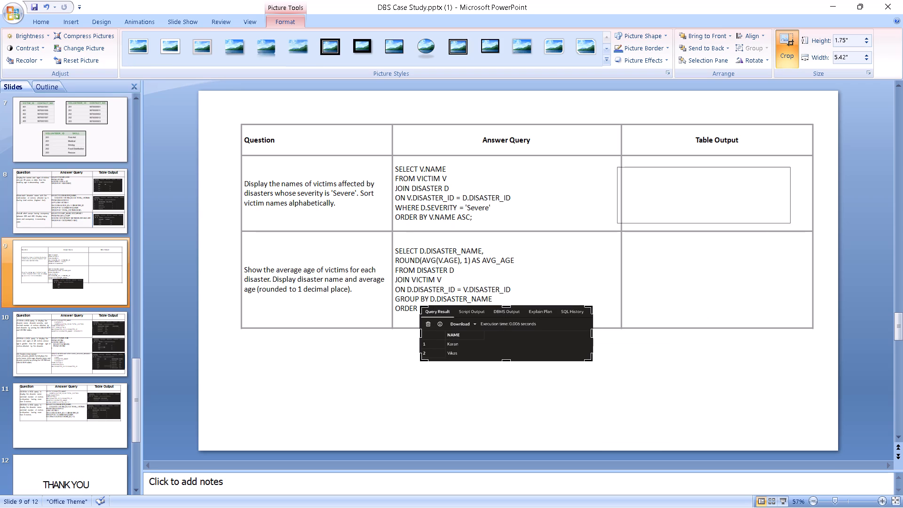
{"action": "left_click_drag", "start_coordinate": [683, 174], "coordinate": [690, 177]}
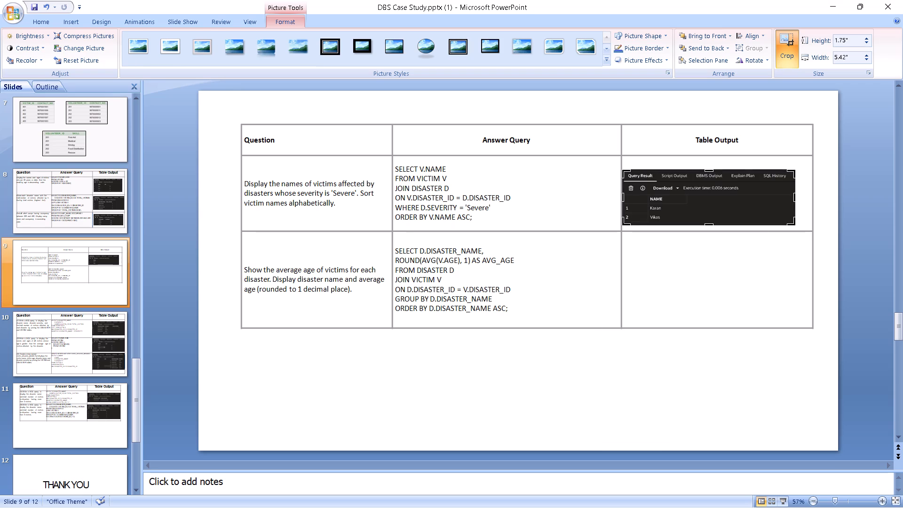
Copy the average victim age query from slide 9 and paste it below the last query in Chrome's FreeSQL worksheet.
{"action": "left_click_drag", "start_coordinate": [535, 303], "coordinate": [411, 250]}
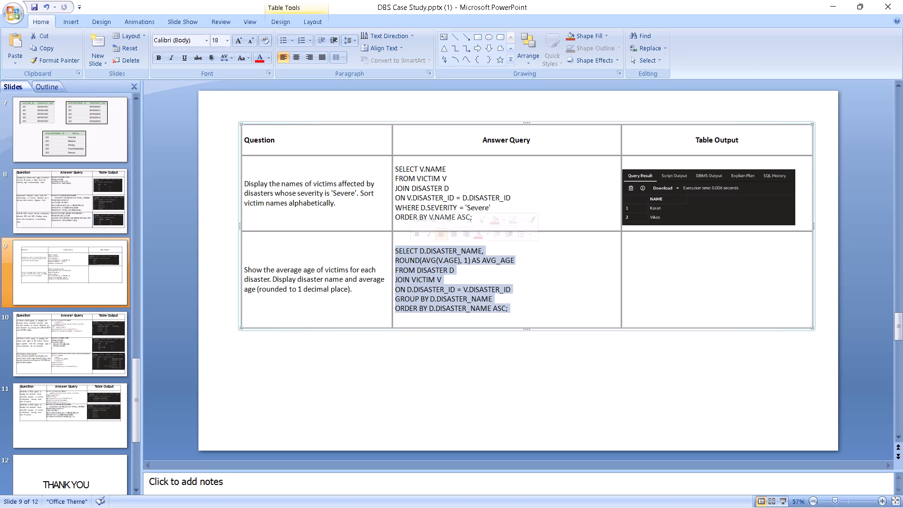
{"action": "key", "text": "ctrl+c"}
{"action": "key", "text": "alt+Tab"}
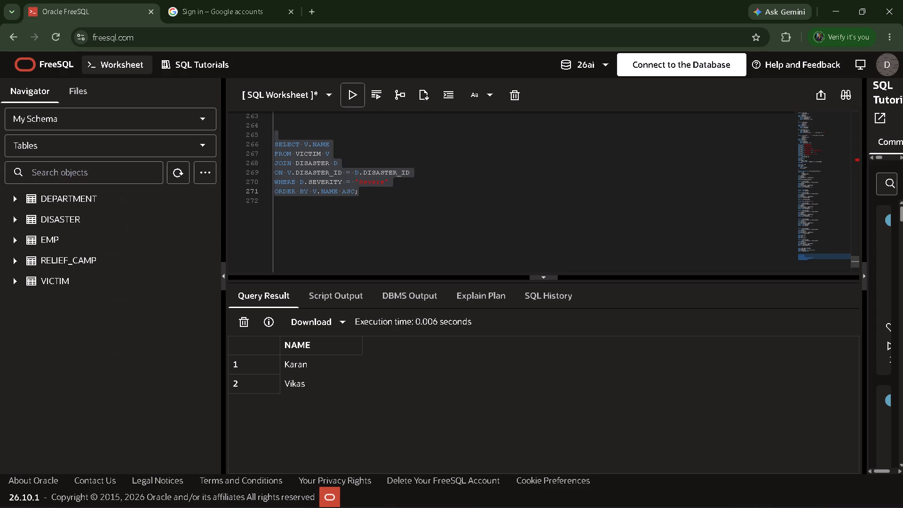
{"action": "left_click", "coordinate": [362, 231]}
{"action": "key", "text": "Return"}
{"action": "key", "text": "Return"}
{"action": "key", "text": "Return"}
{"action": "key", "text": "ctrl+v"}
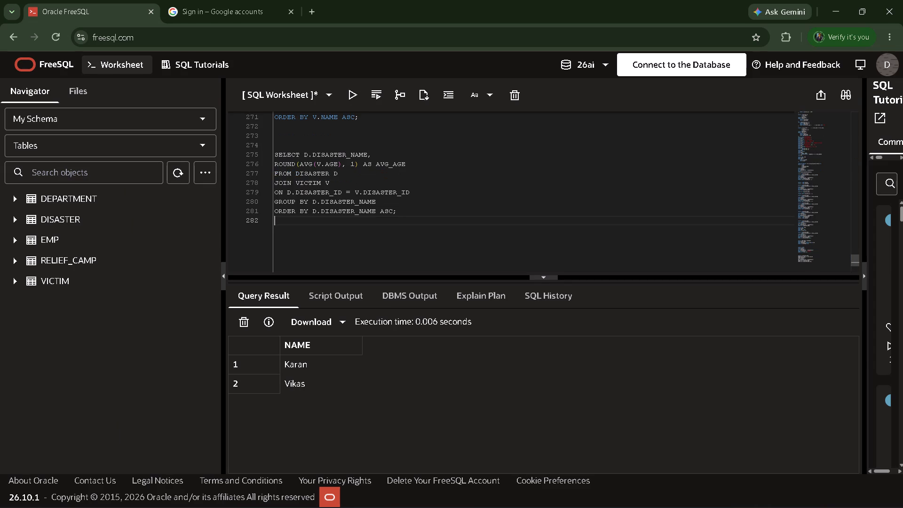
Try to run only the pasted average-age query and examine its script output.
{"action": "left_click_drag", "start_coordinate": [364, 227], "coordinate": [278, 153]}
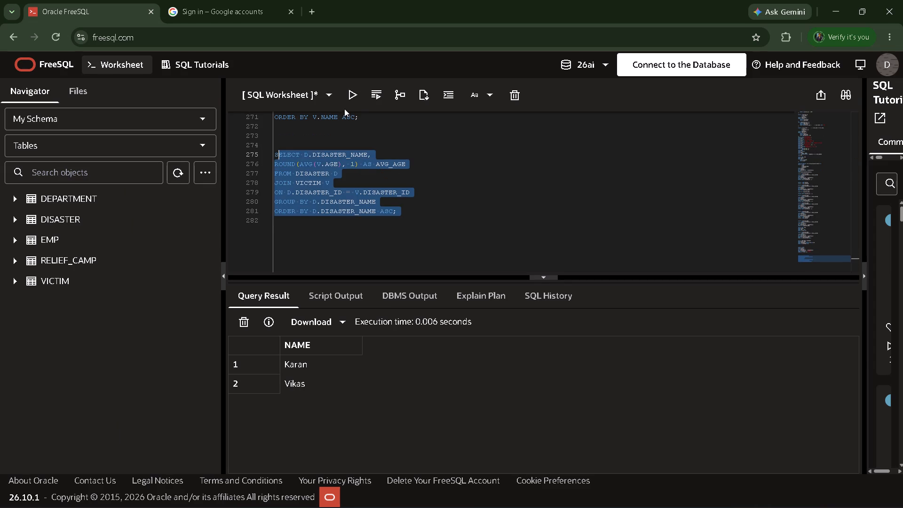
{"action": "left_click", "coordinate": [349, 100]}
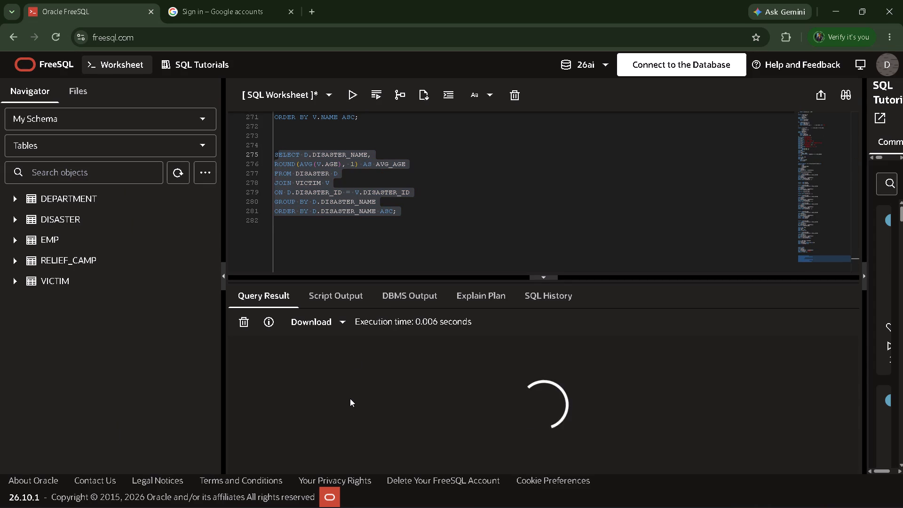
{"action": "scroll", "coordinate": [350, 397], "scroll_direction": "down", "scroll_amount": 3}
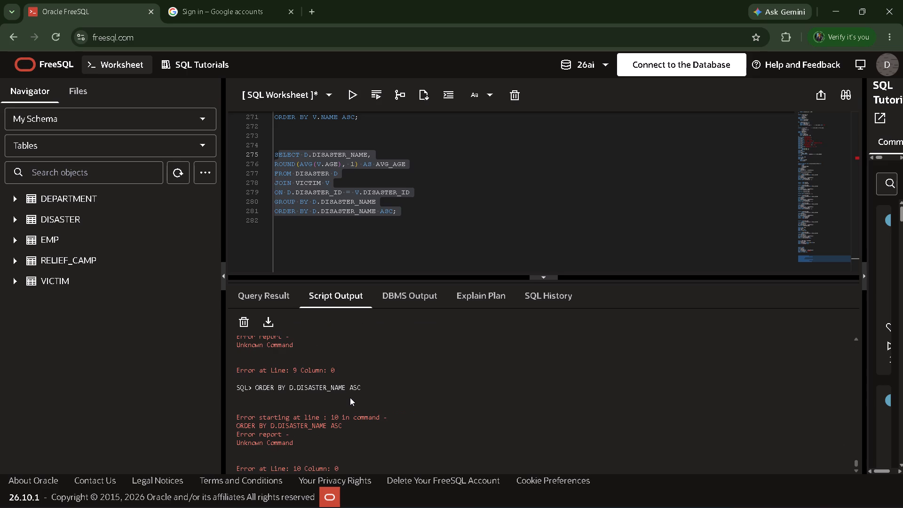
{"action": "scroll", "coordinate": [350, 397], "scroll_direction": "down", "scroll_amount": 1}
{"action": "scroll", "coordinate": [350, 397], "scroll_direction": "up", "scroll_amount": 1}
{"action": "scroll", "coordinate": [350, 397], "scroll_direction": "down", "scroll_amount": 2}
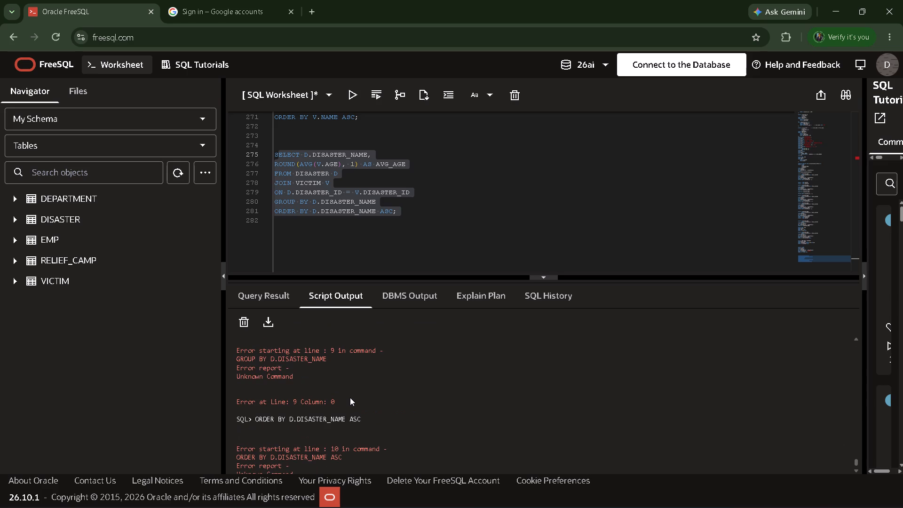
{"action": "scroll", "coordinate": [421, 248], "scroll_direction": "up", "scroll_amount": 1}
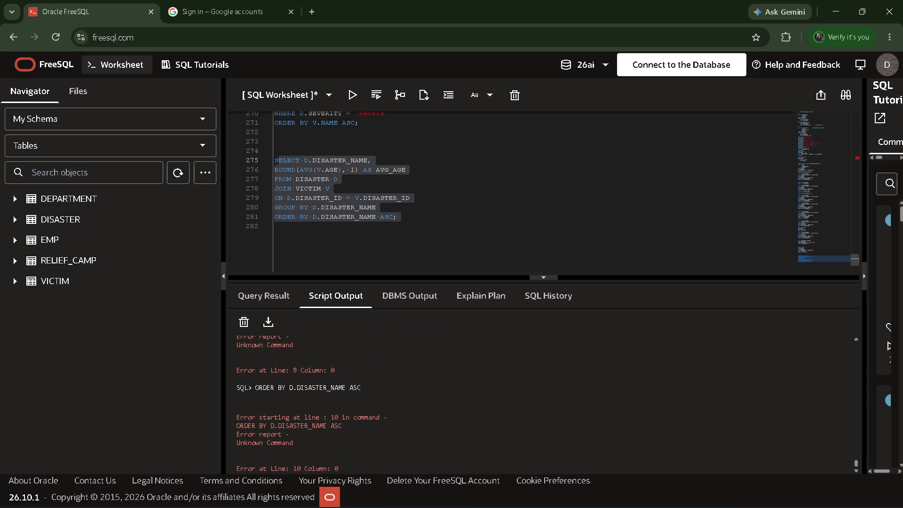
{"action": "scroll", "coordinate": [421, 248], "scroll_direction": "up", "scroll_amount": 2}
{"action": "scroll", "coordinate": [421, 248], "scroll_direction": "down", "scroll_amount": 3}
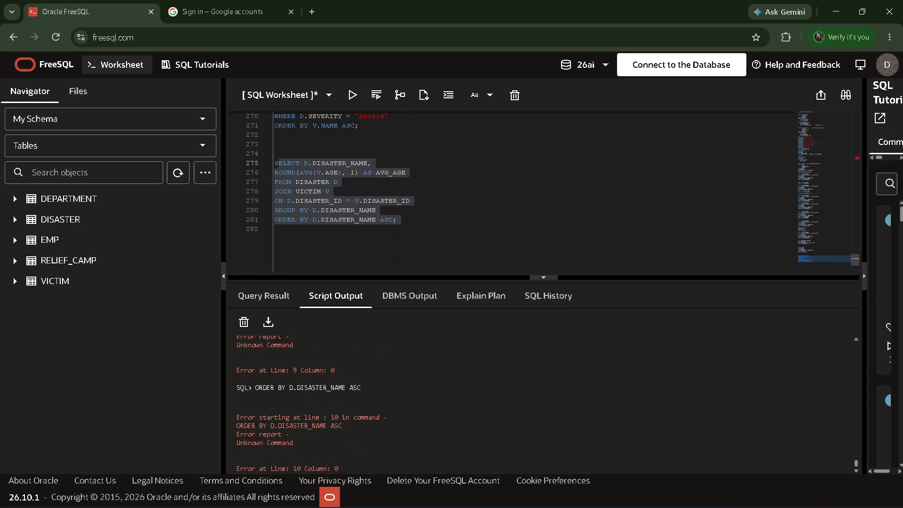
Copy the existing SELECT * FROM DISASTER; and SELECT * FROM VICTIM; statements and paste them below the average-age query.
{"action": "left_click", "coordinate": [421, 248]}
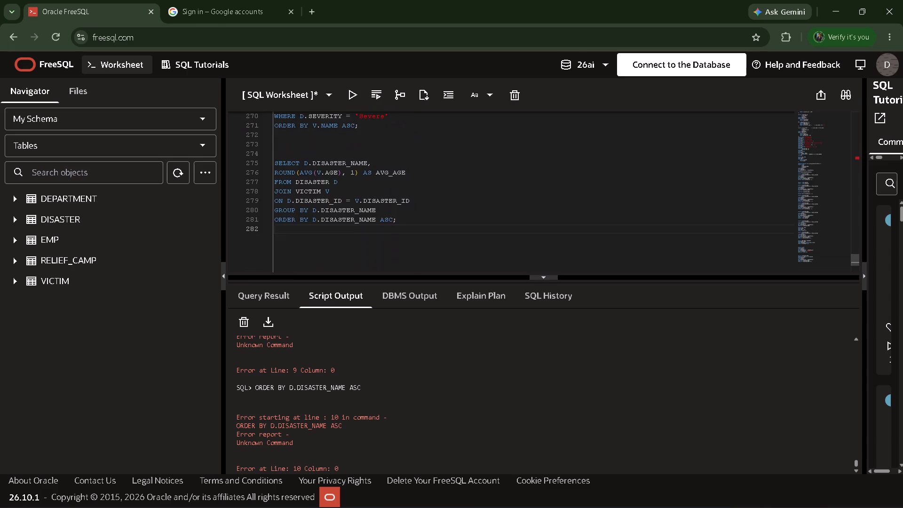
{"action": "scroll", "coordinate": [421, 248], "scroll_direction": "up", "scroll_amount": 12}
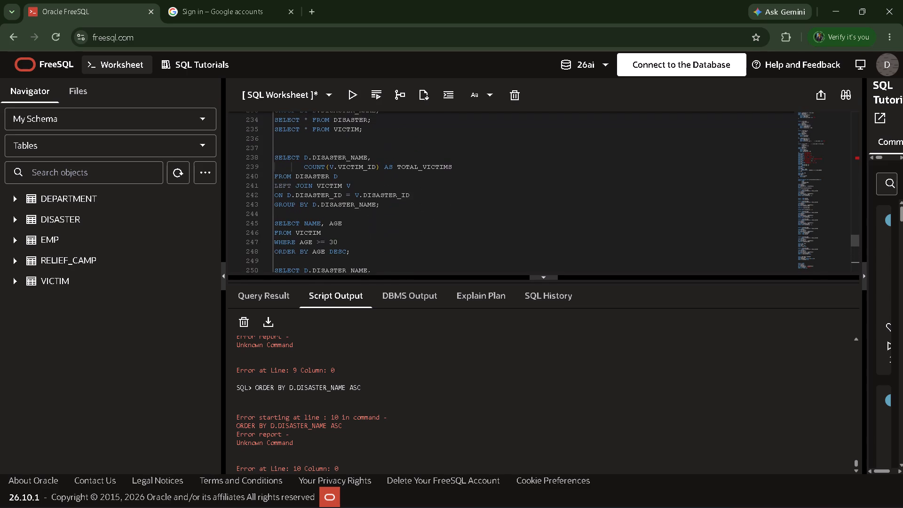
{"action": "scroll", "coordinate": [421, 248], "scroll_direction": "up", "scroll_amount": 1}
{"action": "left_click_drag", "start_coordinate": [379, 182], "coordinate": [275, 168]}
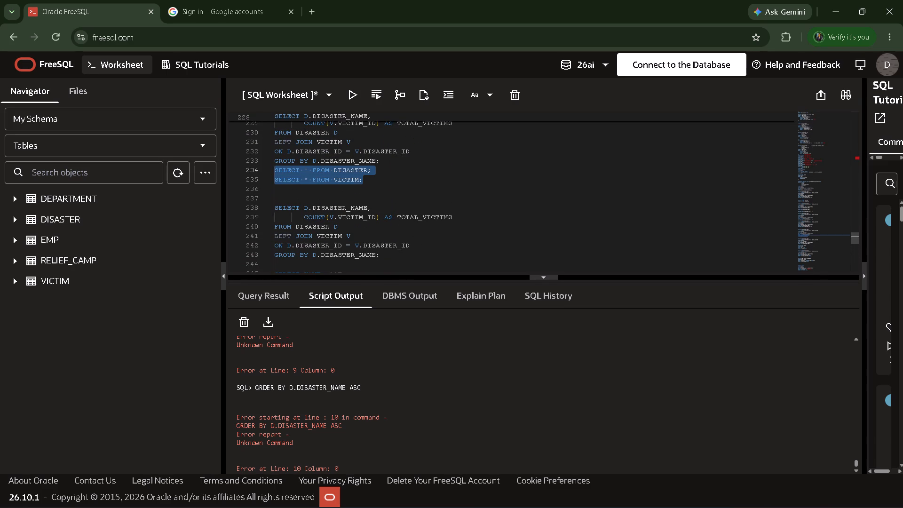
{"action": "key", "text": "ctrl+c"}
{"action": "scroll", "coordinate": [327, 220], "scroll_direction": "down", "scroll_amount": 9}
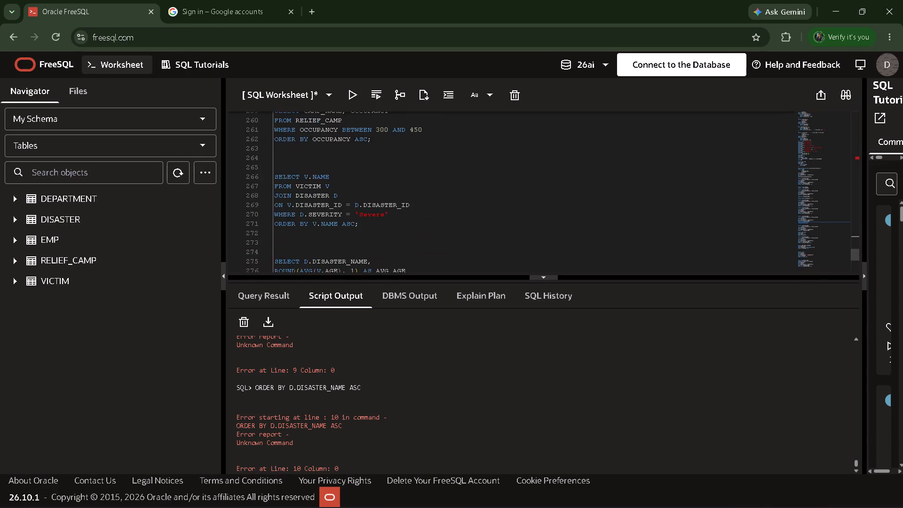
{"action": "scroll", "coordinate": [327, 220], "scroll_direction": "down", "scroll_amount": 9}
{"action": "left_click", "coordinate": [328, 220]}
{"action": "scroll", "coordinate": [328, 220], "scroll_direction": "up", "scroll_amount": 1}
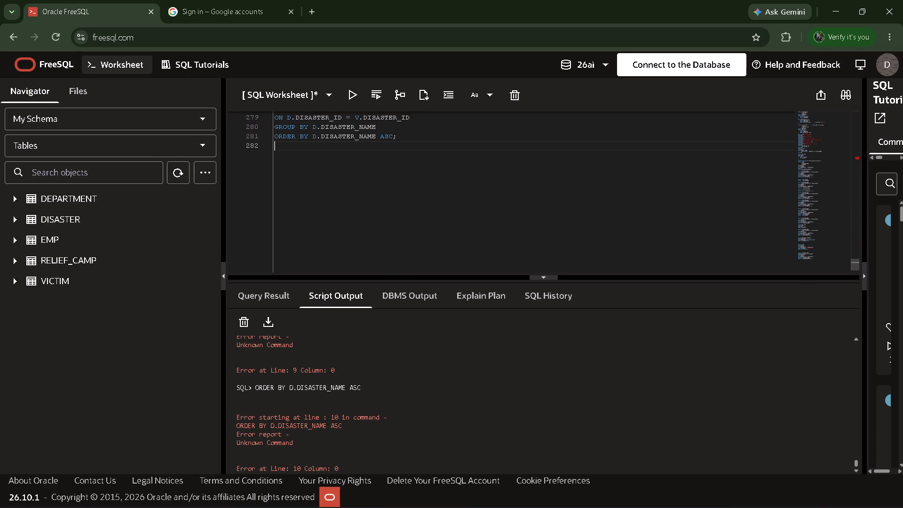
{"action": "key", "text": "Return"}
{"action": "key", "text": "ctrl+v"}
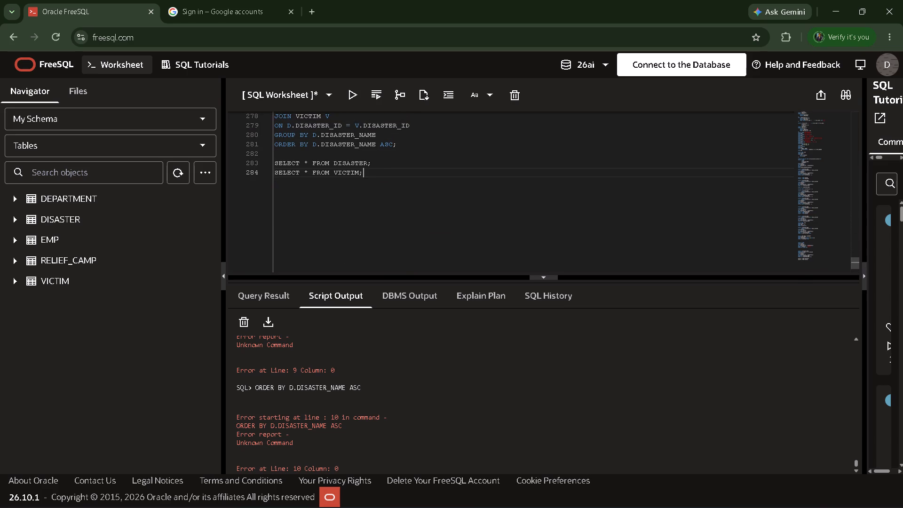
Run only the pasted SELECT * FROM DISASTER; statement to view the table's rows.
{"action": "left_click_drag", "start_coordinate": [379, 158], "coordinate": [285, 159]}
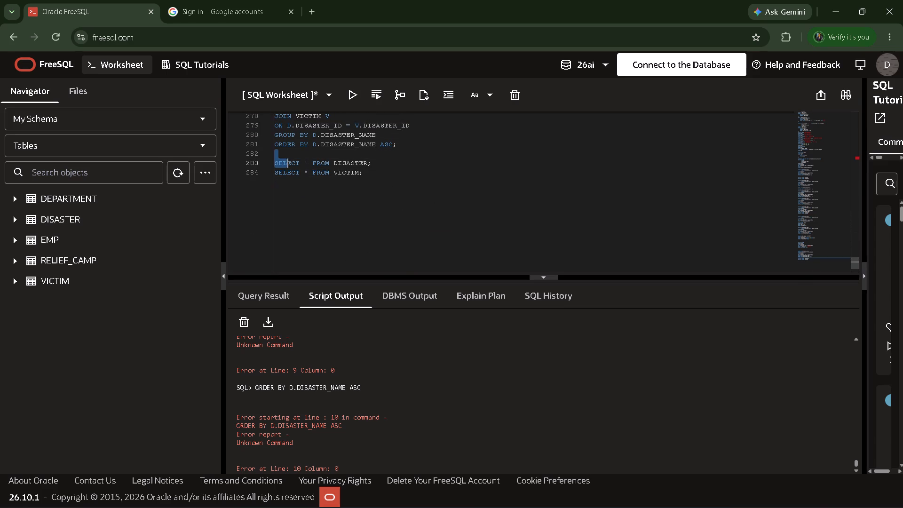
{"action": "left_click_drag", "start_coordinate": [285, 159], "coordinate": [371, 165]}
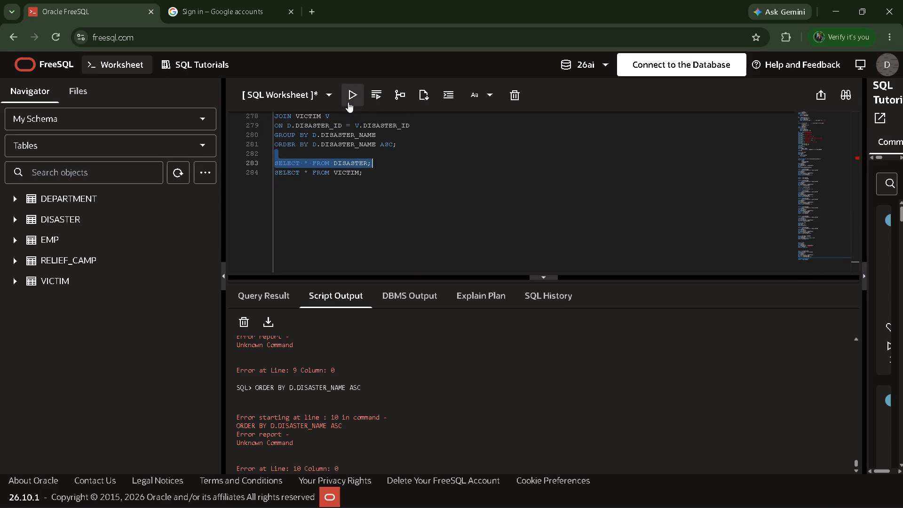
{"action": "left_click_drag", "start_coordinate": [348, 102], "coordinate": [364, 174]}
{"action": "left_click", "coordinate": [359, 95]}
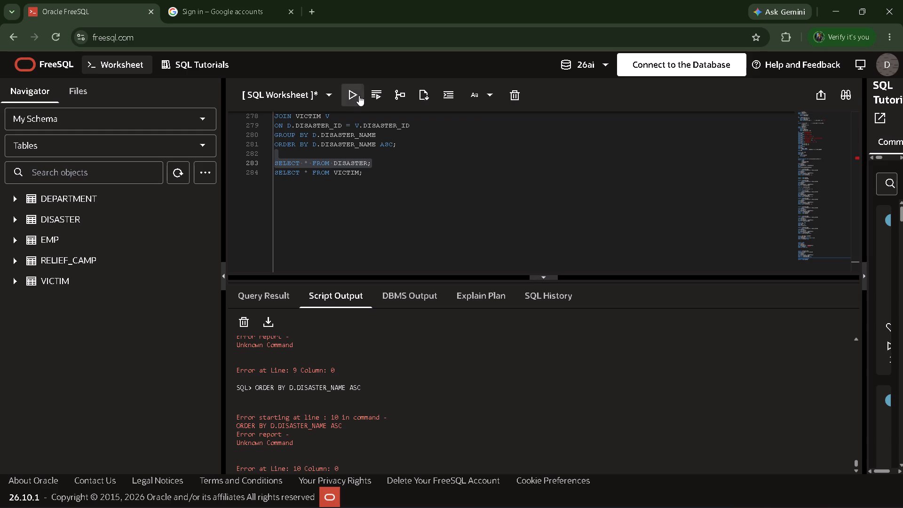
Run only the SELECT * FROM VICTIM; statement at the end of the worksheet to view the table's rows.
{"action": "left_click_drag", "start_coordinate": [364, 173], "coordinate": [308, 165]}
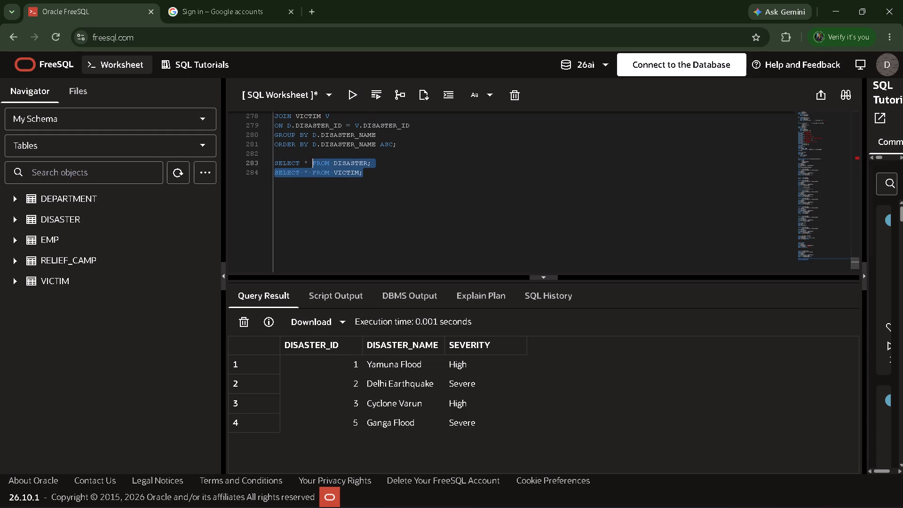
{"action": "left_click_drag", "start_coordinate": [308, 165], "coordinate": [273, 172]}
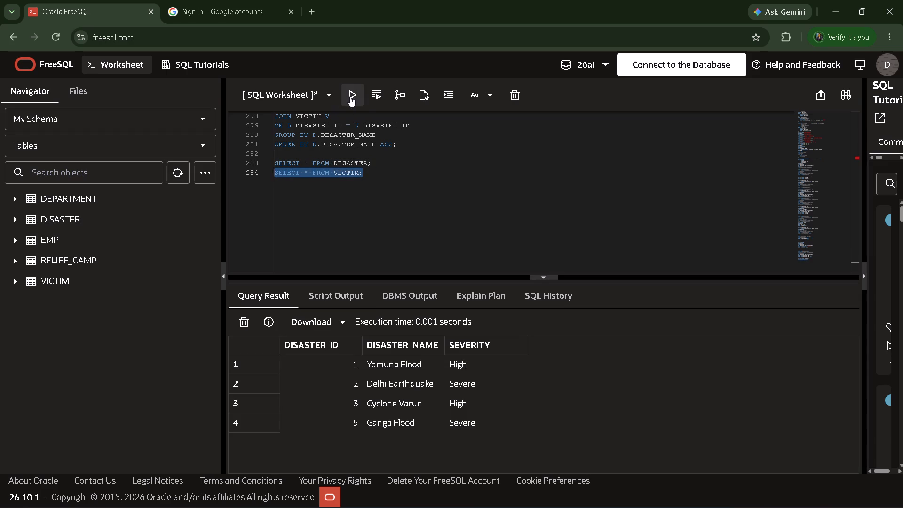
{"action": "left_click", "coordinate": [350, 96]}
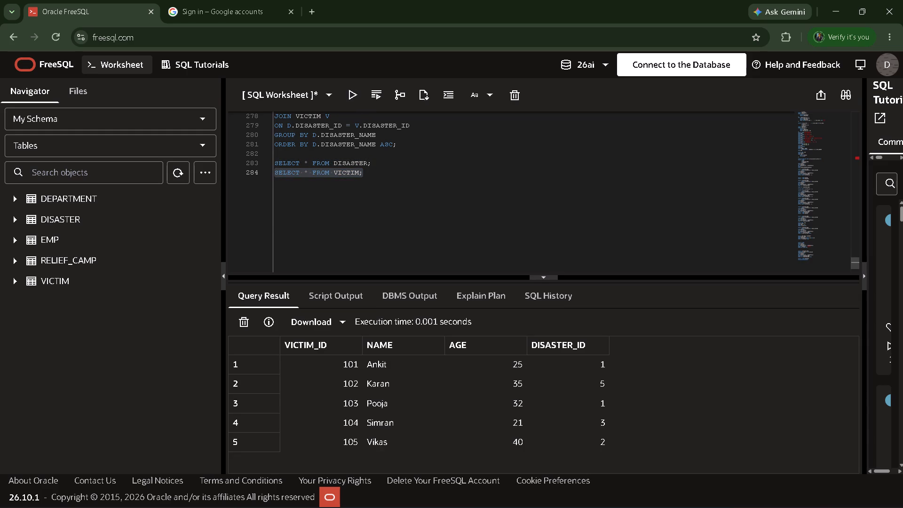
Run only the average victim age query, from SELECT D.DISASTER_NAME through ORDER BY D.DISASTER_NAME ASC;.
{"action": "scroll", "coordinate": [405, 198], "scroll_direction": "up", "scroll_amount": 2}
{"action": "left_click_drag", "start_coordinate": [411, 195], "coordinate": [279, 133]}
{"action": "left_click", "coordinate": [348, 104]}
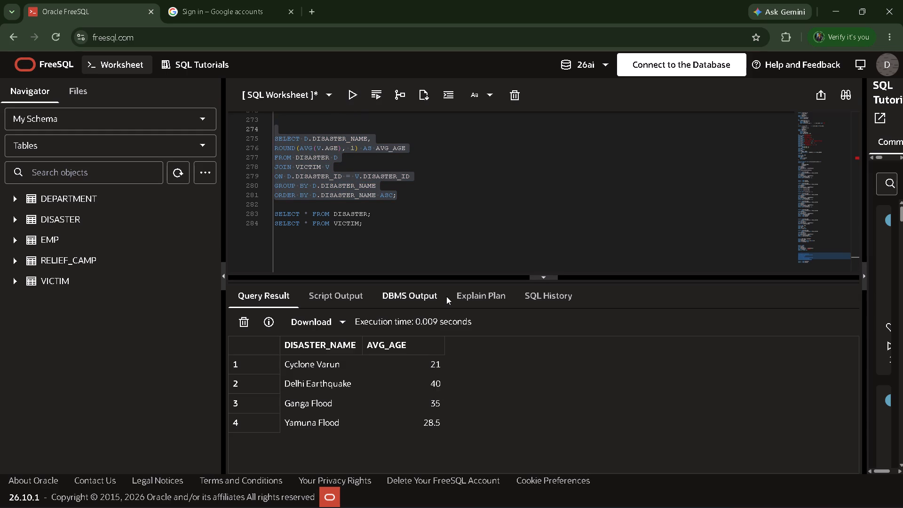
Capture a screenshot of the average-age query result and paste it onto slide 9 in PowerPoint.
{"action": "key", "text": "super+Print"}
{"action": "key", "text": "alt+Tab"}
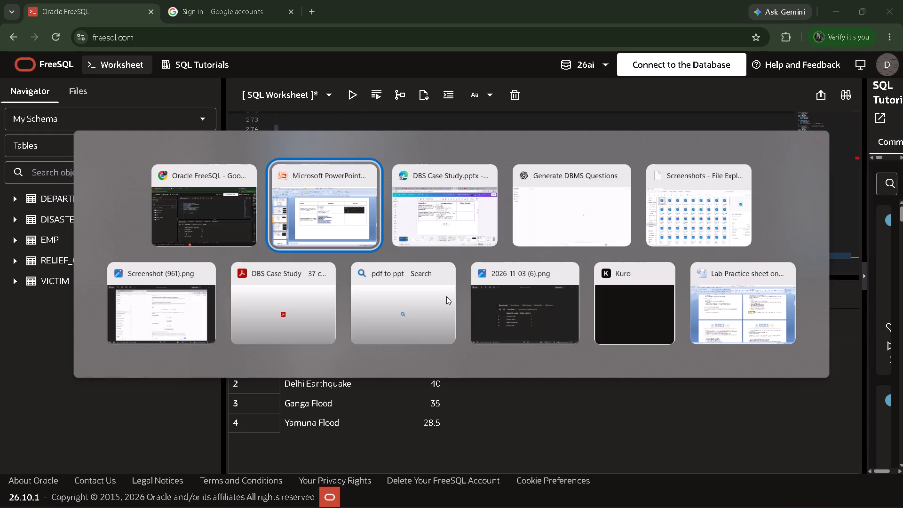
{"action": "left_click", "coordinate": [316, 203]}
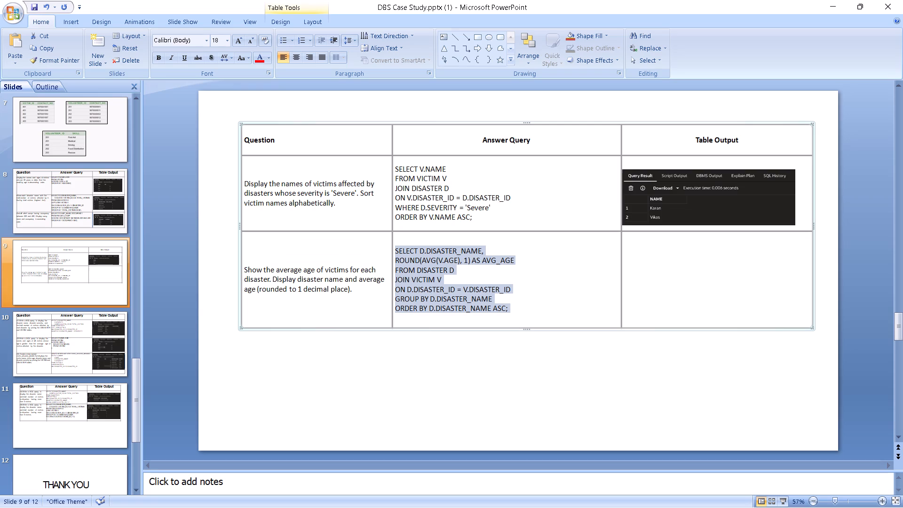
{"action": "left_click", "coordinate": [658, 290]}
{"action": "key", "text": "ctrl+v"}
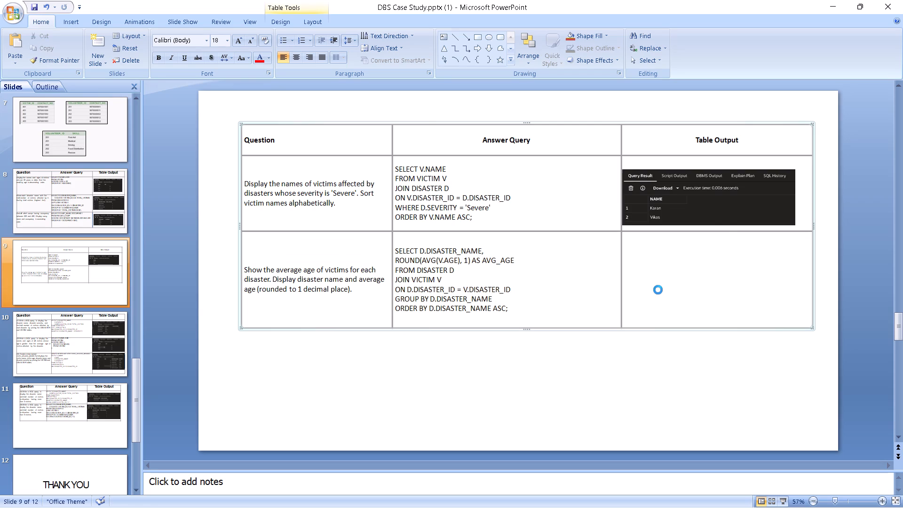
{"action": "left_click", "coordinate": [437, 229]}
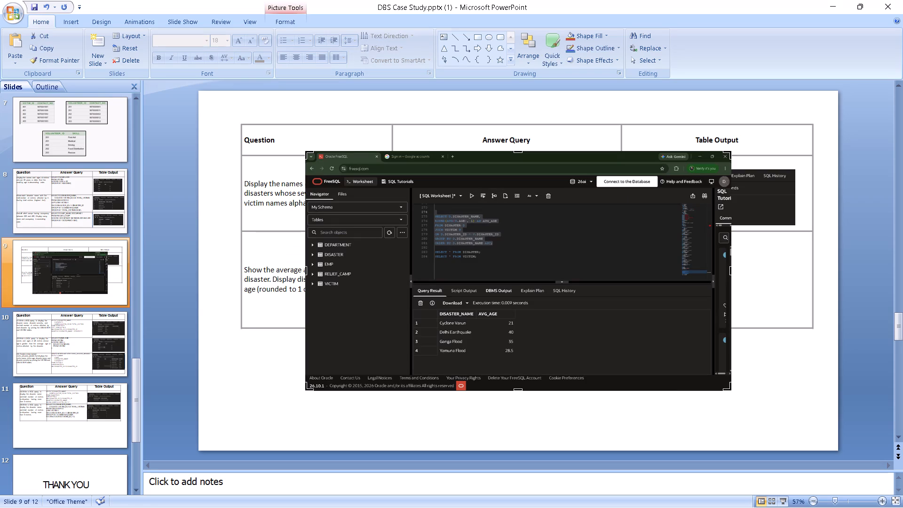
Crop the pasted screenshot to just the Query Result area with the average-age rows, about 2.42" high by 5.33" wide.
{"action": "double_click", "coordinate": [603, 210]}
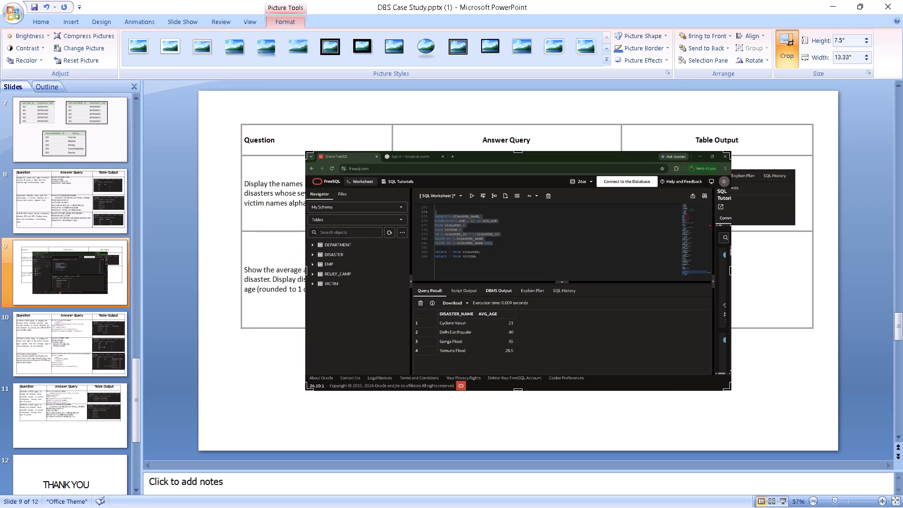
{"action": "left_click", "coordinate": [786, 57]}
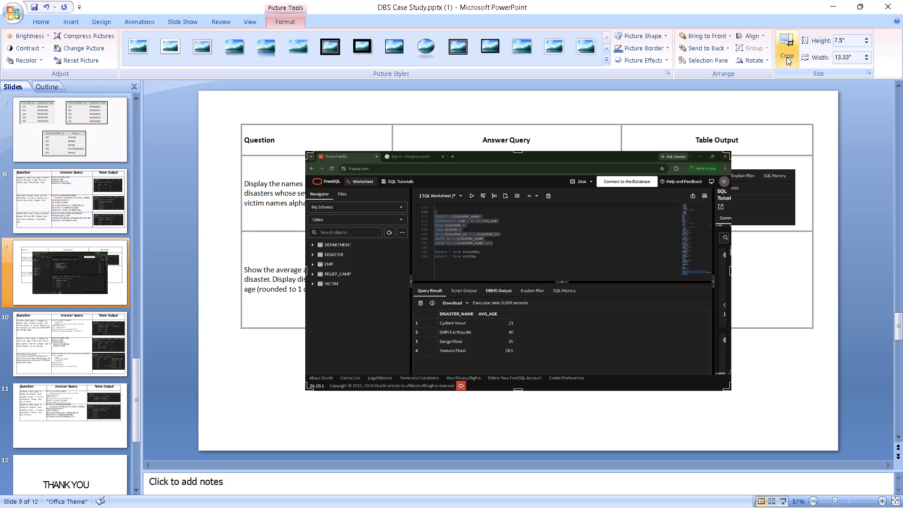
{"action": "left_click", "coordinate": [518, 151]}
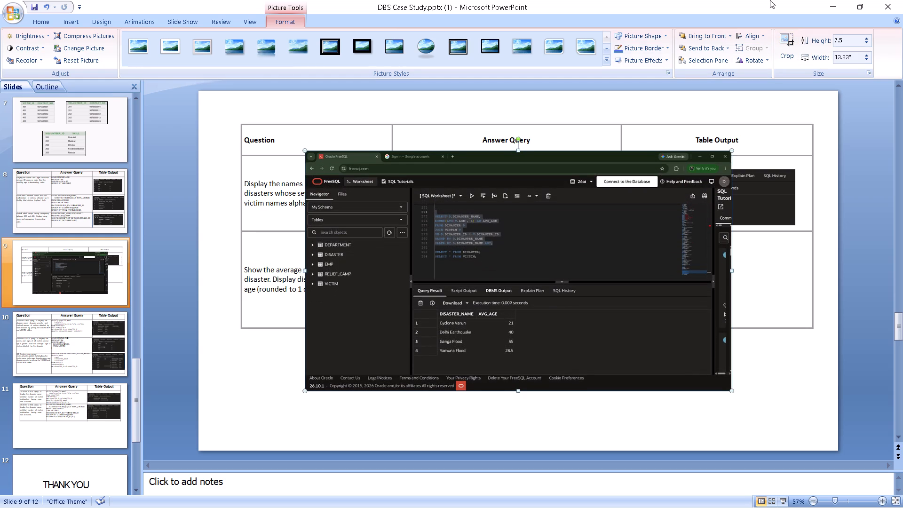
{"action": "left_click", "coordinate": [793, 39]}
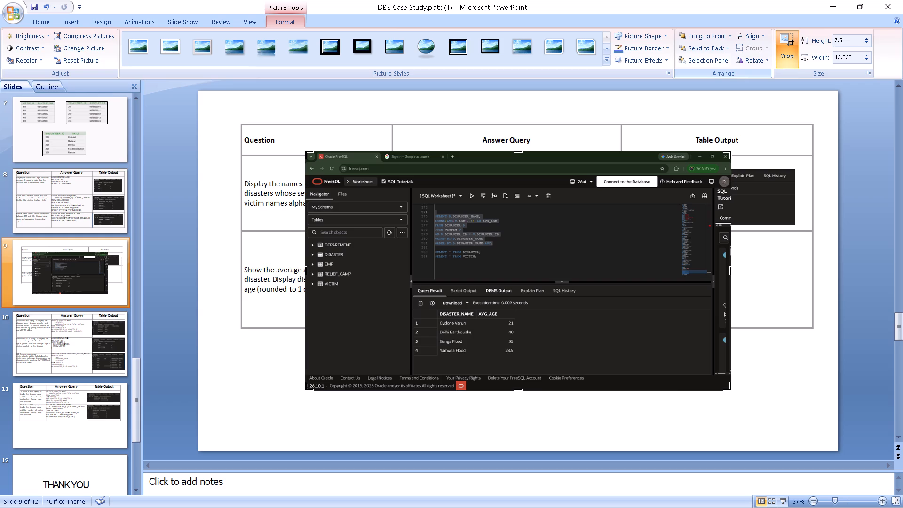
{"action": "left_click_drag", "start_coordinate": [517, 152], "coordinate": [512, 271]}
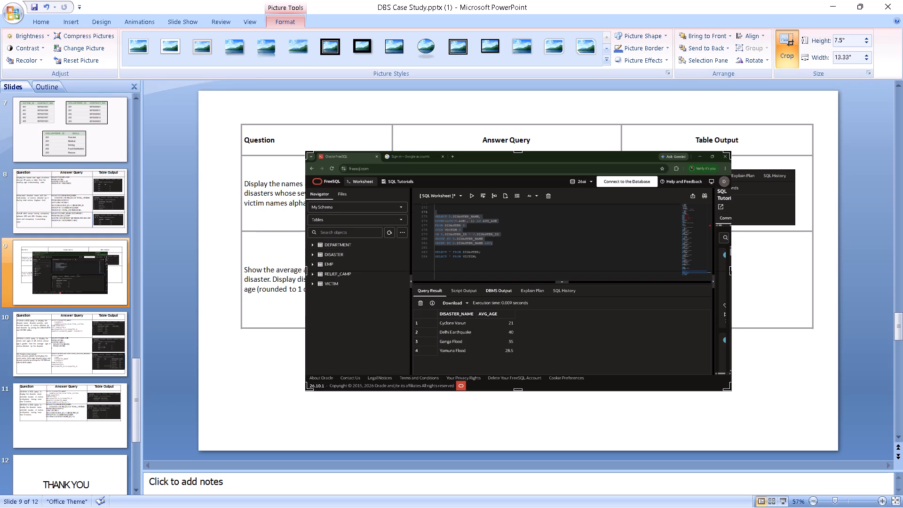
{"action": "left_click_drag", "start_coordinate": [512, 271], "coordinate": [514, 284]}
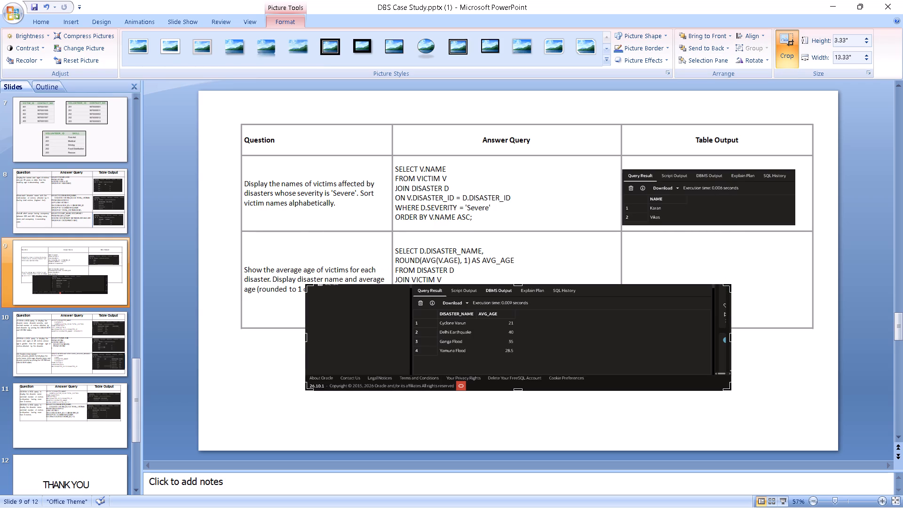
{"action": "left_click_drag", "start_coordinate": [304, 340], "coordinate": [411, 340]}
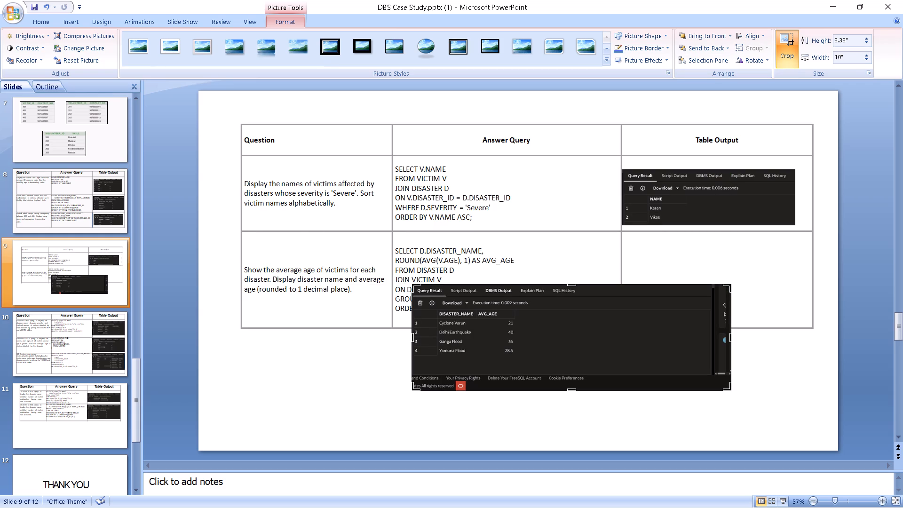
{"action": "left_click_drag", "start_coordinate": [730, 340], "coordinate": [582, 330]}
{"action": "left_click_drag", "start_coordinate": [498, 388], "coordinate": [493, 368]}
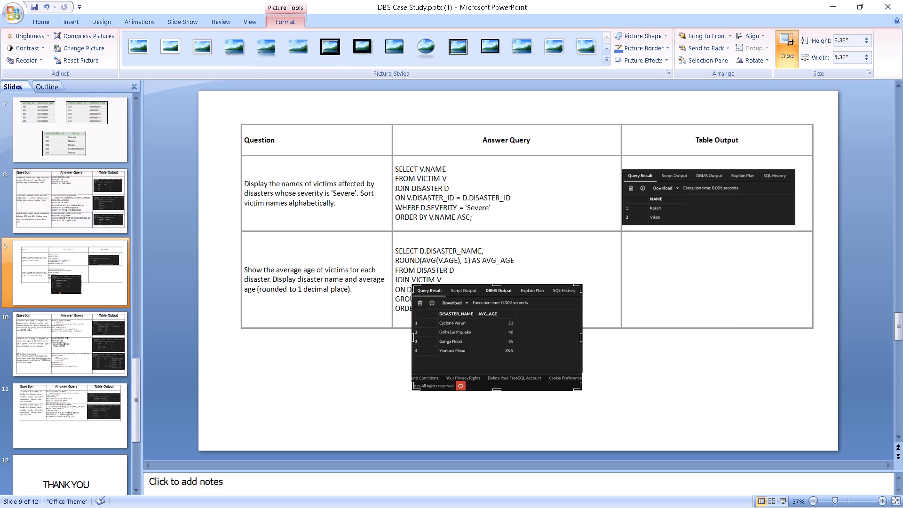
{"action": "left_click_drag", "start_coordinate": [493, 368], "coordinate": [492, 361]}
Move the cropped screenshot into the Table Output cell of the average-age question row.
{"action": "left_click_drag", "start_coordinate": [523, 319], "coordinate": [739, 274]}
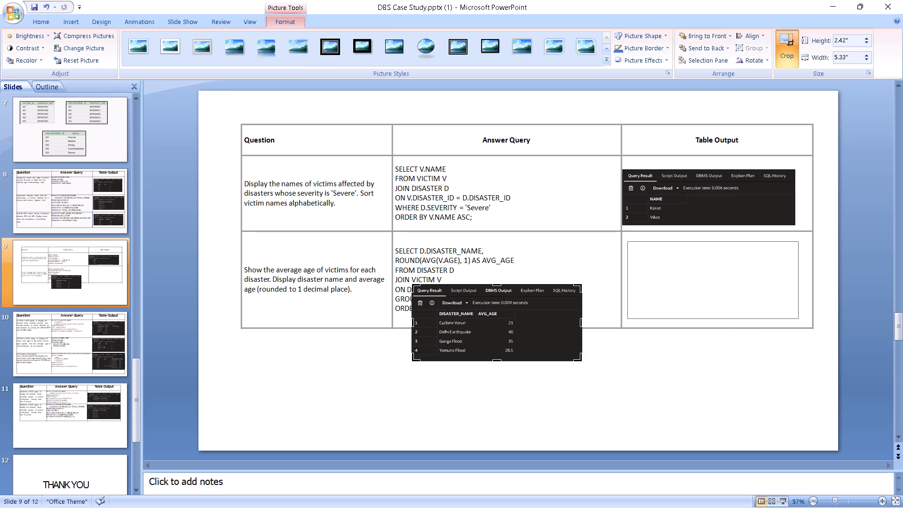
{"action": "left_click_drag", "start_coordinate": [739, 274], "coordinate": [741, 274]}
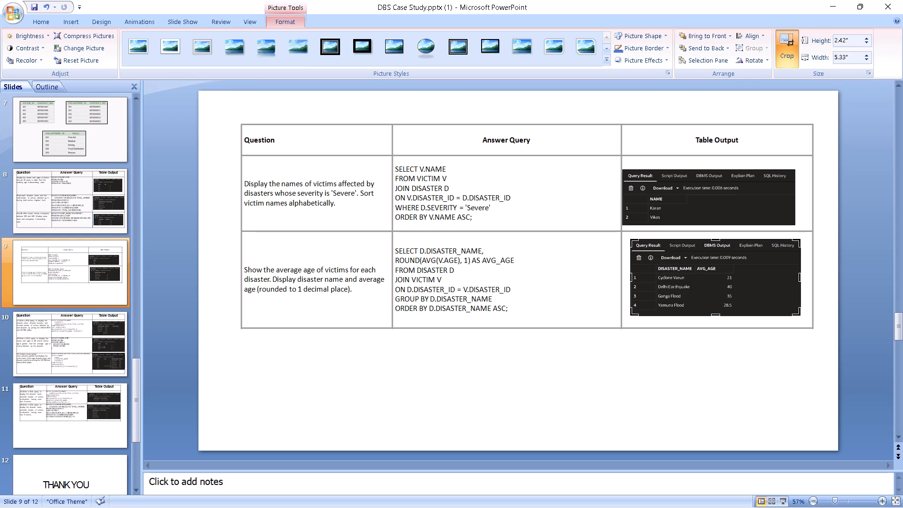
Set the font size of slide 9's Question, Answer Query and Table Output headers to 24.
{"action": "left_click_drag", "start_coordinate": [280, 137], "coordinate": [243, 138]}
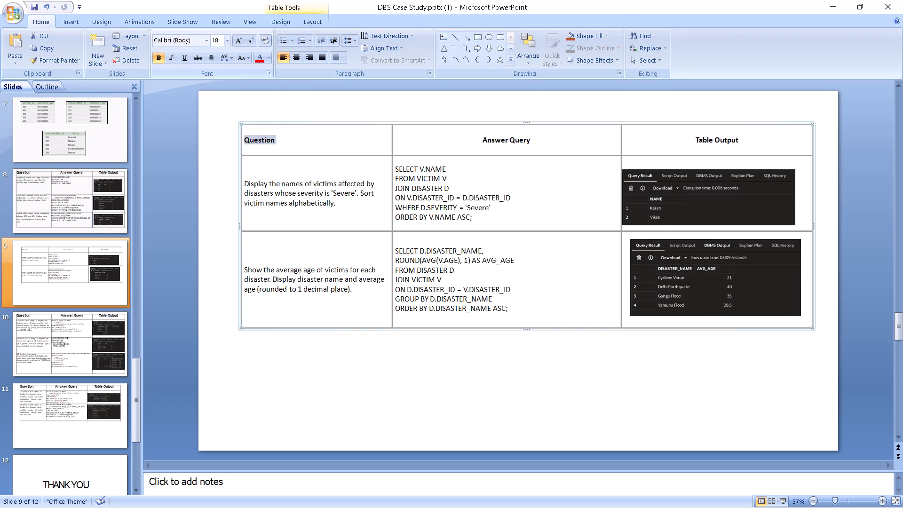
{"action": "left_click", "coordinate": [236, 39]}
{"action": "double_click", "coordinate": [236, 39]}
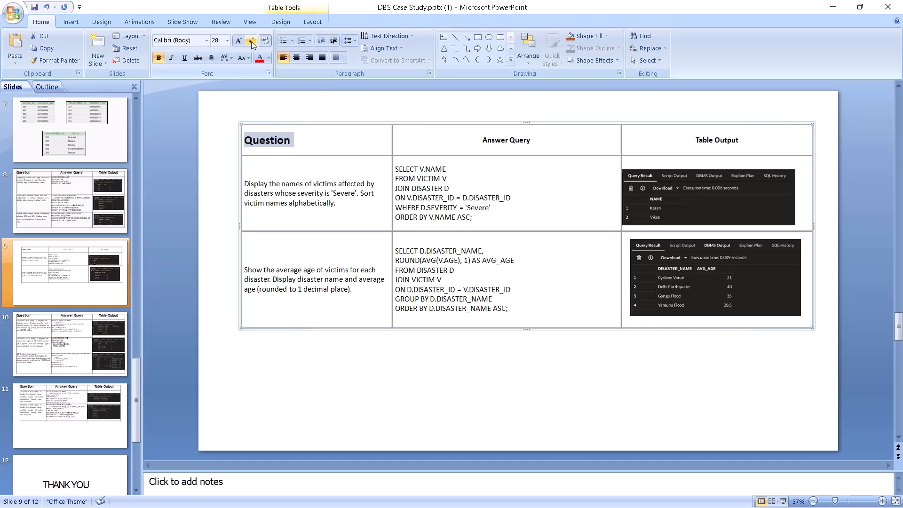
{"action": "double_click", "coordinate": [251, 41]}
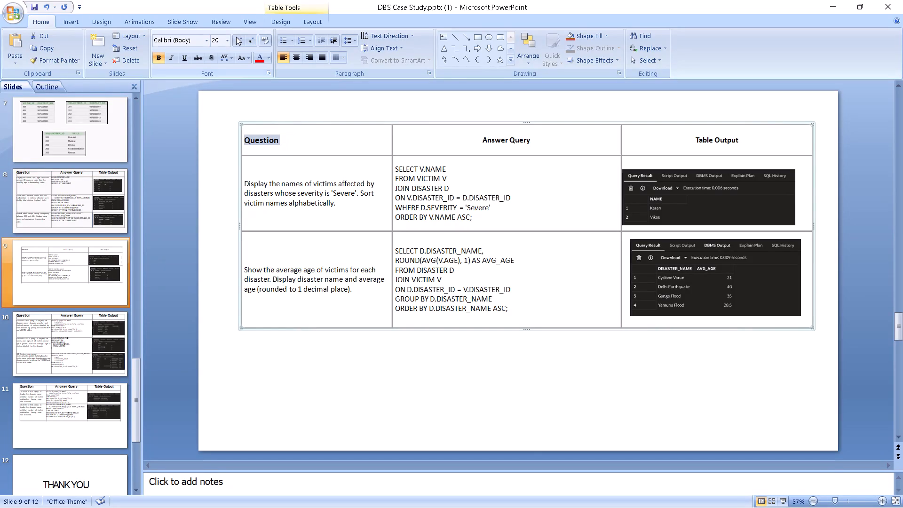
{"action": "left_click", "coordinate": [236, 37]}
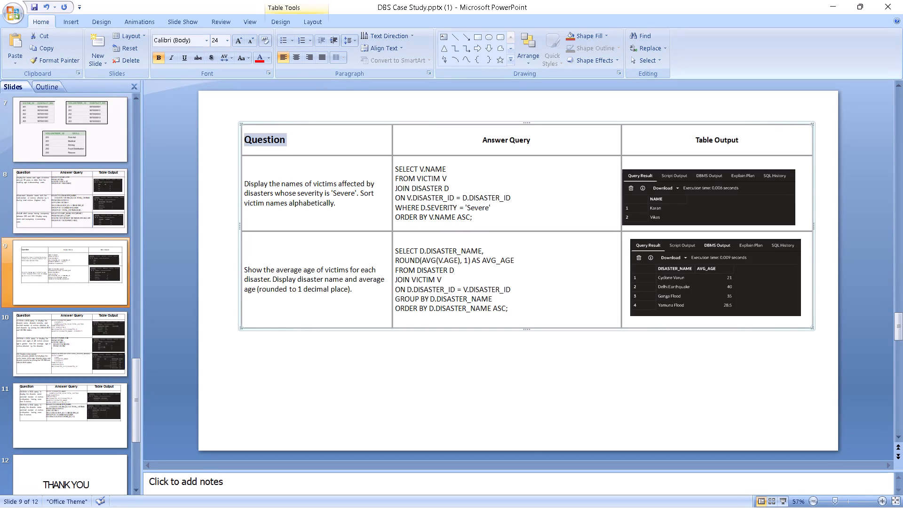
{"action": "left_click_drag", "start_coordinate": [542, 143], "coordinate": [489, 140]}
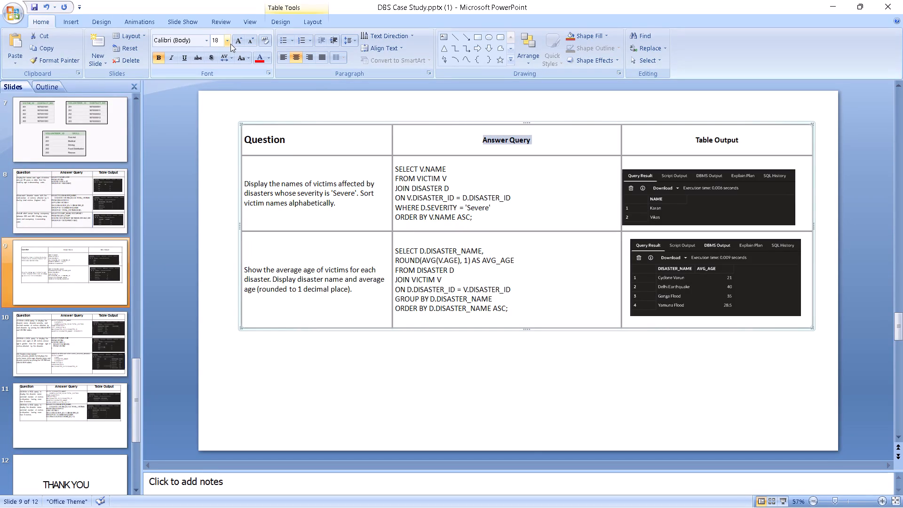
{"action": "left_click", "coordinate": [238, 38]}
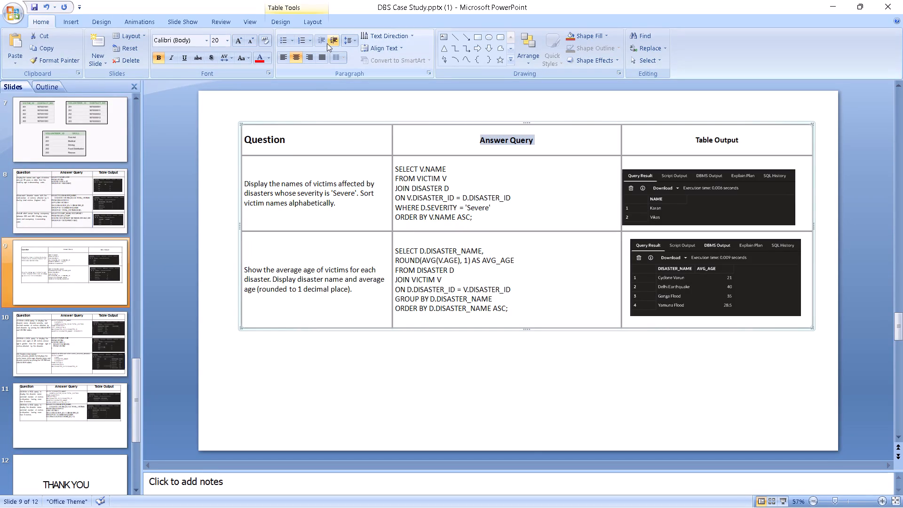
{"action": "left_click", "coordinate": [238, 37]}
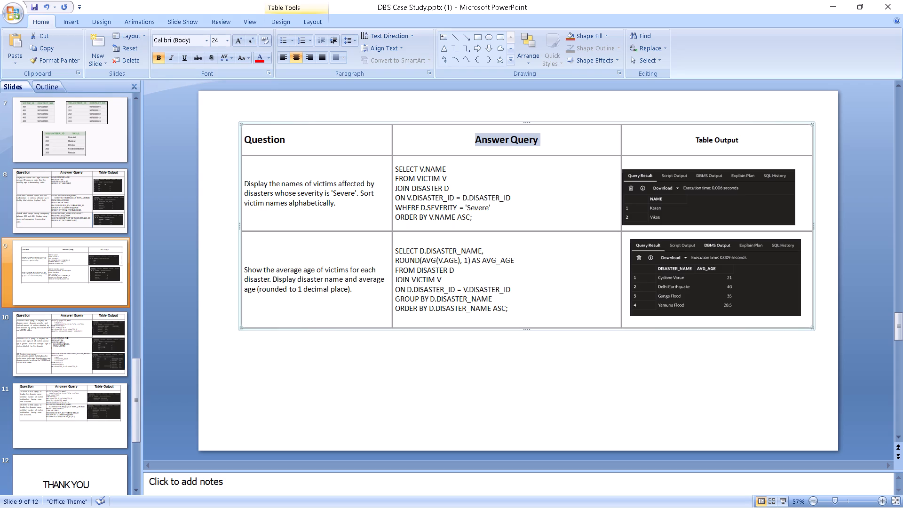
{"action": "left_click_drag", "start_coordinate": [689, 141], "coordinate": [744, 137]}
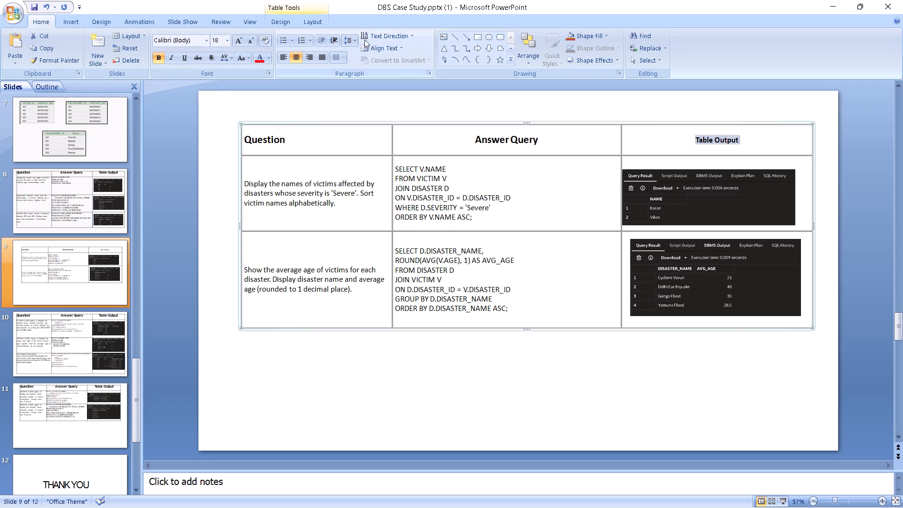
{"action": "double_click", "coordinate": [236, 42]}
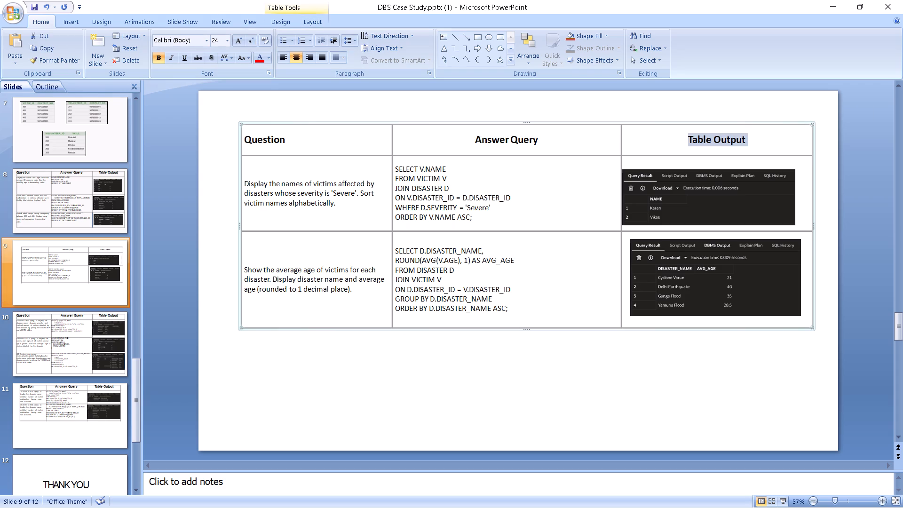
{"action": "left_click", "coordinate": [610, 197]}
{"action": "left_click", "coordinate": [532, 371]}
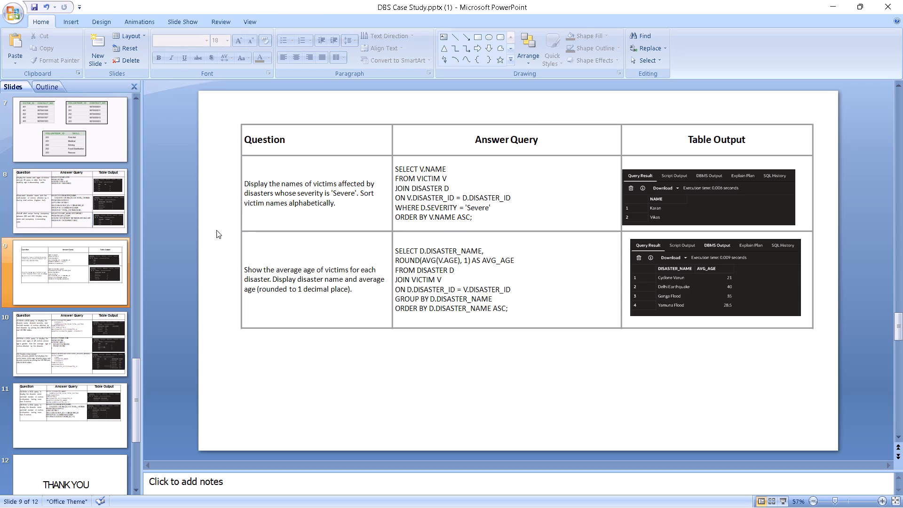
Compare slide 9's question table with the tables on slides 8, 10 and 11.
{"action": "left_click", "coordinate": [79, 194]}
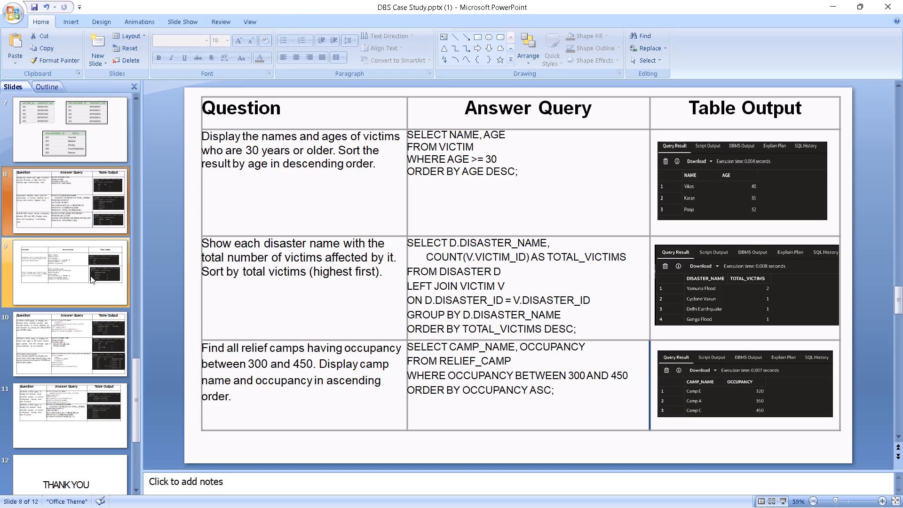
{"action": "left_click", "coordinate": [90, 276]}
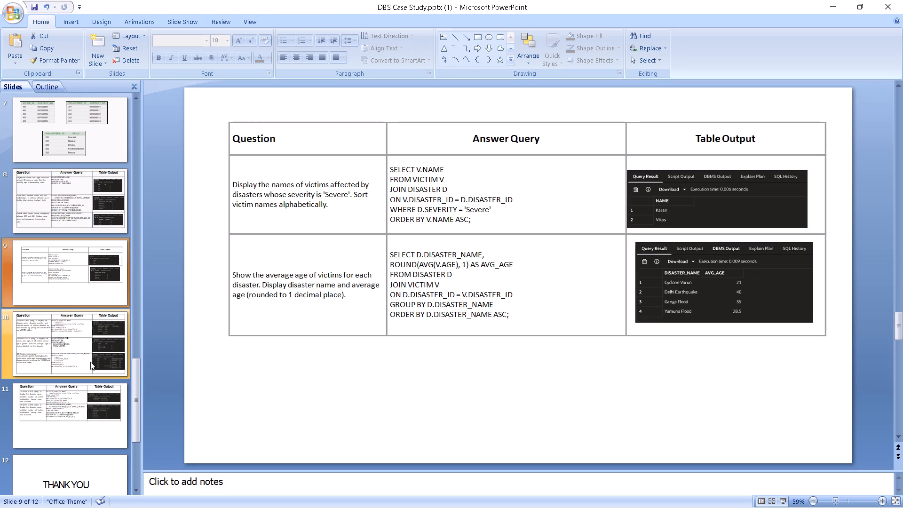
{"action": "left_click", "coordinate": [90, 362]}
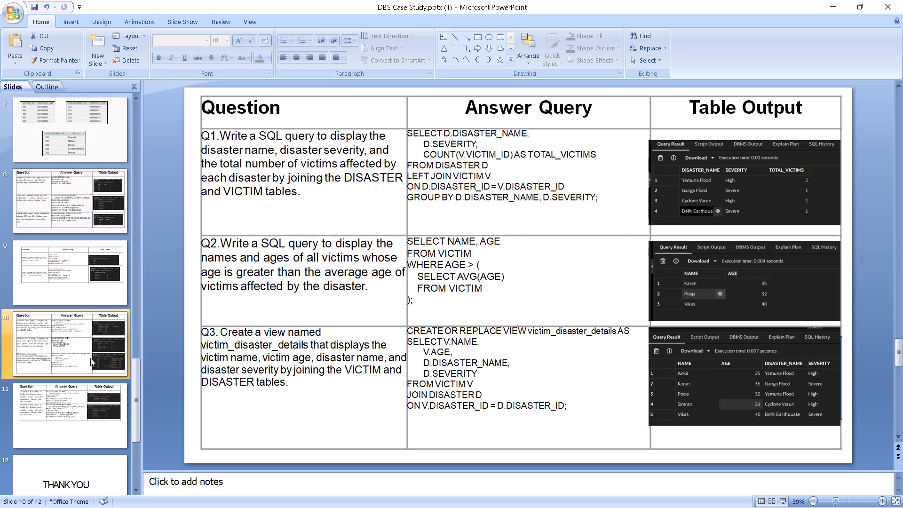
{"action": "left_click", "coordinate": [79, 292]}
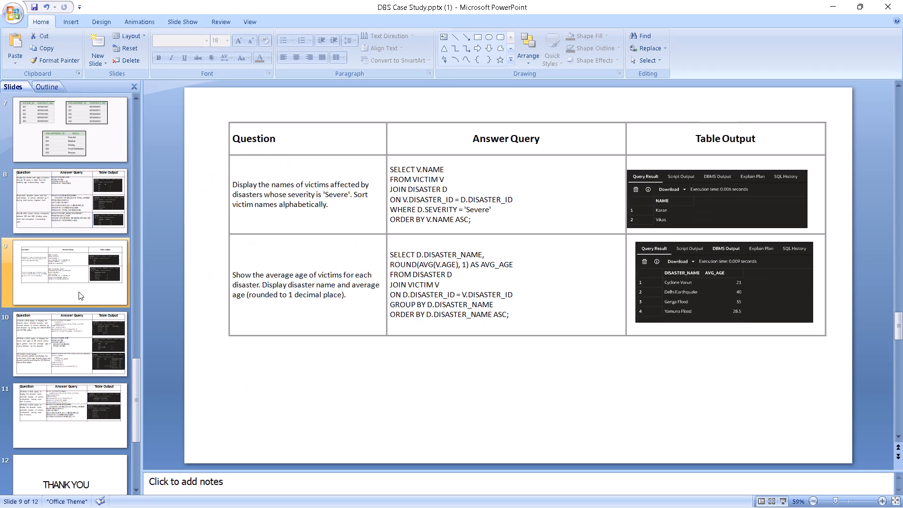
{"action": "left_click", "coordinate": [87, 392]}
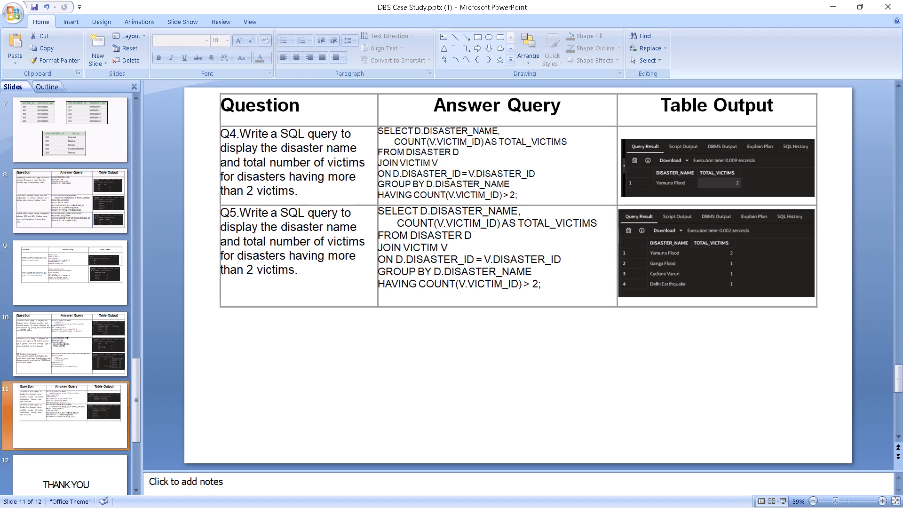
{"action": "left_click", "coordinate": [41, 186]}
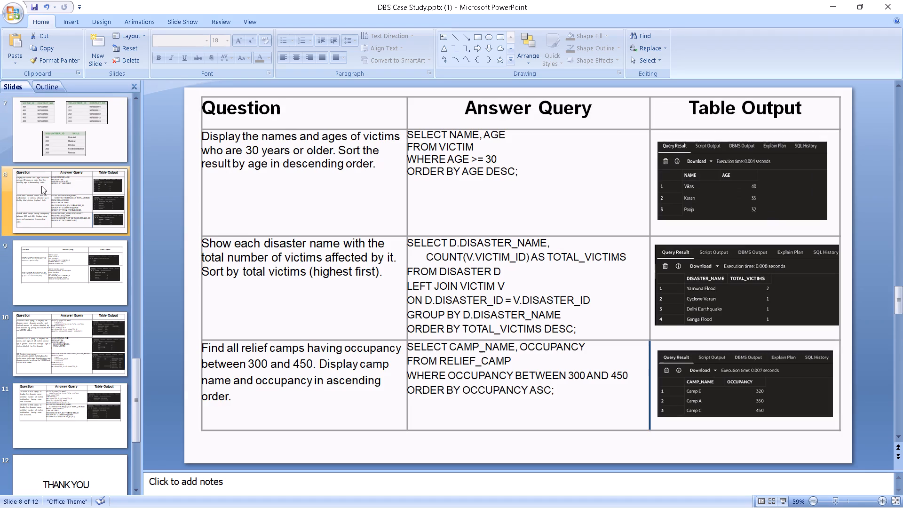
Prefix slide 8's first question, about victims aged 30 or older, with "Q1. ".
{"action": "left_click", "coordinate": [207, 137]}
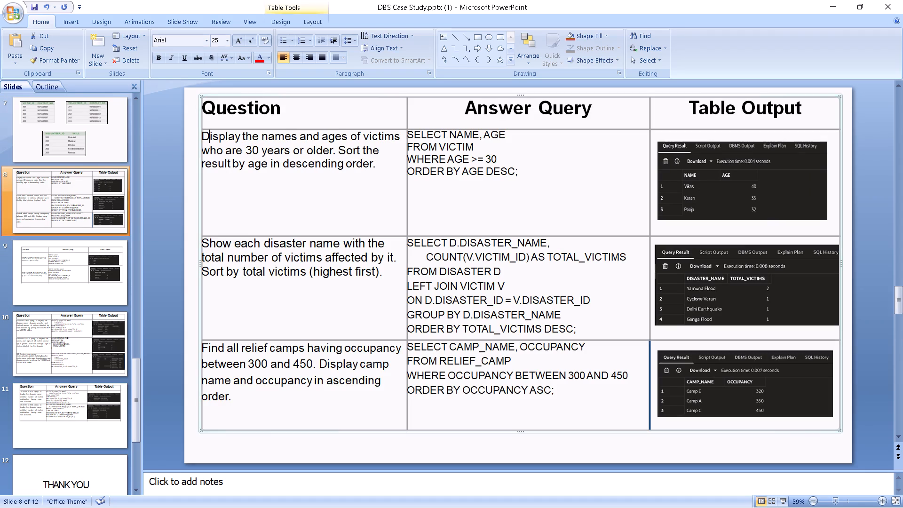
{"action": "key", "text": "shift+q"}
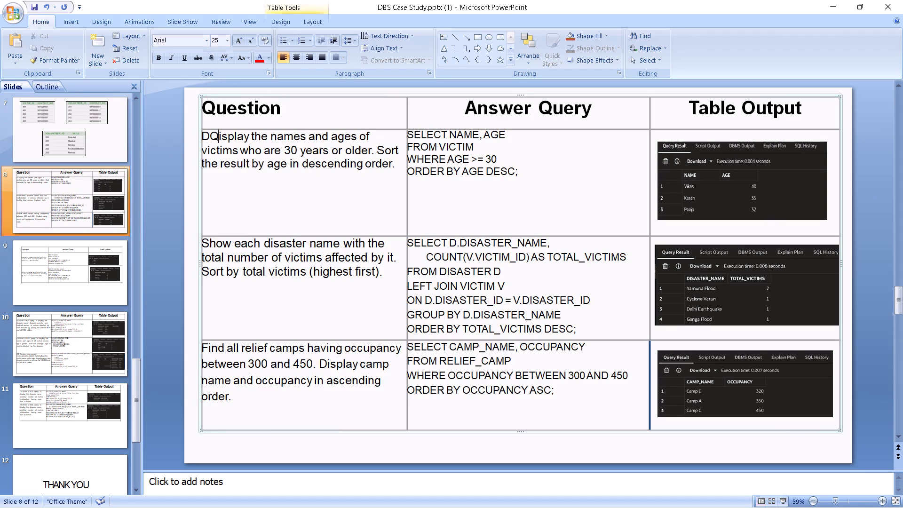
{"action": "key", "text": "ctrl+z"}
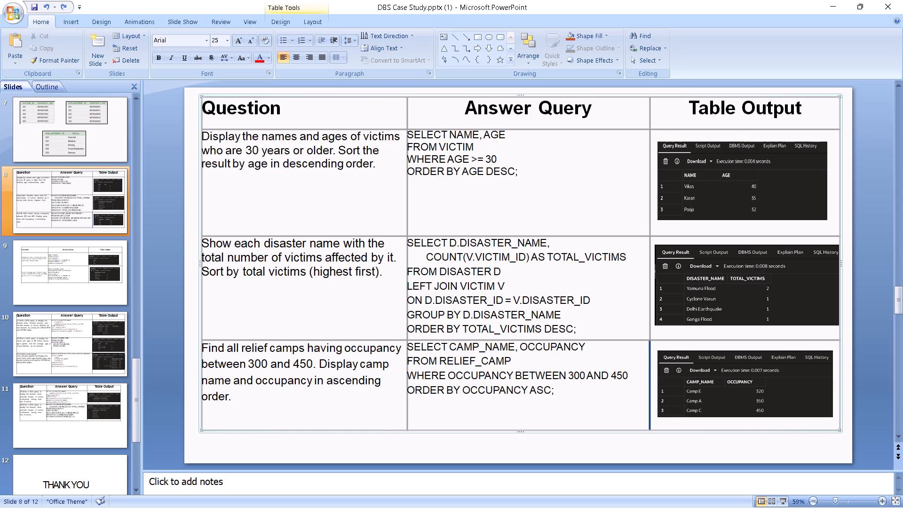
{"action": "key", "text": "Left"}
{"action": "type", "text": "Q!"}
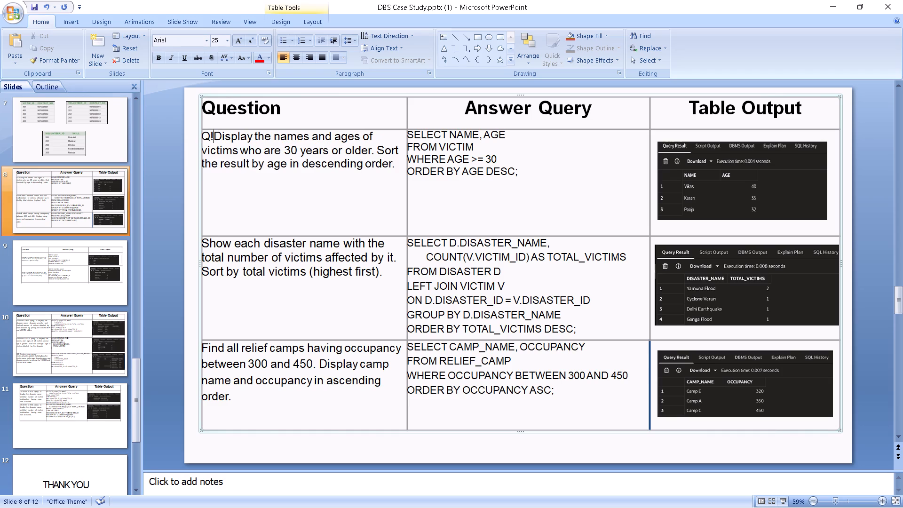
{"action": "key", "text": "BackSpace"}
{"action": "key", "text": "1"}
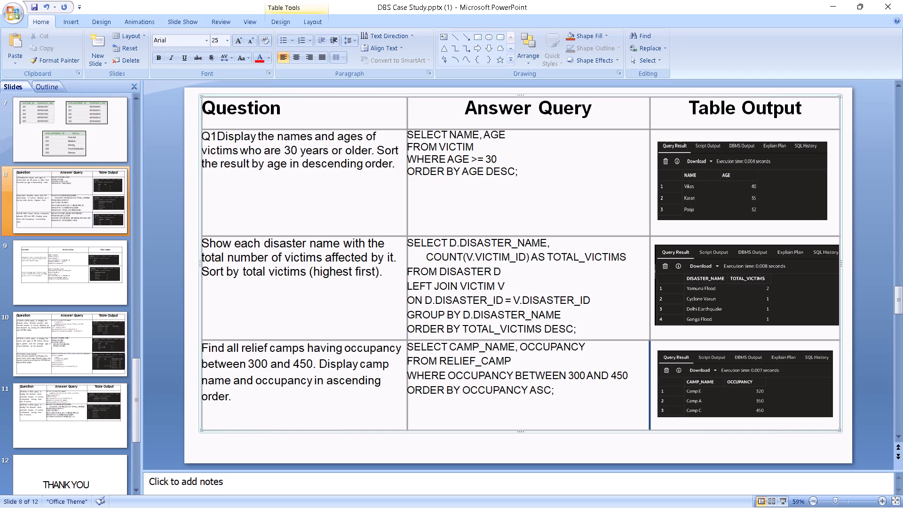
{"action": "key", "text": "space"}
{"action": "key", "text": "BackSpace"}
{"action": "type", "text": "."}
{"action": "key", "text": "space"}
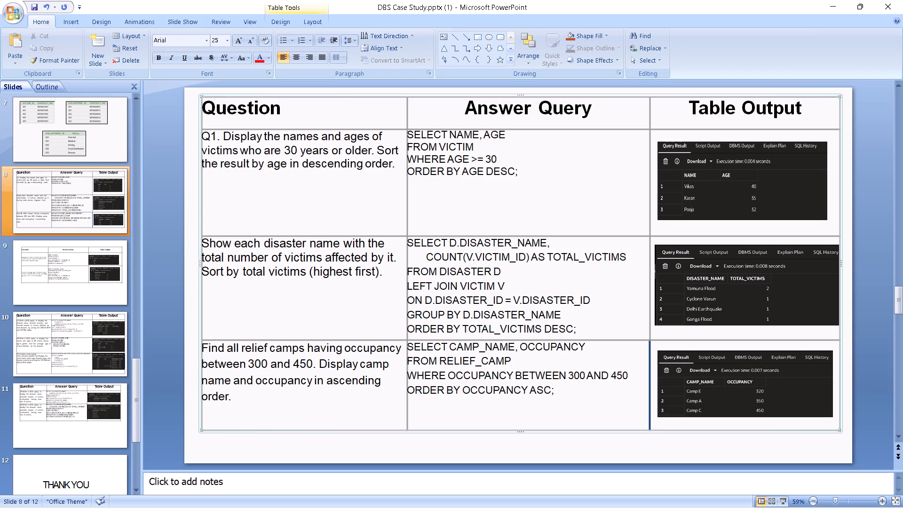
Prefix slide 8's second question, about total victims per disaster, with "Q2. ".
{"action": "left_click", "coordinate": [211, 250]}
{"action": "left_click", "coordinate": [205, 239]}
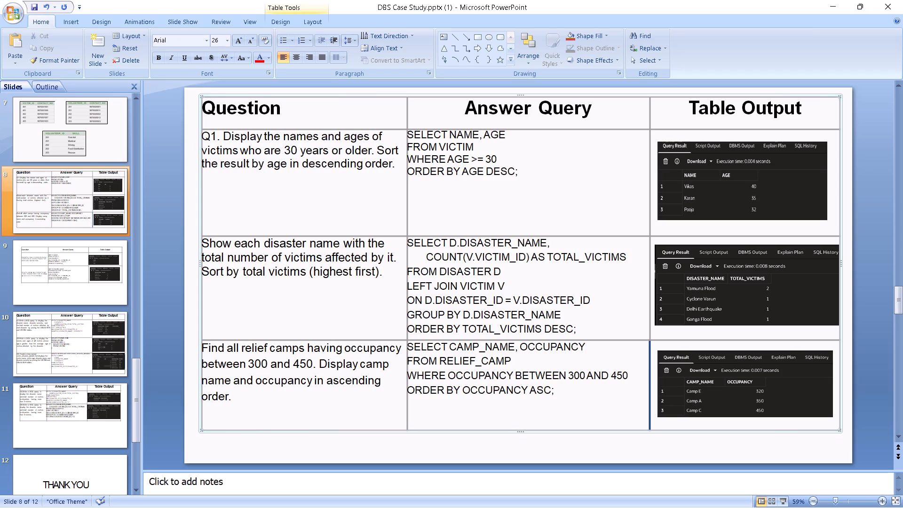
{"action": "left_click", "coordinate": [205, 243]}
{"action": "key", "text": "shift+q"}
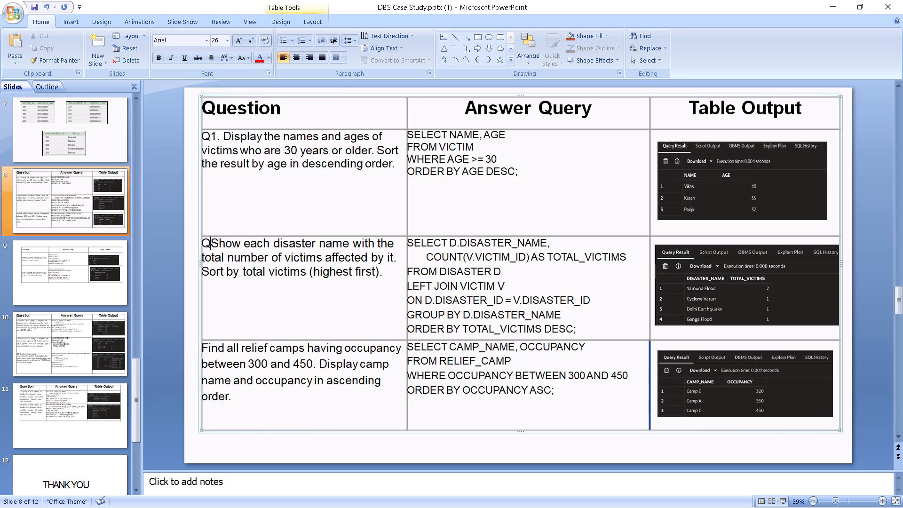
{"action": "key", "text": "shift+at"}
{"action": "key", "text": "BackSpace"}
{"action": "type", "text": "2."}
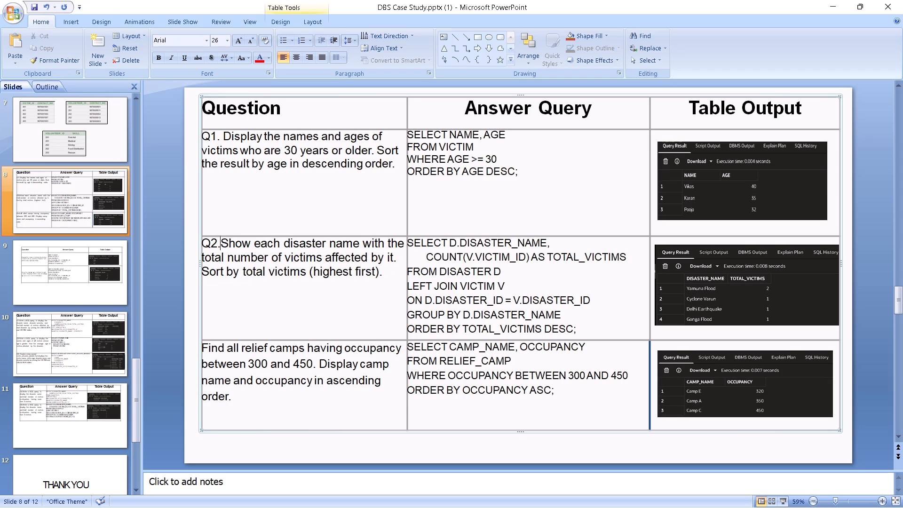
{"action": "key", "text": "space"}
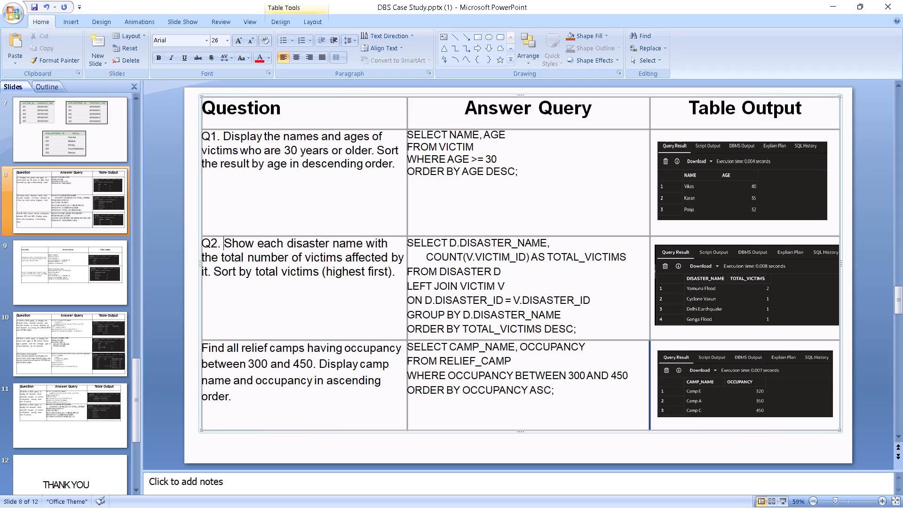
Prefix slide 8's third question, about relief camp occupancy between 300 and 450, with "Q3. ".
{"action": "left_click", "coordinate": [210, 347]}
{"action": "key", "text": "Left"}
{"action": "key", "text": "Left"}
{"action": "key", "text": "shift+q"}
{"action": "key", "text": "shift+numbersign"}
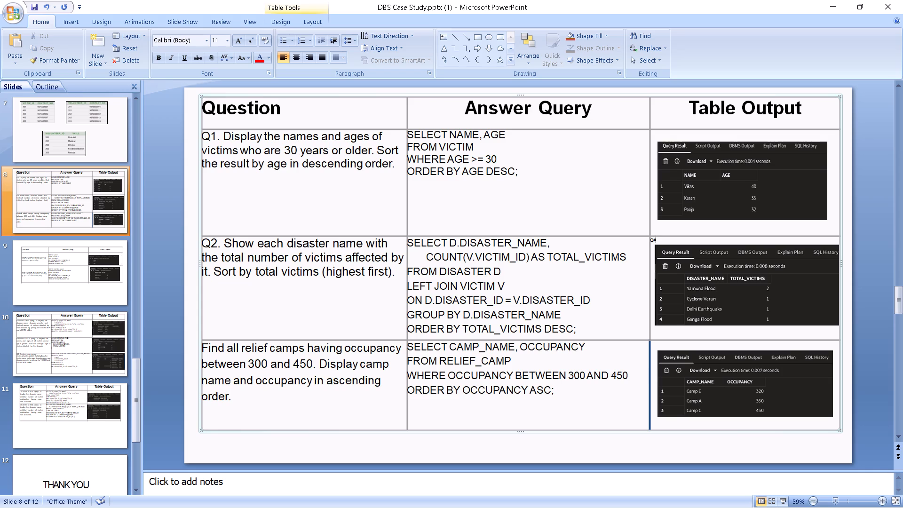
{"action": "left_click", "coordinate": [214, 349]}
{"action": "key", "text": "Left"}
{"action": "key", "text": "Left"}
{"action": "key", "text": "Left"}
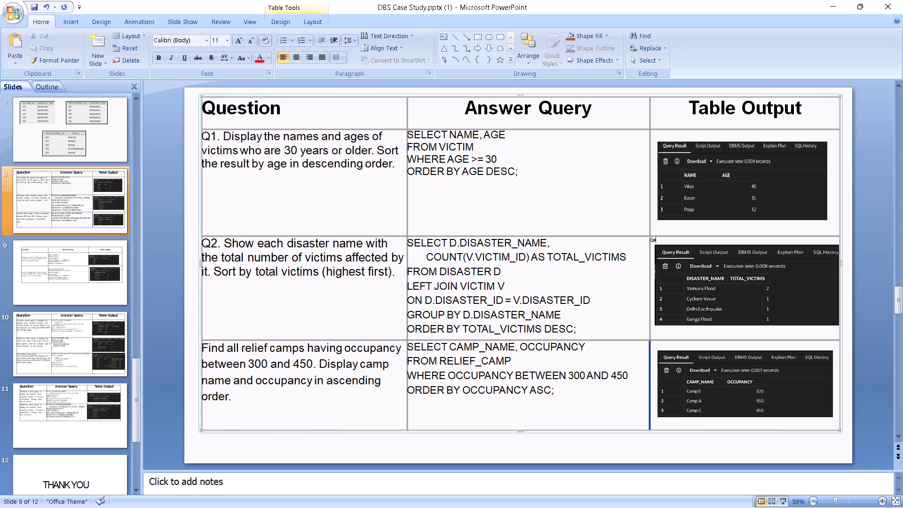
{"action": "left_click", "coordinate": [212, 346]}
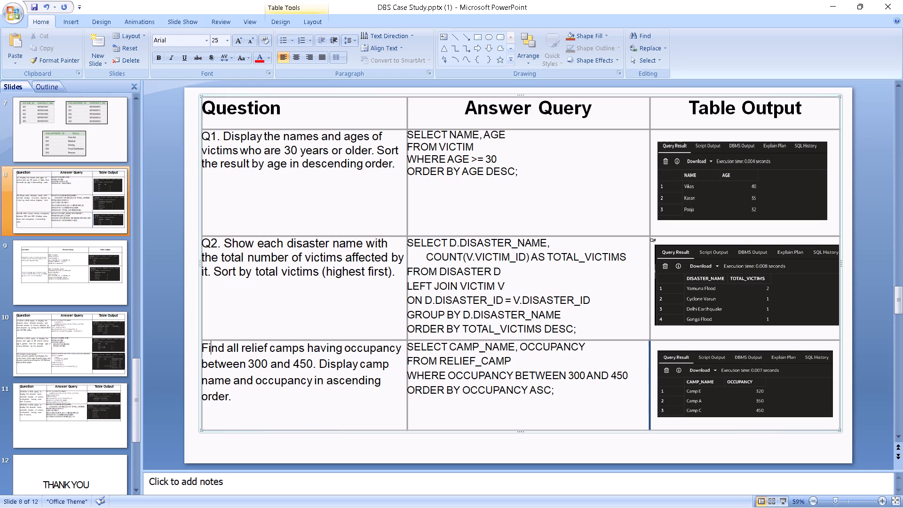
{"action": "key", "text": "Left"}
{"action": "left_click", "coordinate": [204, 346]}
{"action": "key", "text": "Left"}
{"action": "type", "text": "Q#"}
{"action": "key", "text": "BackSpace"}
{"action": "key", "text": "3"}
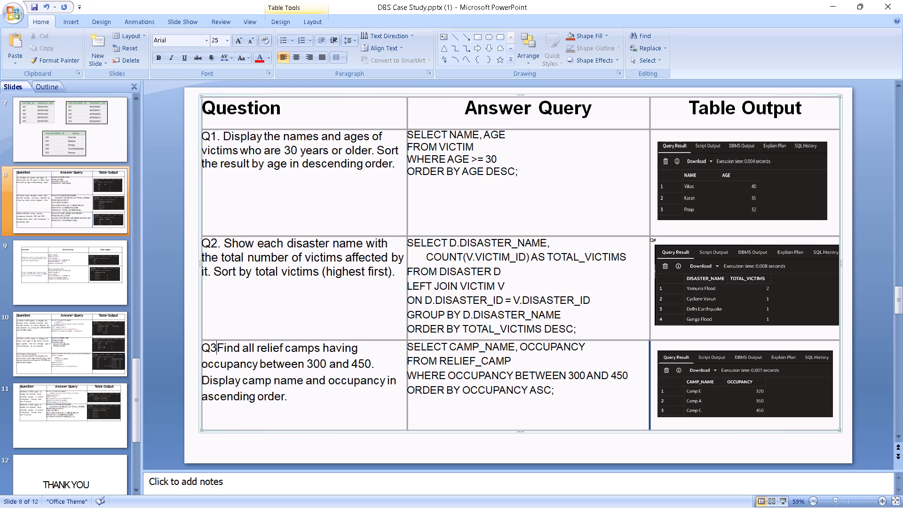
{"action": "type", "text": "."}
{"action": "key", "text": "space"}
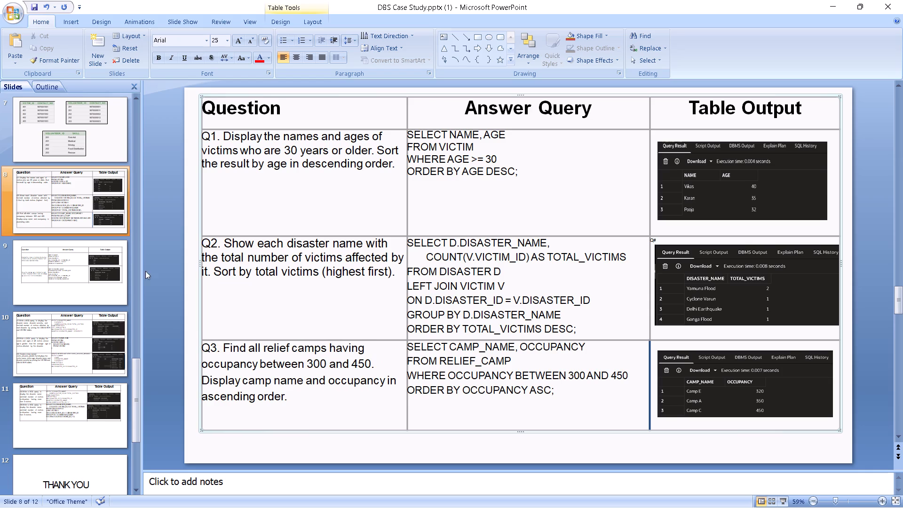
Prefix slide 9's first question, about victims of 'Severe' disasters, with "Q4. ".
{"action": "left_click", "coordinate": [93, 283]}
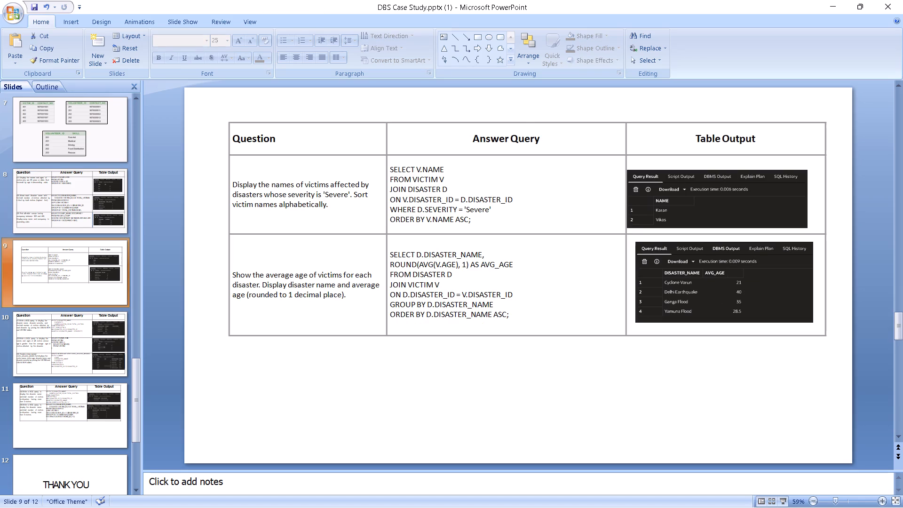
{"action": "left_click", "coordinate": [235, 181]}
{"action": "left_click", "coordinate": [230, 181]}
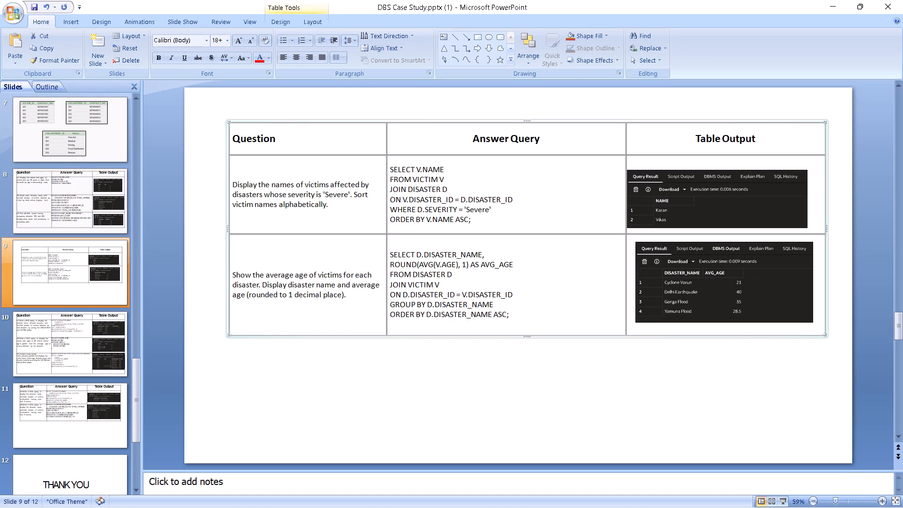
{"action": "left_click", "coordinate": [232, 183]}
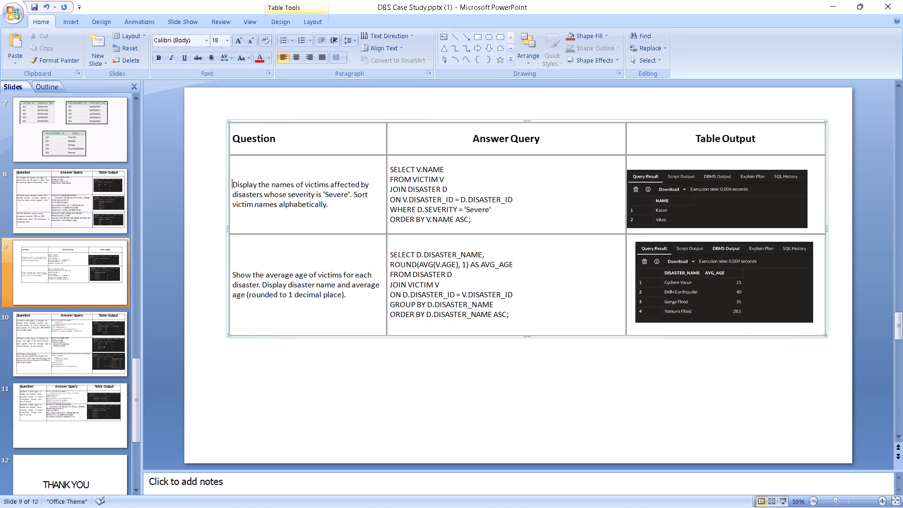
{"action": "key", "text": "shift+q"}
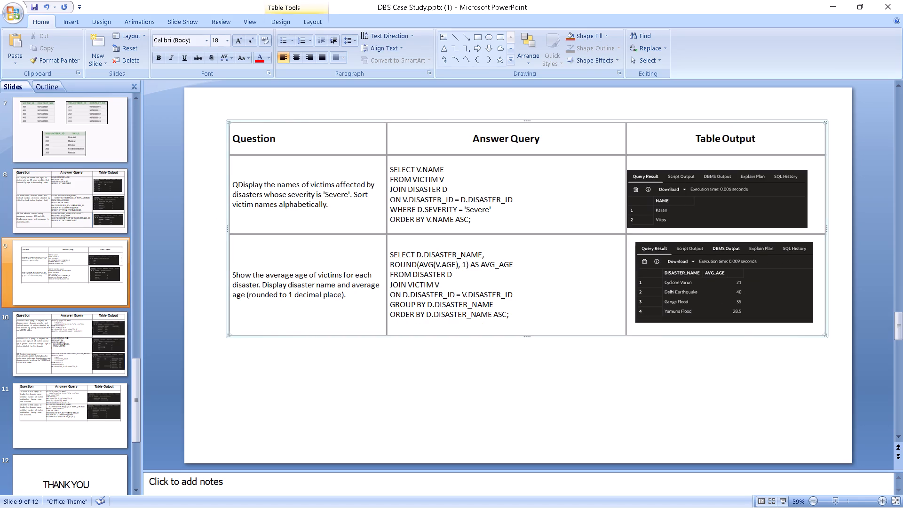
{"action": "key", "text": "shift+dollar"}
{"action": "key", "text": "BackSpace"}
{"action": "type", "text": "4."}
{"action": "key", "text": "space"}
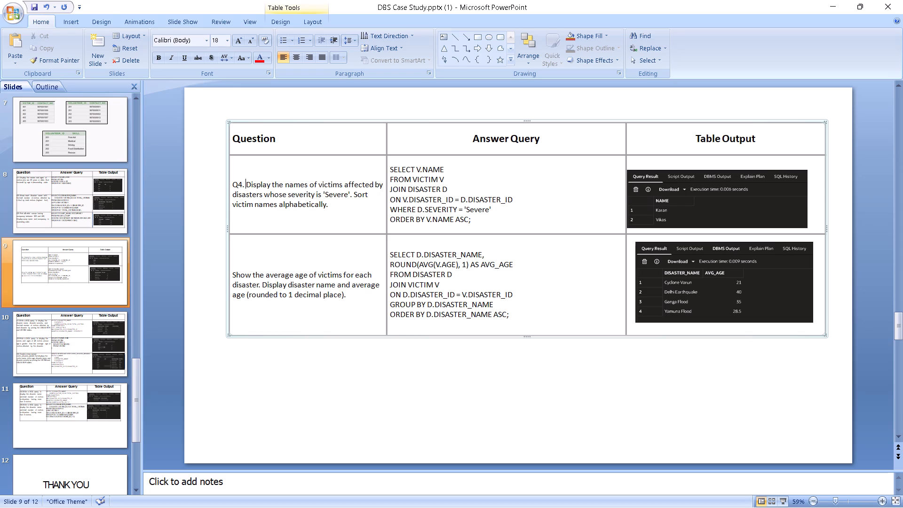
Prefix slide 9's second question, about the average age of victims per disaster, with "Q5.".
{"action": "left_click", "coordinate": [233, 275]}
{"action": "key", "text": "shift+q"}
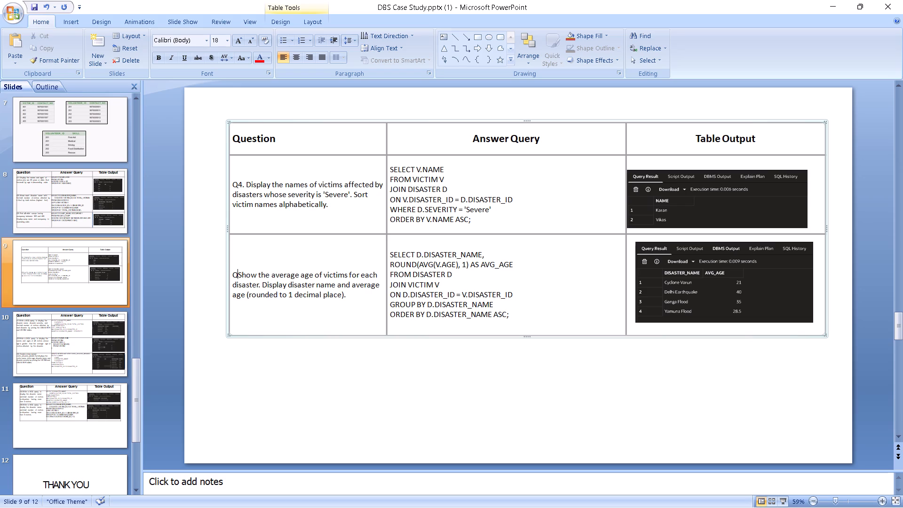
{"action": "key", "text": "shift+percent"}
{"action": "key", "text": "BackSpace"}
{"action": "type", "text": "5."}
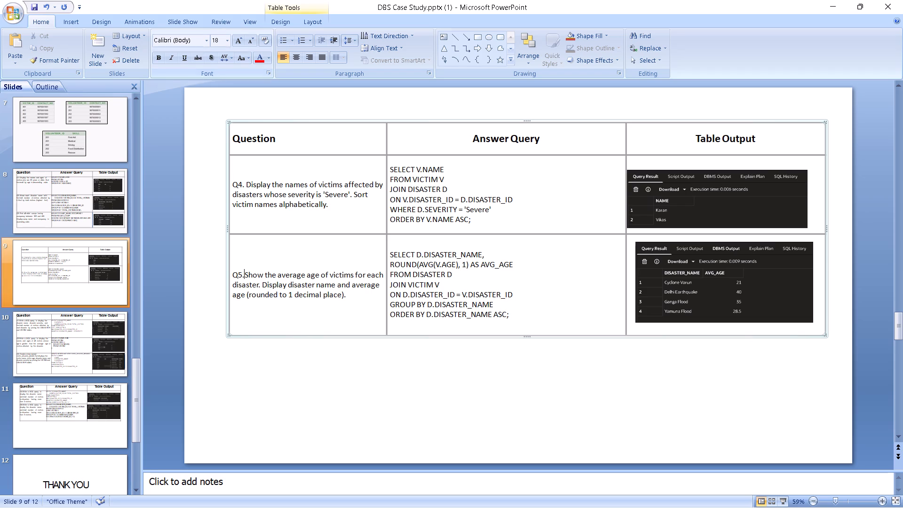
Set the font of the whole Q5 question text on slide 9 to Arial.
{"action": "left_click", "coordinate": [203, 38]}
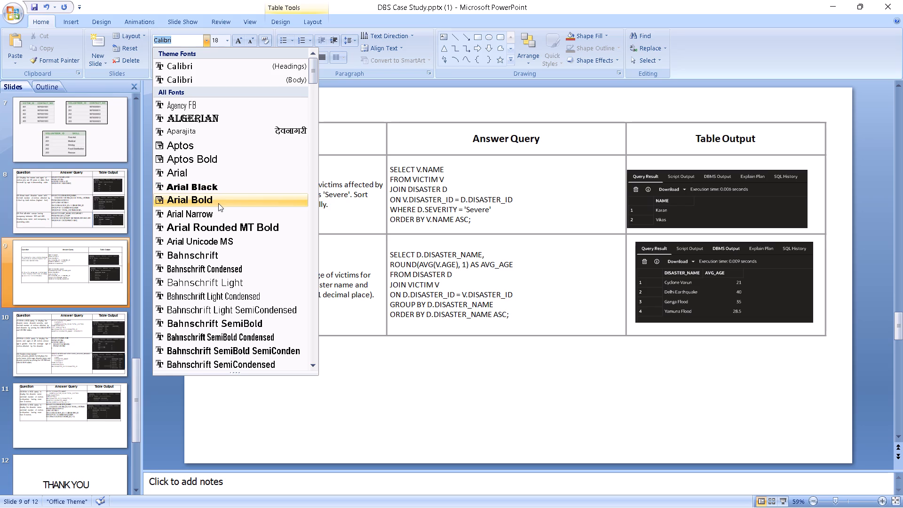
{"action": "left_click", "coordinate": [192, 174]}
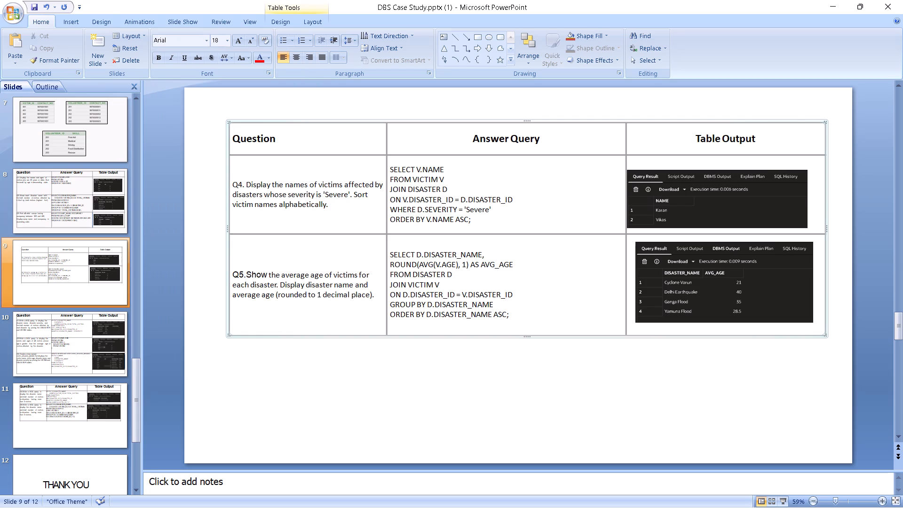
{"action": "left_click_drag", "start_coordinate": [376, 297], "coordinate": [226, 270]}
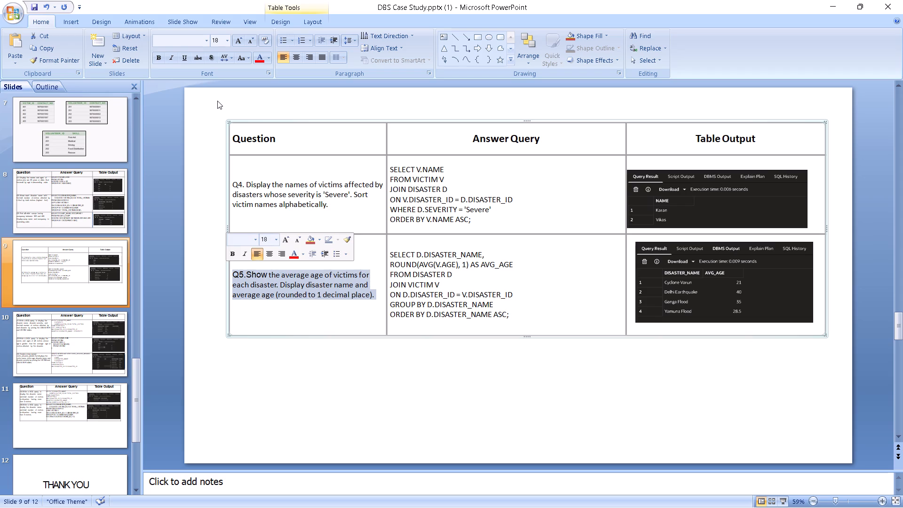
{"action": "left_click", "coordinate": [181, 44]}
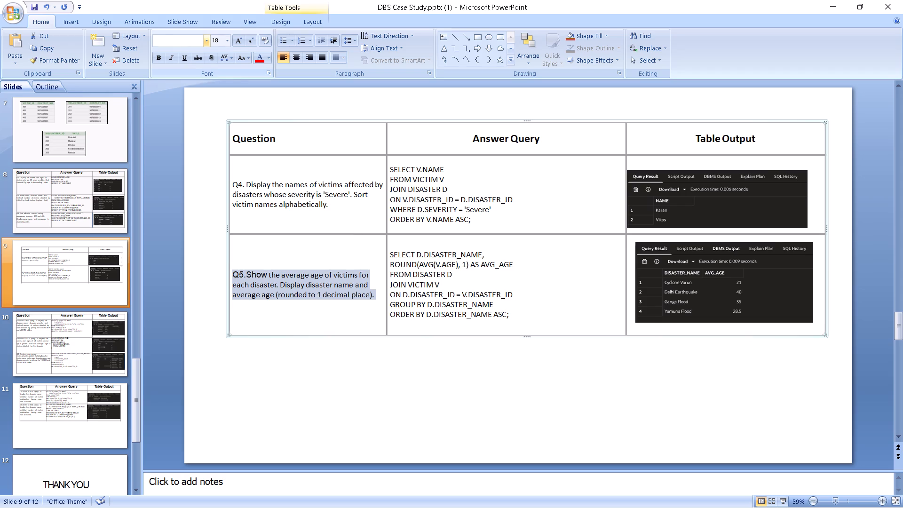
{"action": "type", "text": "arial"}
{"action": "key", "text": "Return"}
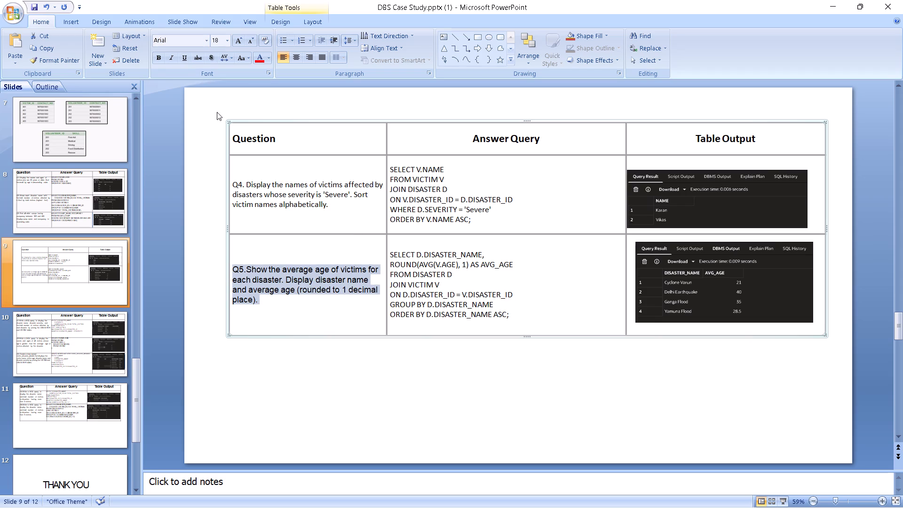
Set the font of the whole Q4 question text on slide 9 to Arial.
{"action": "left_click_drag", "start_coordinate": [344, 214], "coordinate": [271, 188]}
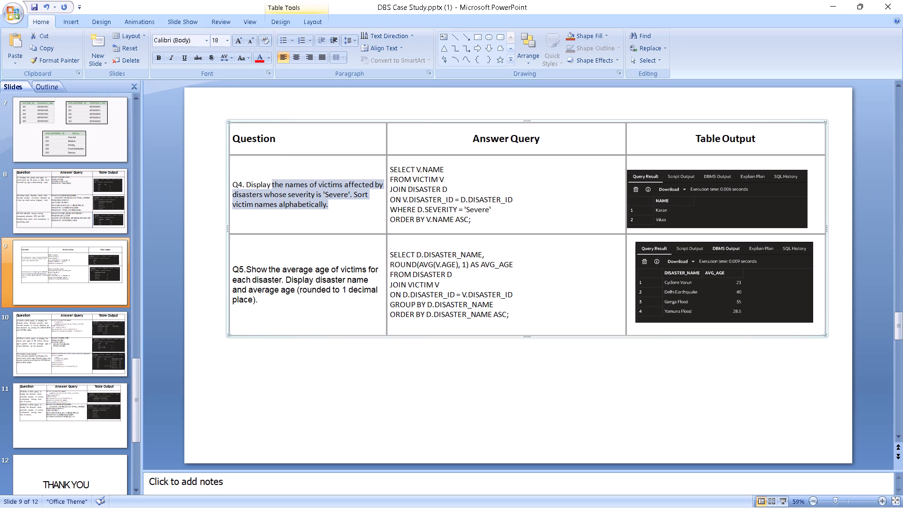
{"action": "left_click_drag", "start_coordinate": [271, 188], "coordinate": [225, 184]}
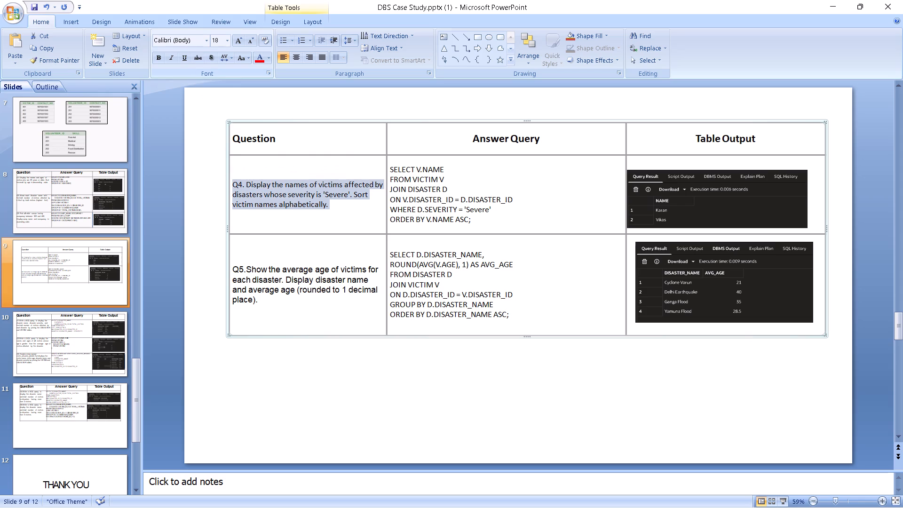
{"action": "left_click", "coordinate": [175, 41]}
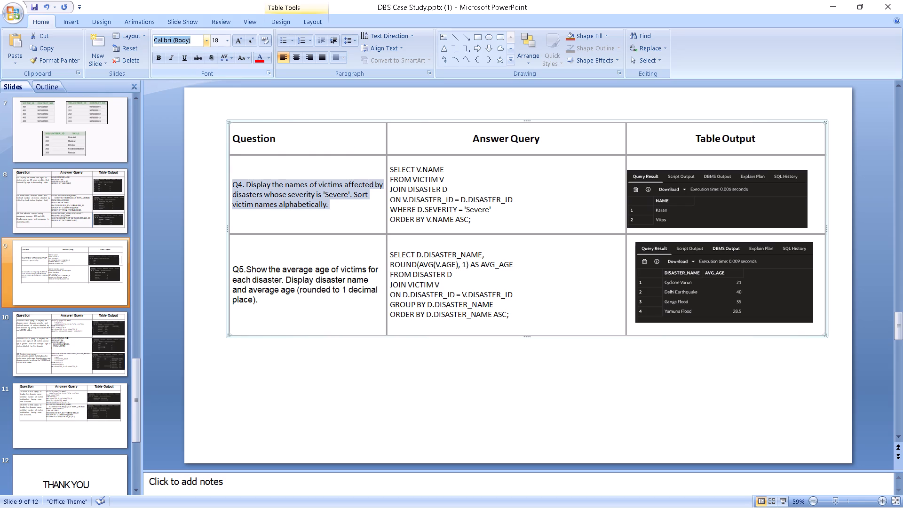
{"action": "key", "text": "BackSpace"}
{"action": "key", "text": "BackSpace"}
{"action": "type", "text": "arial"}
{"action": "key", "text": "Return"}
Set the font of slide 9's entire table, including headers and answer queries, to Arial.
{"action": "left_click", "coordinate": [389, 266]}
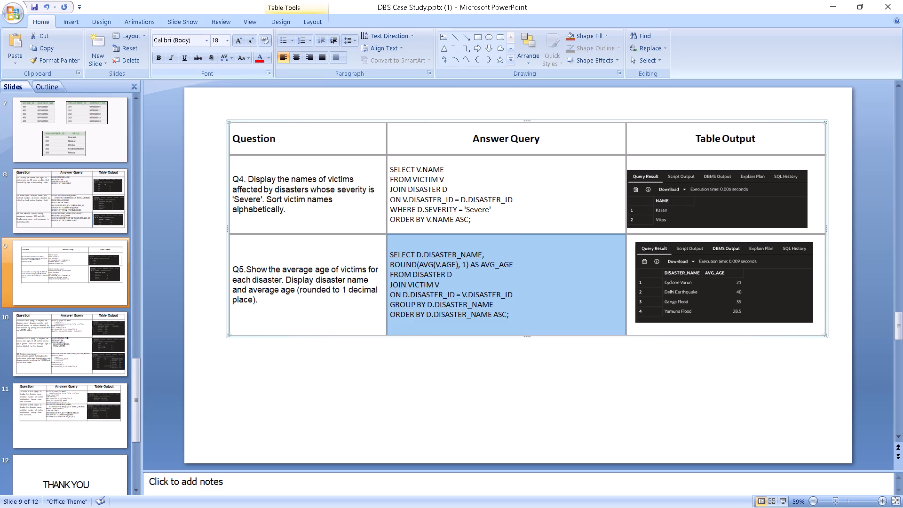
{"action": "left_click", "coordinate": [385, 233]}
{"action": "key", "text": "ctrl+a"}
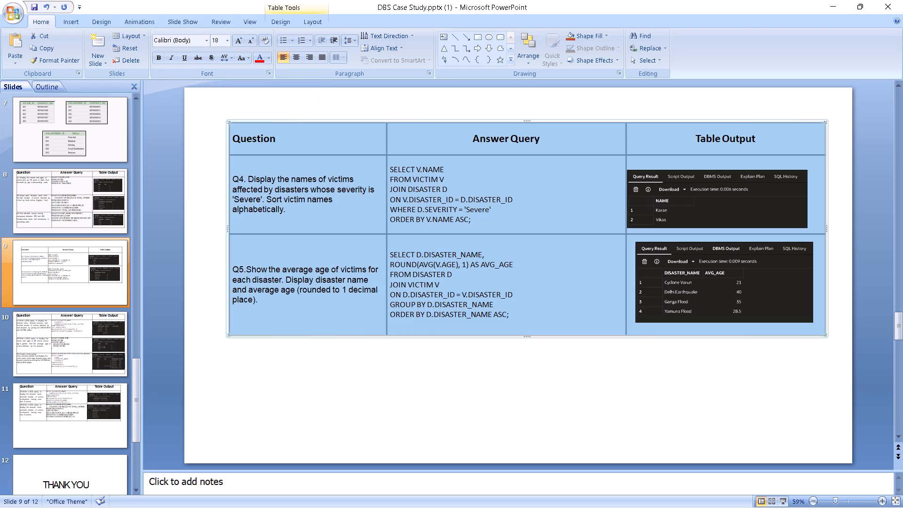
{"action": "left_click", "coordinate": [204, 37]}
{"action": "left_click", "coordinate": [201, 102]}
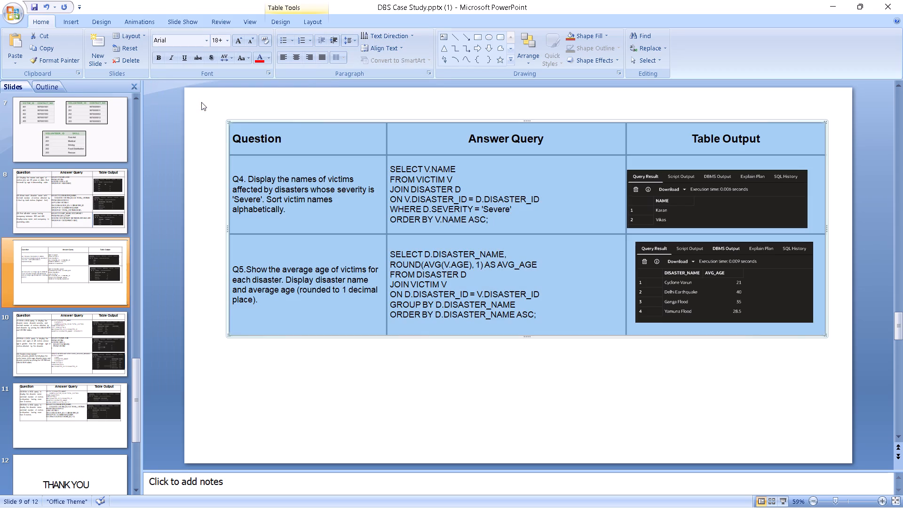
{"action": "left_click", "coordinate": [426, 389]}
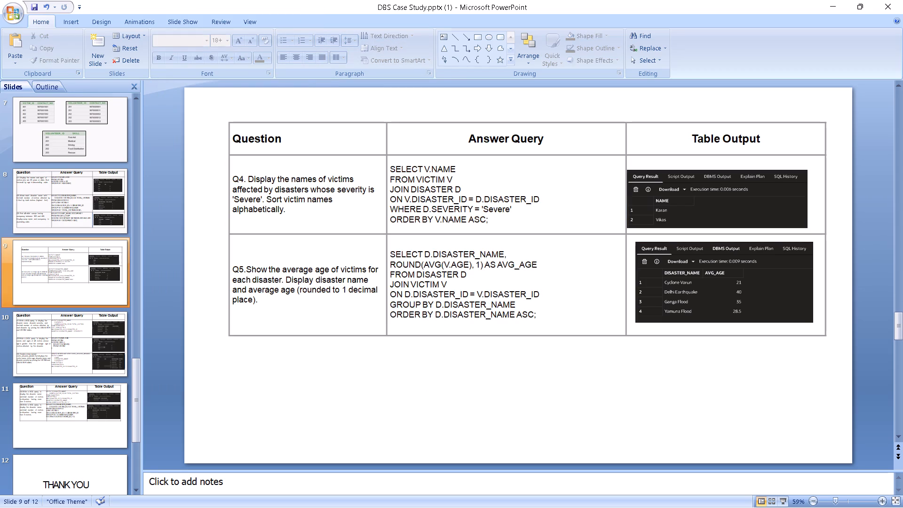
{"action": "left_click", "coordinate": [426, 389]}
Play the slide show from the beginning and examine each slide through to the closing THANK YOU slide.
{"action": "left_click", "coordinate": [103, 16]}
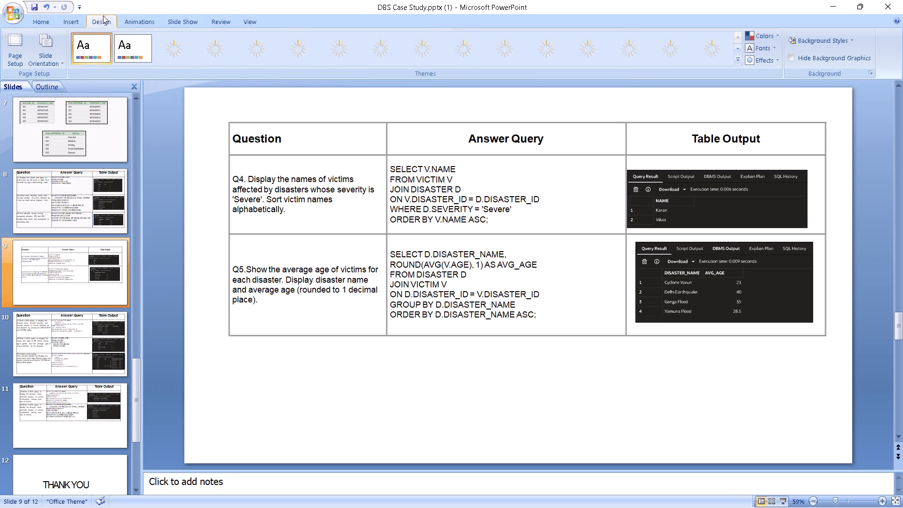
{"action": "left_click", "coordinate": [154, 20]}
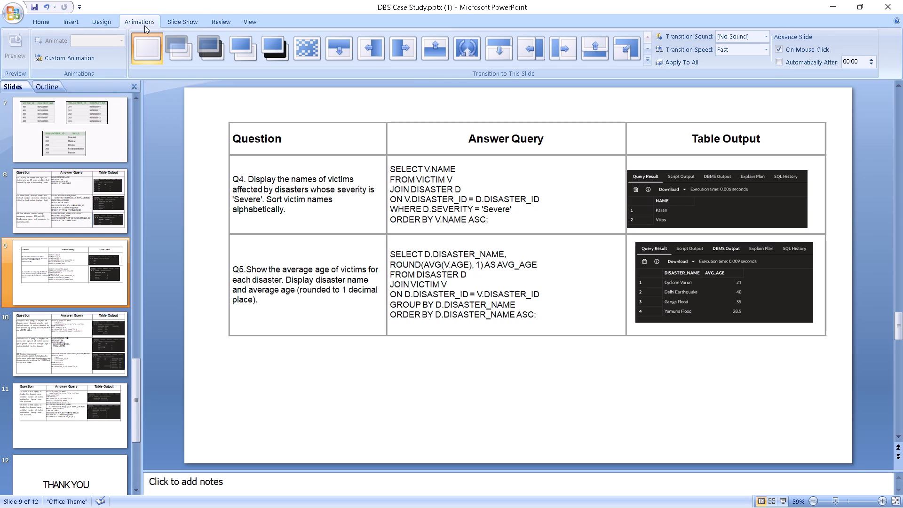
{"action": "left_click", "coordinate": [166, 16]}
{"action": "left_click", "coordinate": [15, 36]}
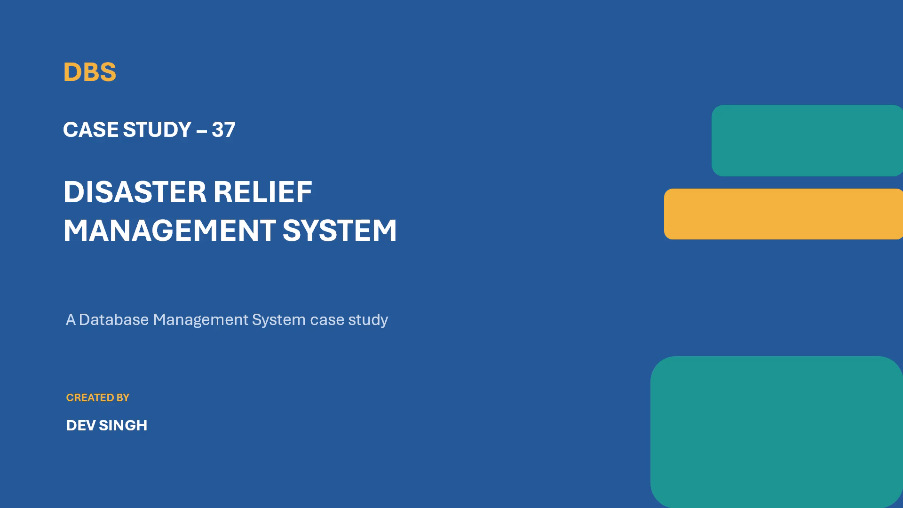
{"action": "key", "text": "Right"}
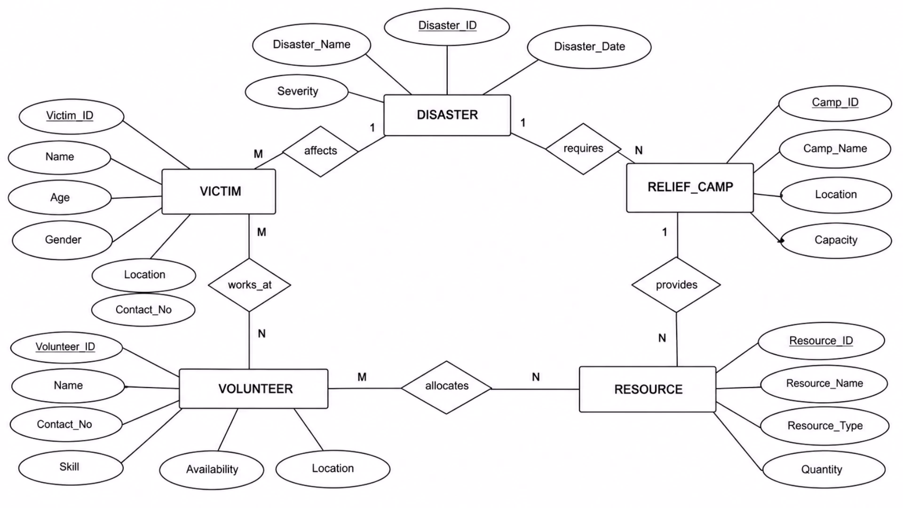
{"action": "key", "text": "Right"}
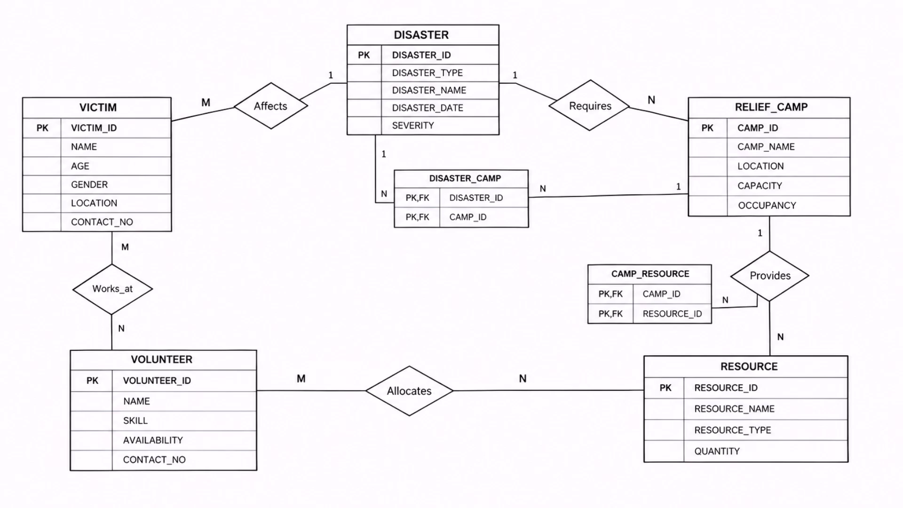
{"action": "key", "text": "Right"}
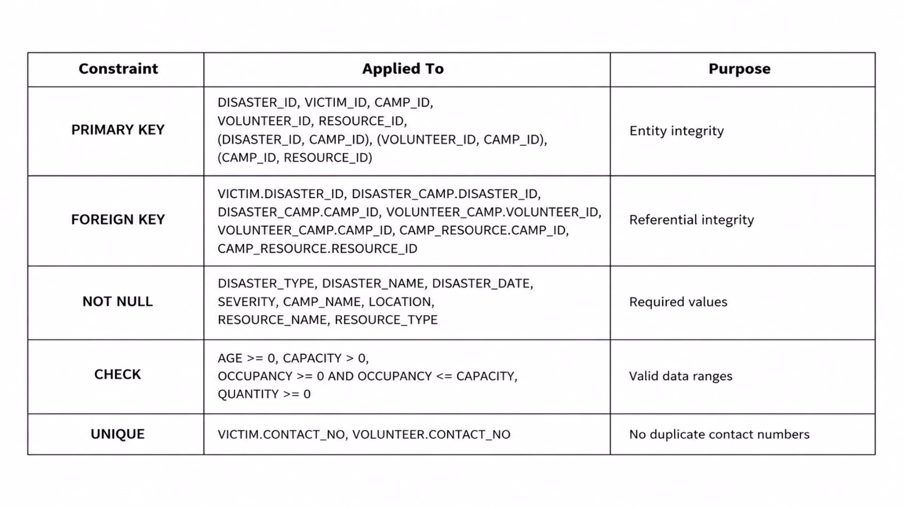
{"action": "key", "text": "Right"}
{"action": "key", "text": "Right"}
{"action": "key", "text": "Right"}
{"action": "key", "text": "Right"}
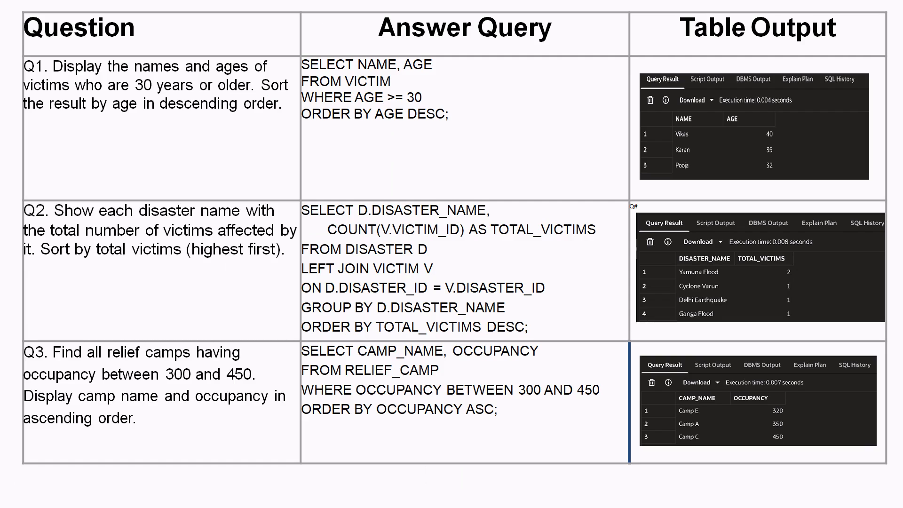
{"action": "key", "text": "Right"}
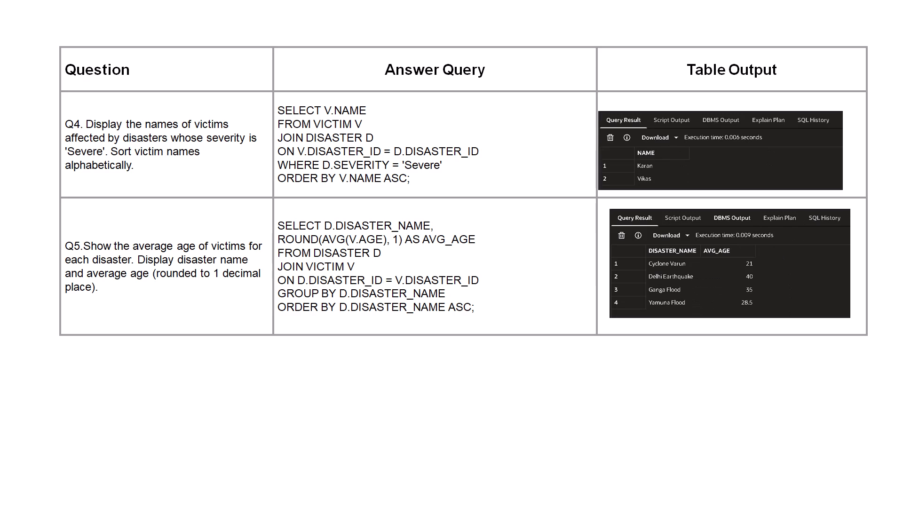
{"action": "key", "text": "Right"}
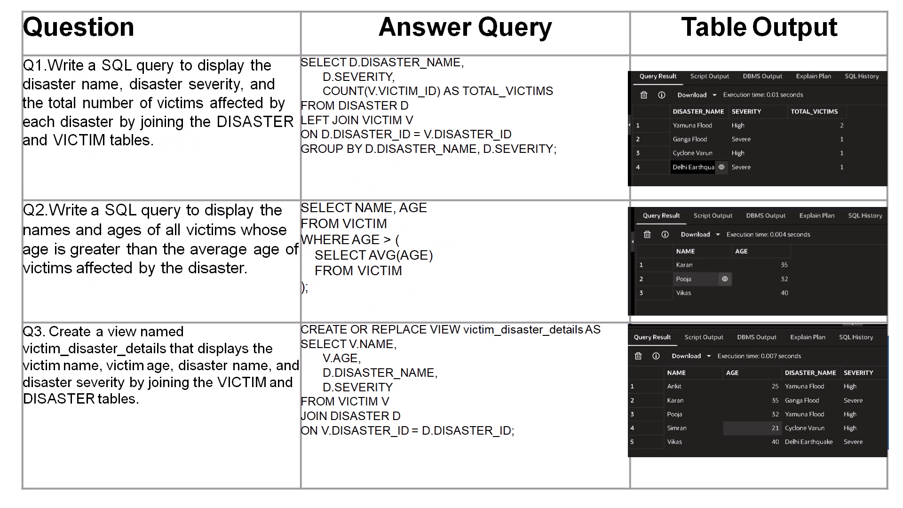
{"action": "key", "text": "Right"}
{"action": "key", "text": "Right"}
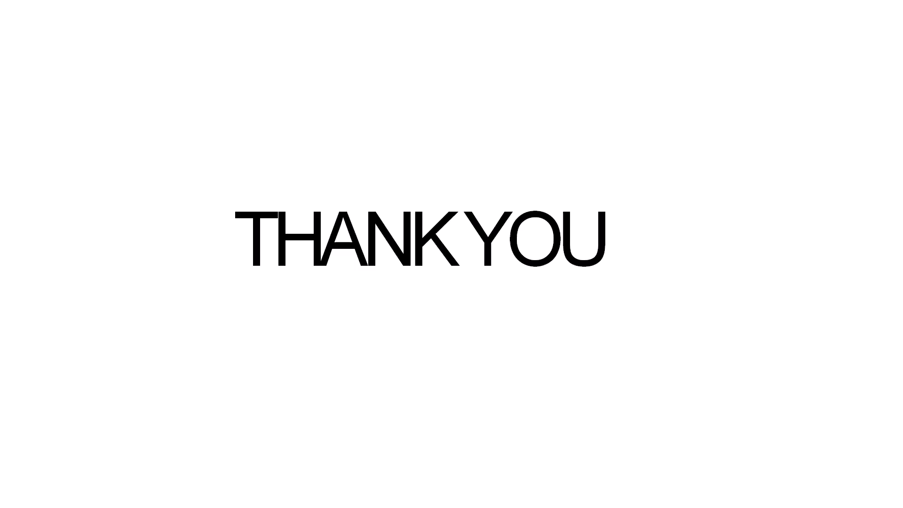
{"action": "key", "text": "Right"}
{"action": "key", "text": "Escape"}
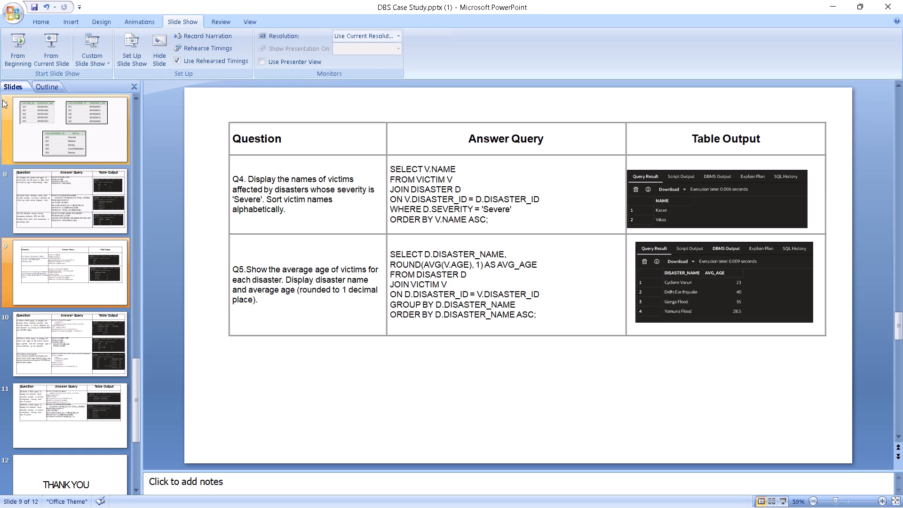
Delete the stray "Q#" text from the Table Output cell of slide 8's Q2 row.
{"action": "left_click", "coordinate": [74, 181]}
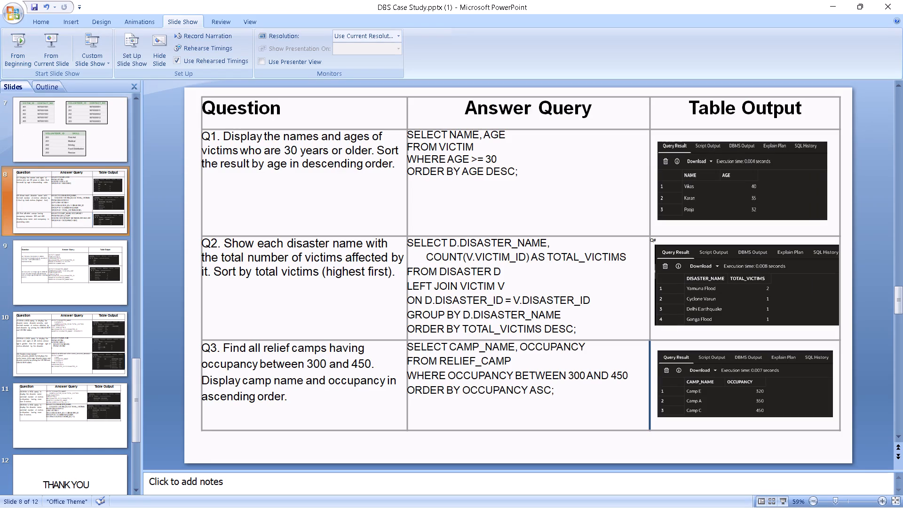
{"action": "left_click", "coordinate": [664, 241]}
{"action": "key", "text": "BackSpace"}
{"action": "key", "text": "BackSpace"}
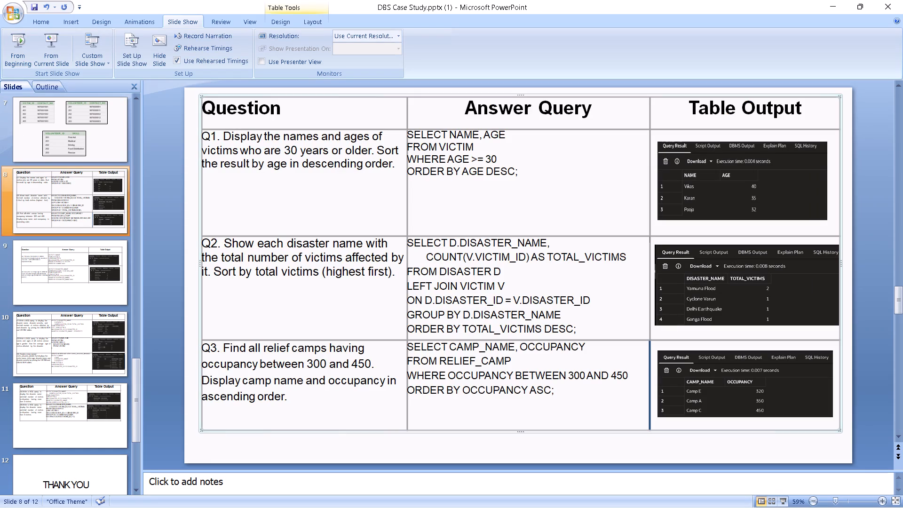
Save the DBS Case Study presentation.
{"action": "left_click", "coordinate": [30, 2]}
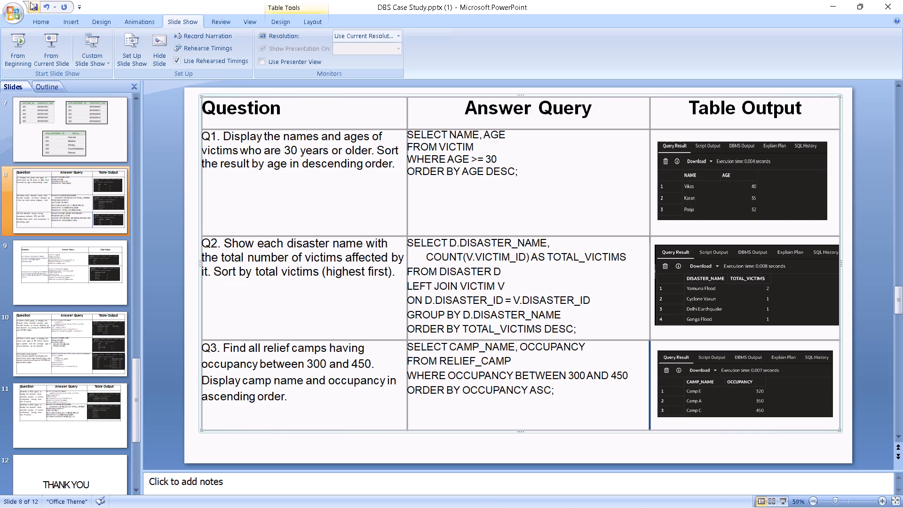
{"action": "left_click", "coordinate": [30, 2]}
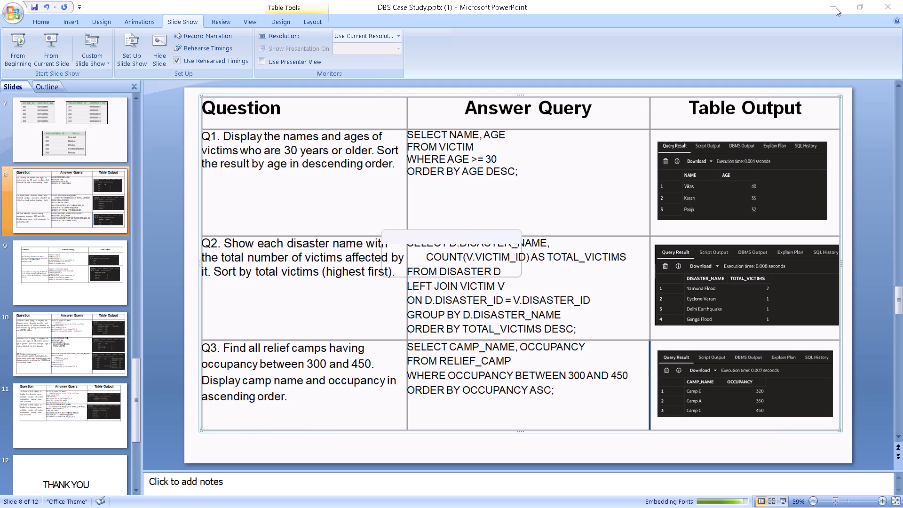
Close the presentation, the browser windows, the Screenshots folder and the open screenshot image windows.
{"action": "left_click", "coordinate": [902, 6]}
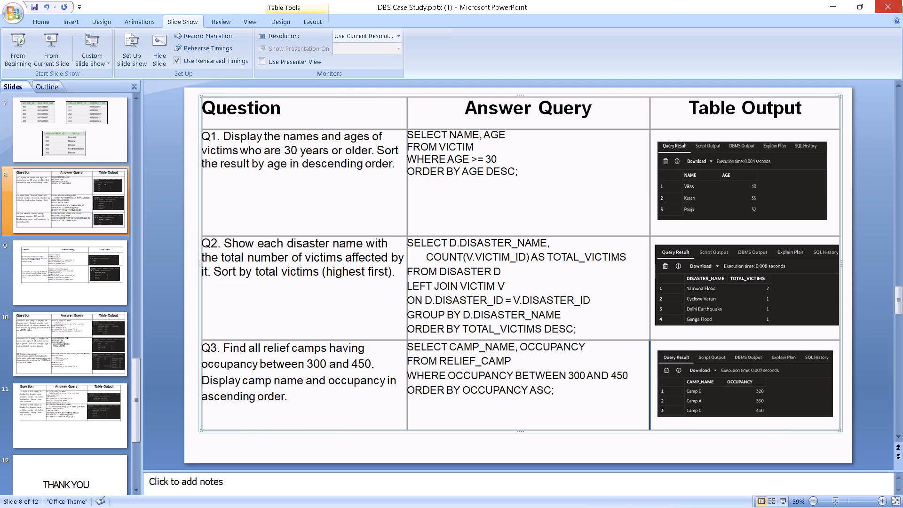
{"action": "left_click", "coordinate": [902, 6]}
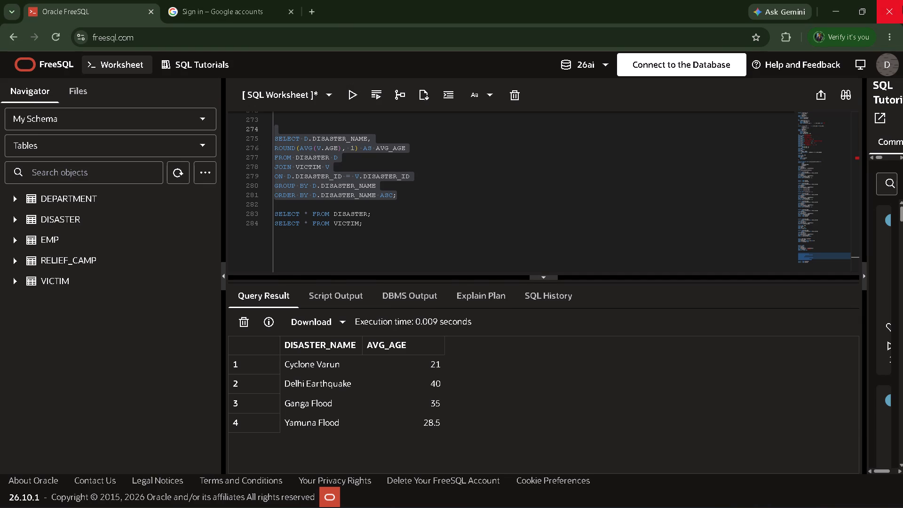
{"action": "left_click", "coordinate": [902, 6]}
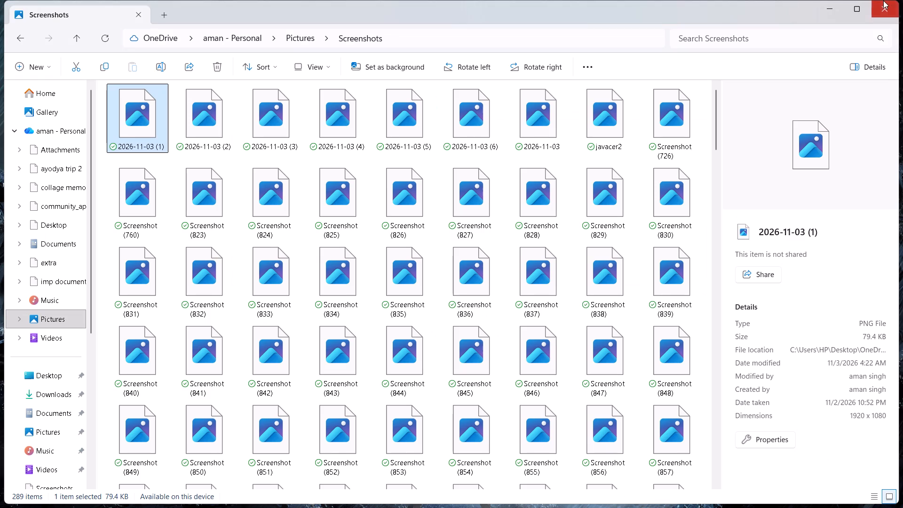
{"action": "left_click", "coordinate": [883, 0]}
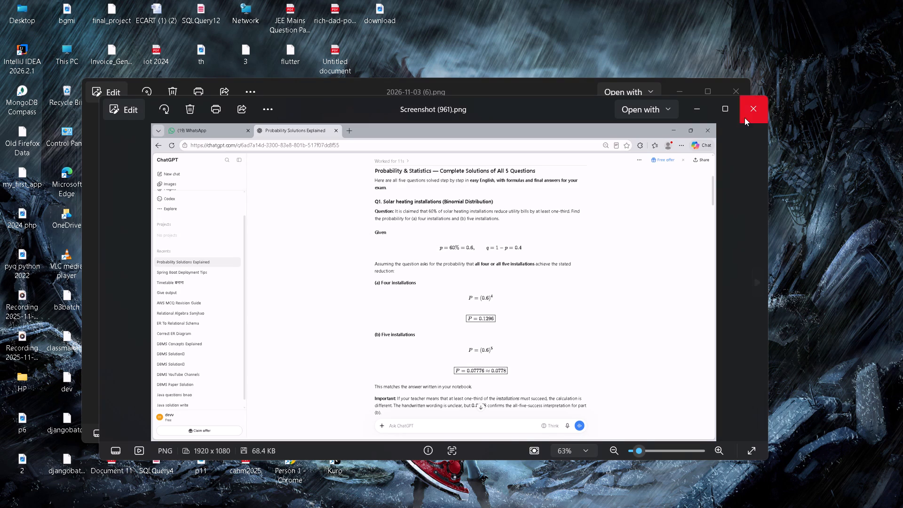
{"action": "left_click", "coordinate": [745, 118]}
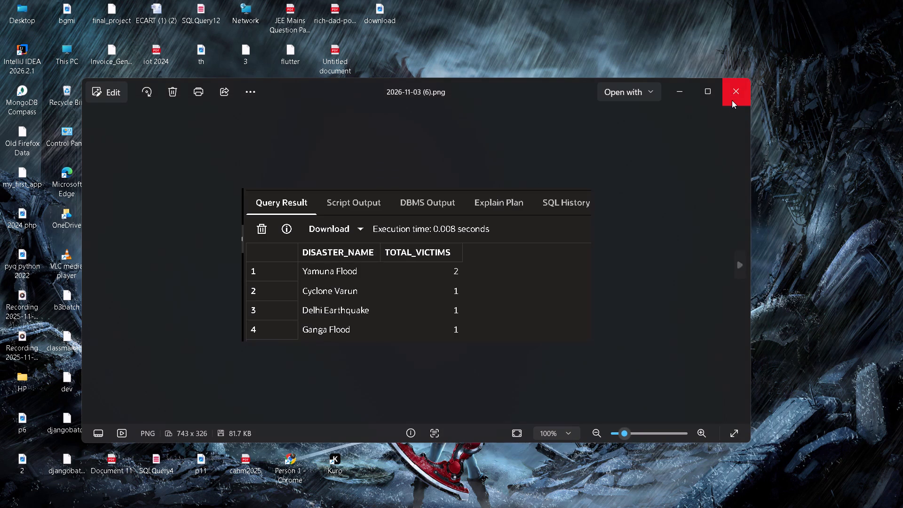
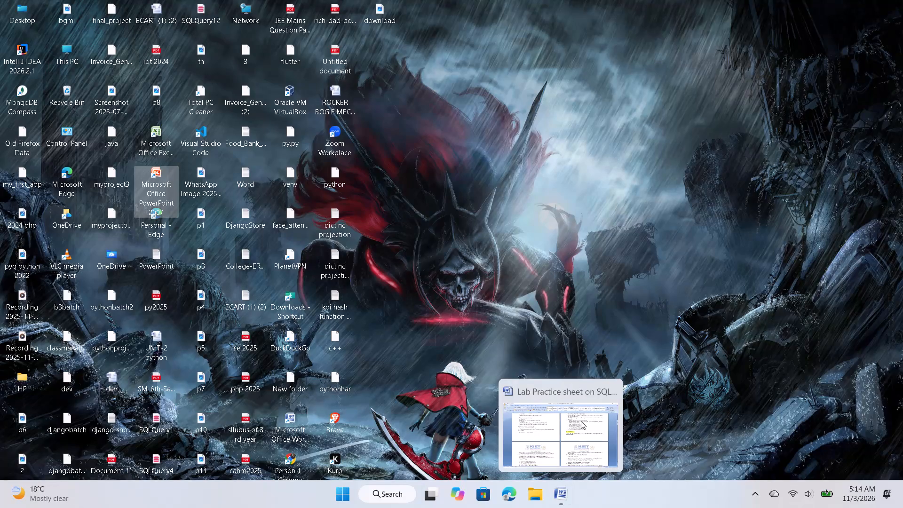
Close the open Word document "Lab Practice sheet on SQL".
{"action": "left_click", "coordinate": [603, 394]}
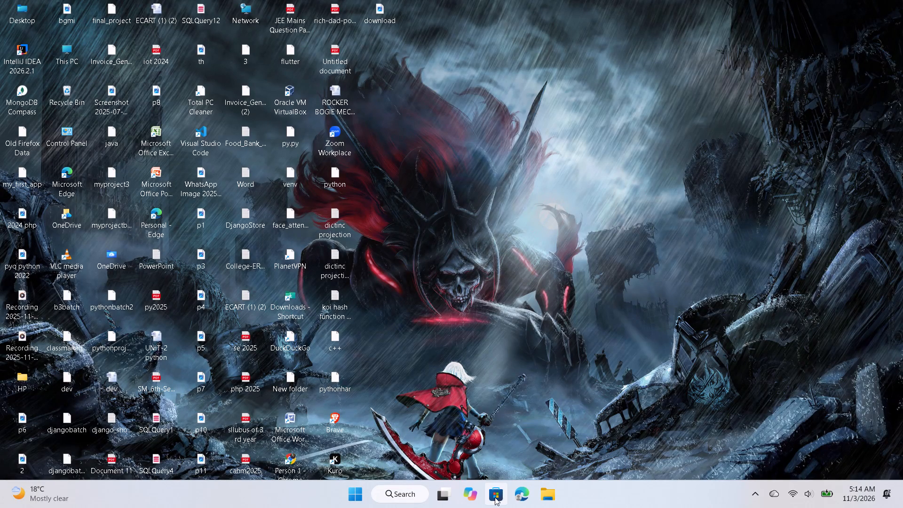
In Microsoft Edge, search the web for "ppt to pdf" and open iLovePDF's PowerPoint to PDF converter.
{"action": "left_click", "coordinate": [521, 498]}
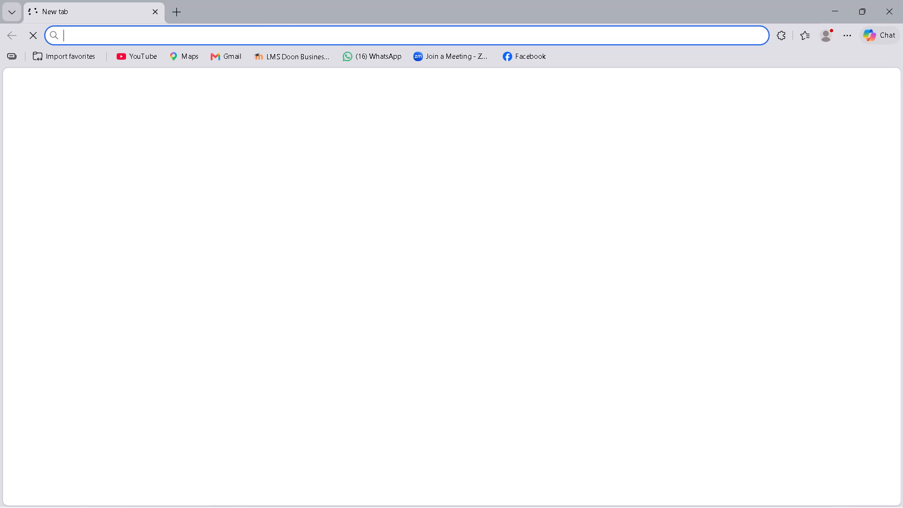
{"action": "left_click", "coordinate": [288, 32]}
{"action": "type", "text": "ppy"}
{"action": "key", "text": "BackSpace"}
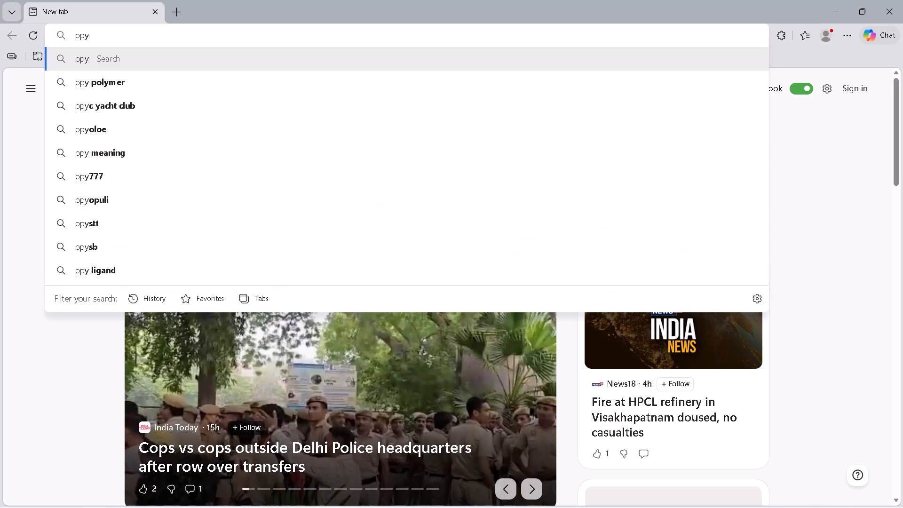
{"action": "type", "text": "t"}
{"action": "key", "text": "space"}
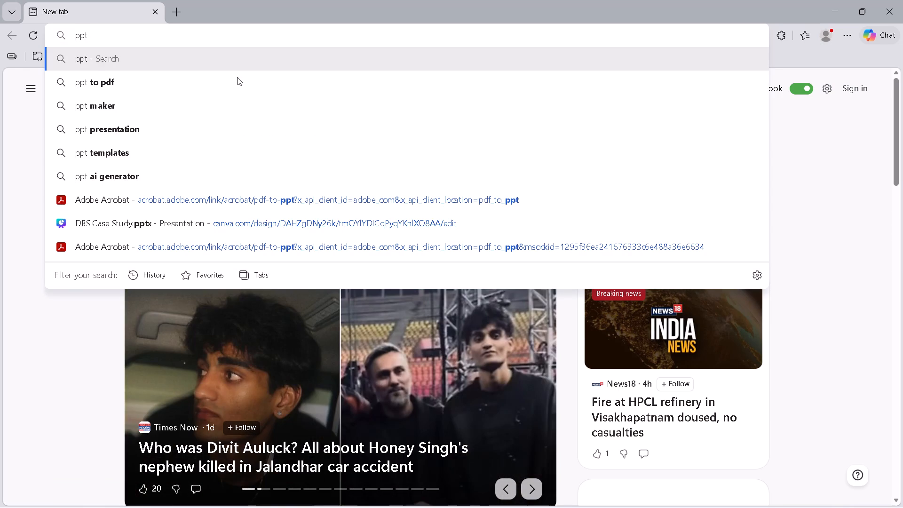
{"action": "left_click", "coordinate": [142, 76]}
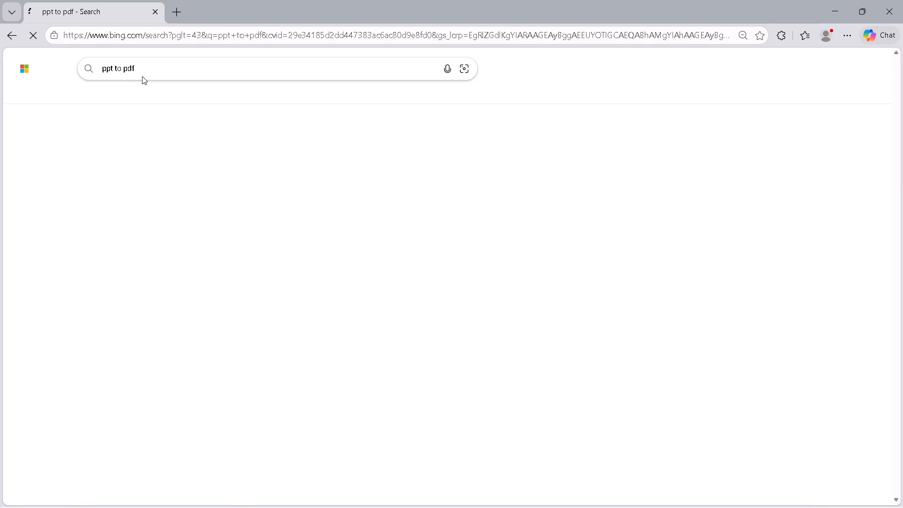
{"action": "left_click", "coordinate": [214, 163]}
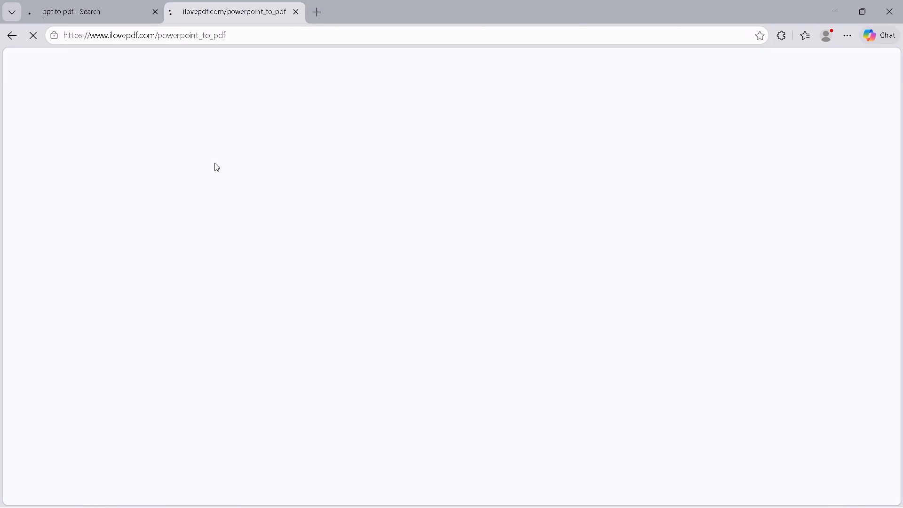
Upload the presentation "DBS Case Study.pptx (1)" from the Downloads folder to the PowerPoint to PDF converter.
{"action": "left_click", "coordinate": [354, 199]}
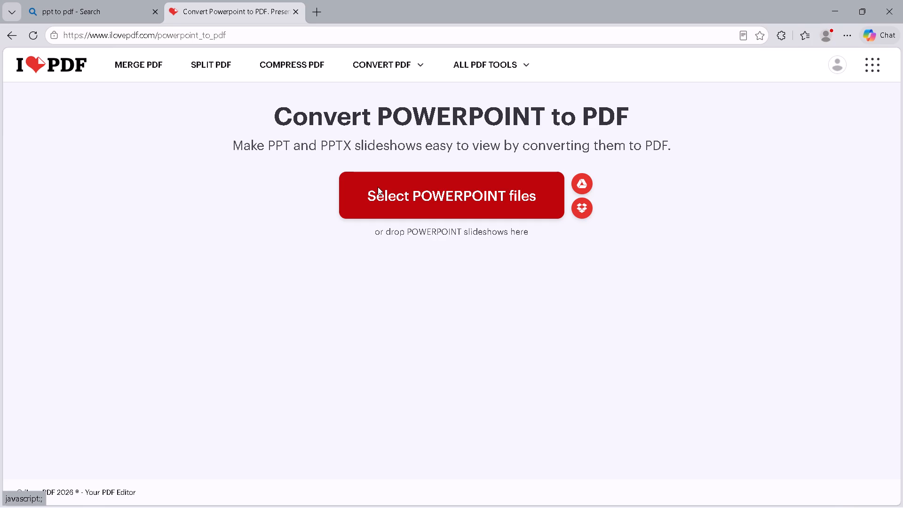
{"action": "left_click", "coordinate": [387, 192]}
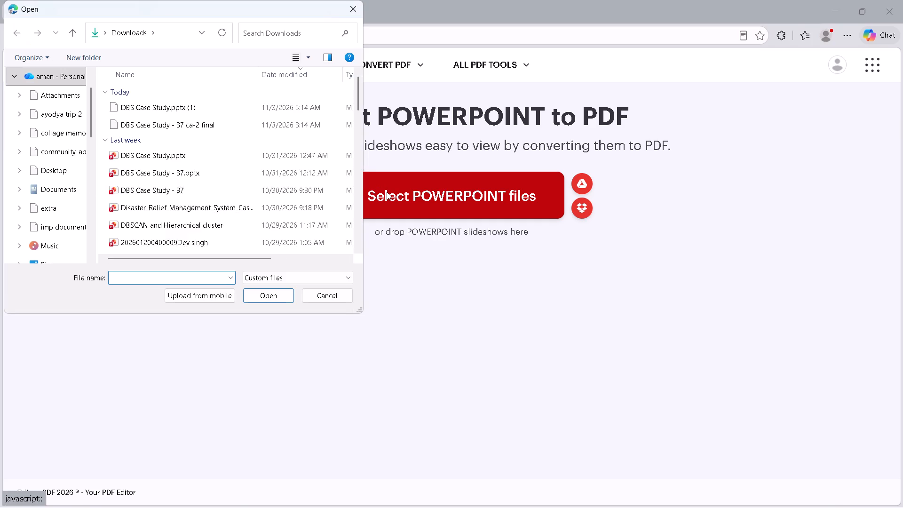
{"action": "left_click", "coordinate": [147, 102]}
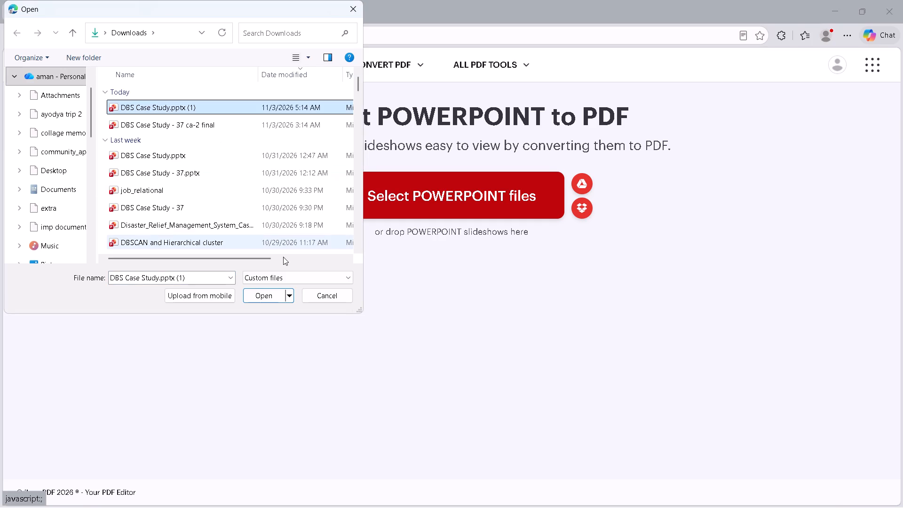
{"action": "left_click", "coordinate": [267, 290]}
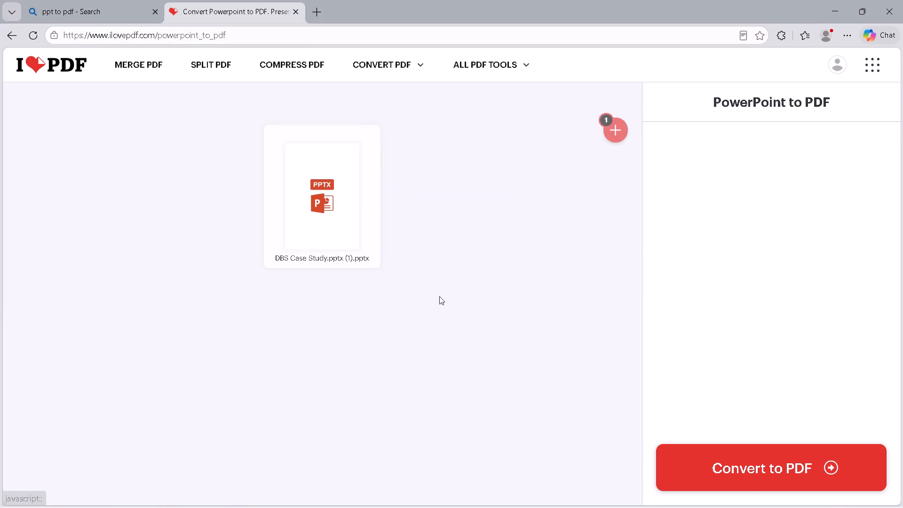
Convert the uploaded DBS Case Study presentation to PDF and download the resulting file.
{"action": "left_click", "coordinate": [803, 471]}
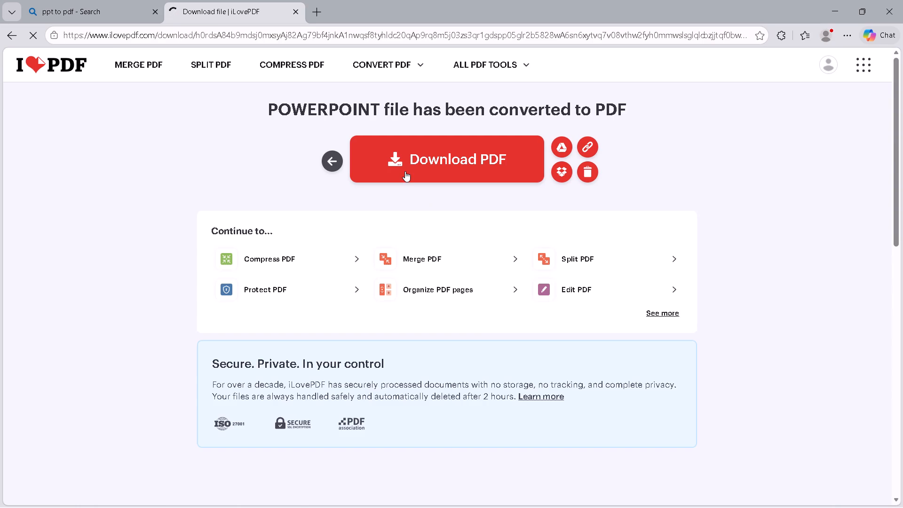
{"action": "left_click", "coordinate": [390, 167]}
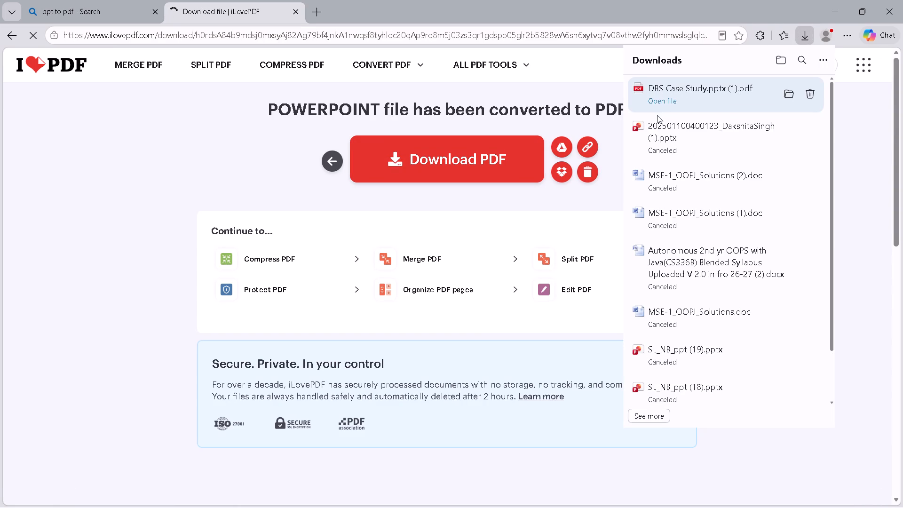
Open the downloaded DBS Case Study PDF and review its pages from the title slide through the closing slide.
{"action": "left_click", "coordinate": [654, 103]}
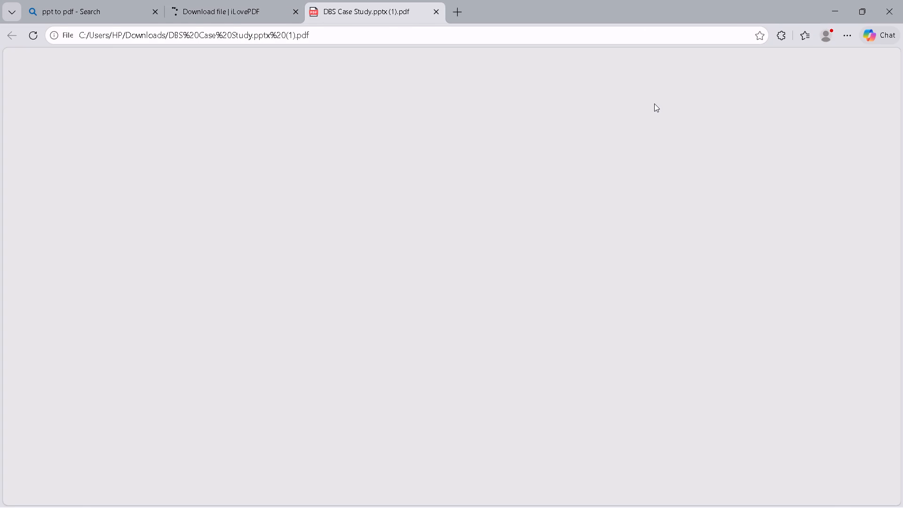
{"action": "scroll", "coordinate": [490, 174], "scroll_direction": "down", "scroll_amount": 1}
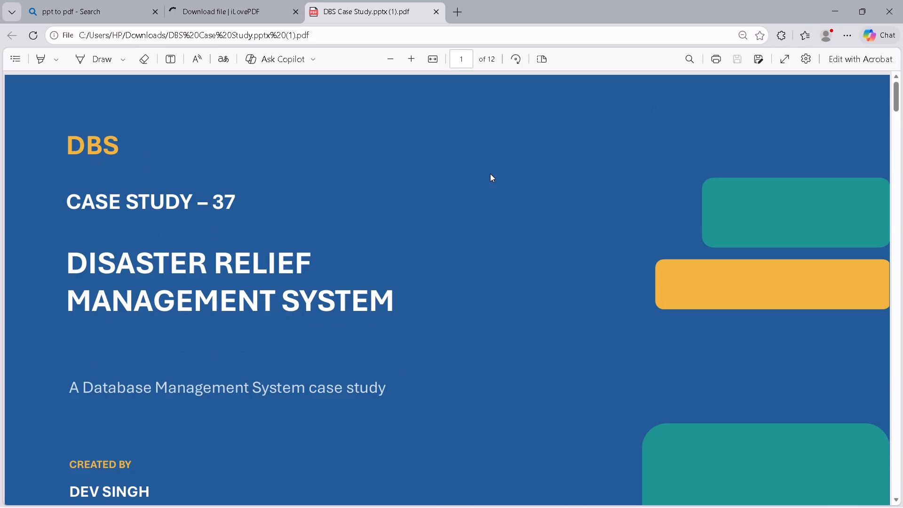
{"action": "scroll", "coordinate": [490, 174], "scroll_direction": "down", "scroll_amount": 13}
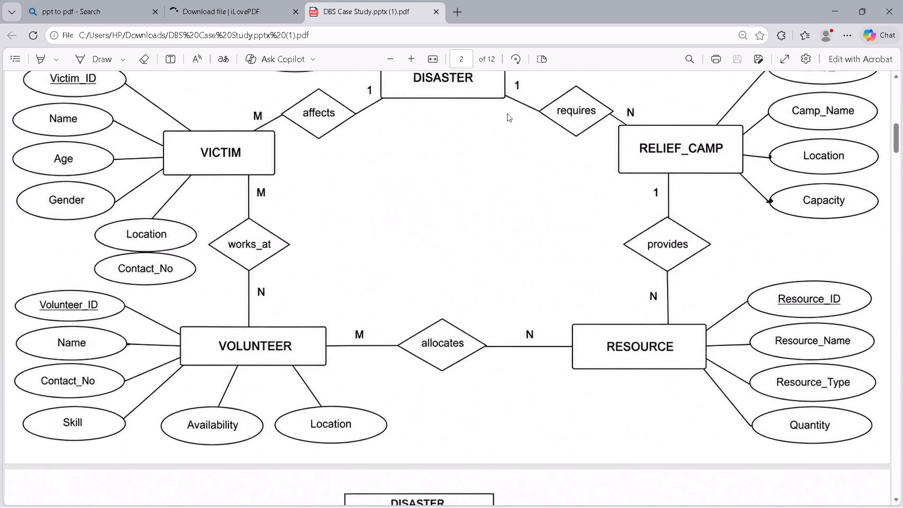
{"action": "scroll", "coordinate": [507, 113], "scroll_direction": "down", "scroll_amount": 8}
{"action": "scroll", "coordinate": [499, 186], "scroll_direction": "down", "scroll_amount": 3}
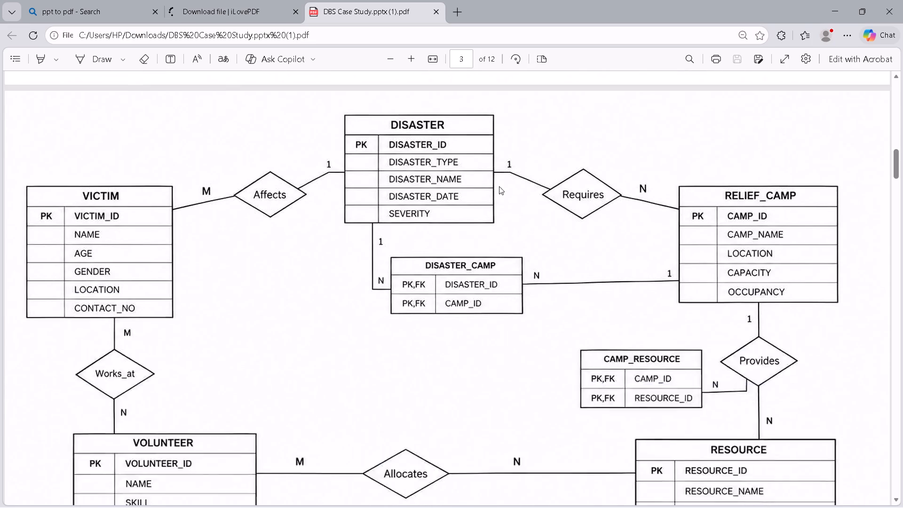
{"action": "scroll", "coordinate": [499, 186], "scroll_direction": "down", "scroll_amount": 11}
{"action": "scroll", "coordinate": [509, 162], "scroll_direction": "up", "scroll_amount": 3}
{"action": "scroll", "coordinate": [509, 163], "scroll_direction": "down", "scroll_amount": 2}
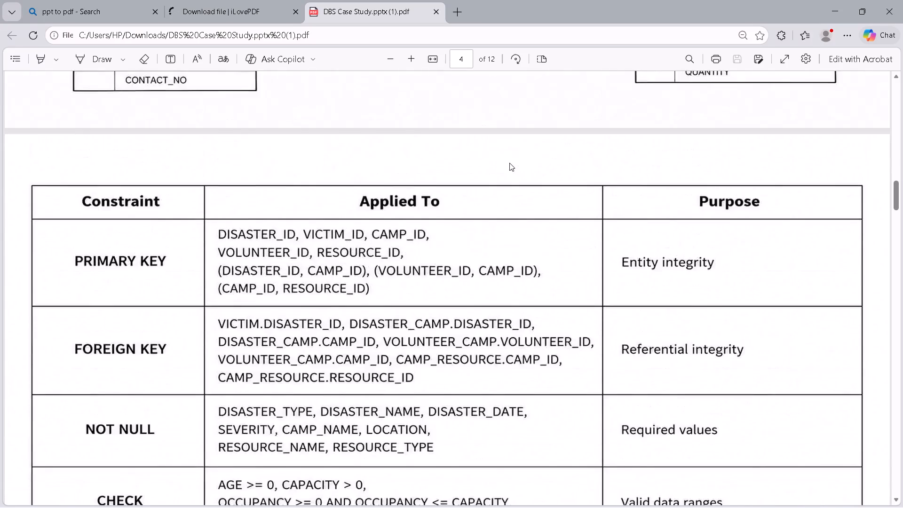
{"action": "scroll", "coordinate": [509, 163], "scroll_direction": "down", "scroll_amount": 17}
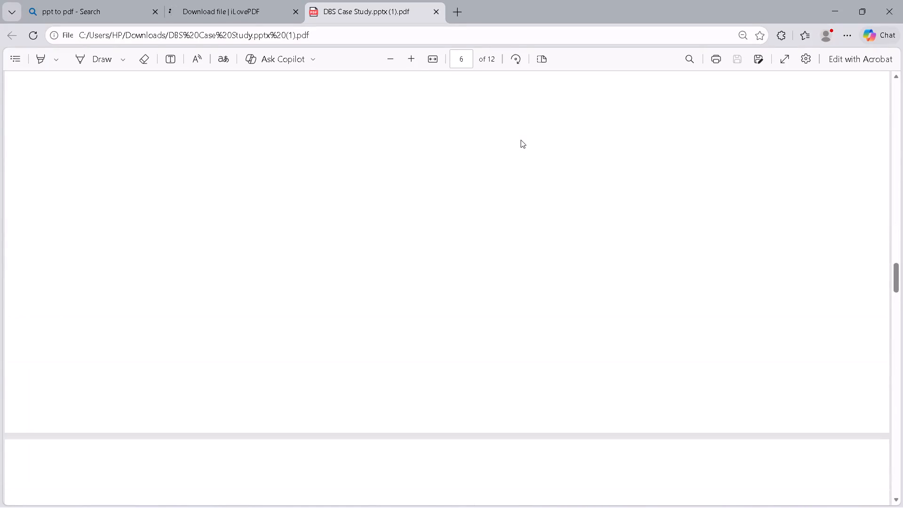
{"action": "scroll", "coordinate": [521, 140], "scroll_direction": "down", "scroll_amount": 4}
{"action": "scroll", "coordinate": [521, 140], "scroll_direction": "up", "scroll_amount": 3}
{"action": "scroll", "coordinate": [521, 140], "scroll_direction": "down", "scroll_amount": 10}
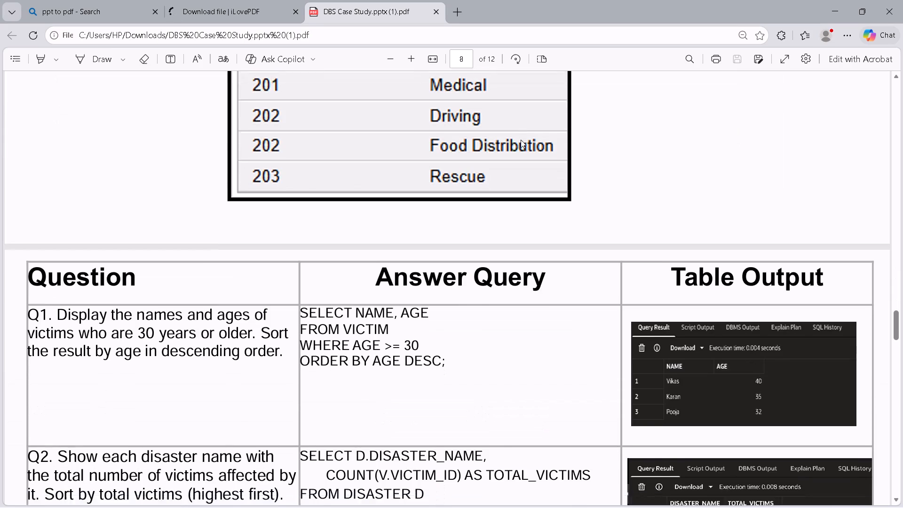
{"action": "scroll", "coordinate": [521, 140], "scroll_direction": "down", "scroll_amount": 6}
{"action": "scroll", "coordinate": [521, 139], "scroll_direction": "up", "scroll_amount": 1}
{"action": "scroll", "coordinate": [521, 139], "scroll_direction": "down", "scroll_amount": 2}
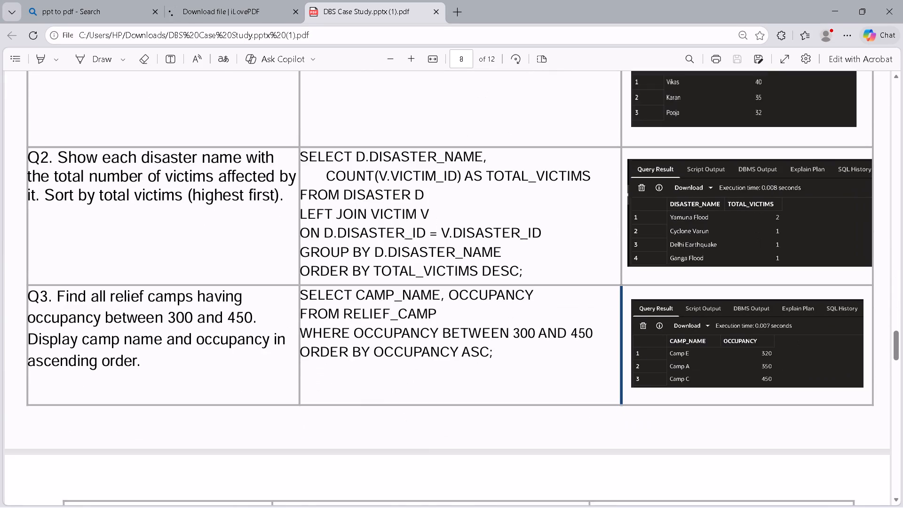
{"action": "scroll", "coordinate": [521, 139], "scroll_direction": "down", "scroll_amount": 8}
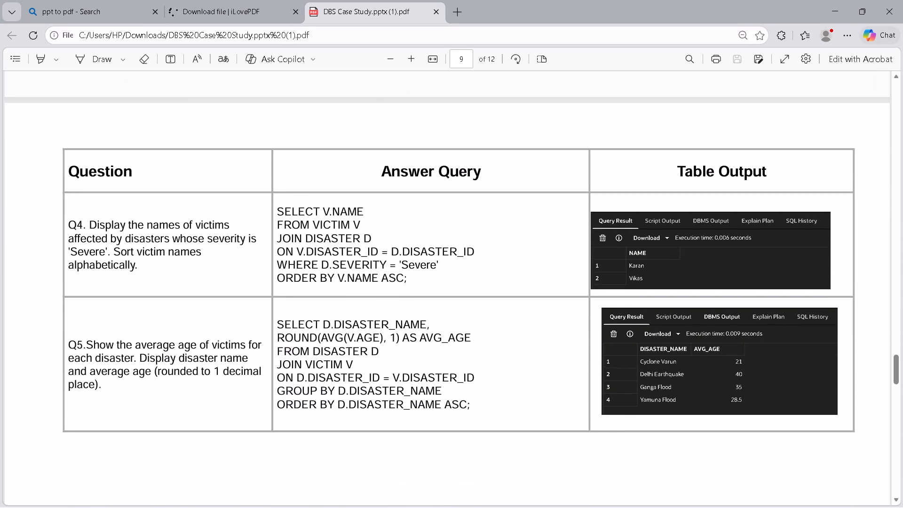
{"action": "scroll", "coordinate": [521, 139], "scroll_direction": "down", "scroll_amount": 10}
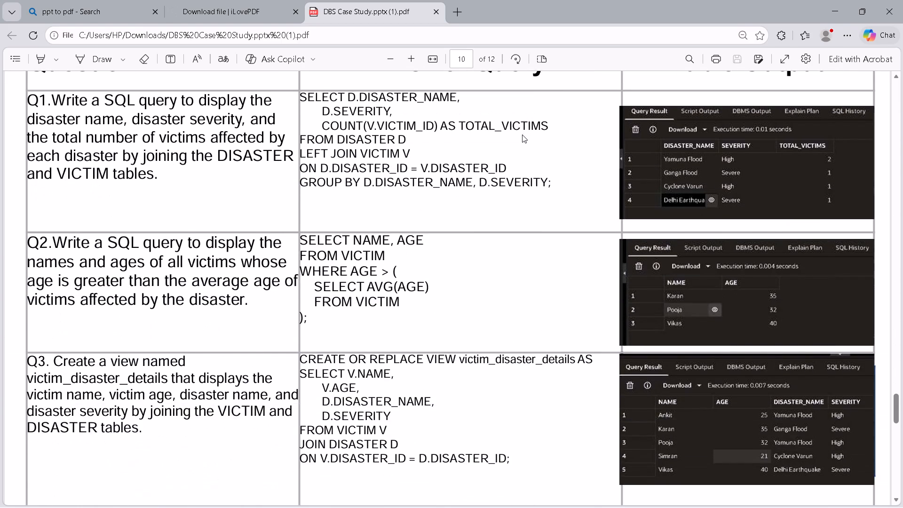
{"action": "scroll", "coordinate": [522, 135], "scroll_direction": "down", "scroll_amount": 10}
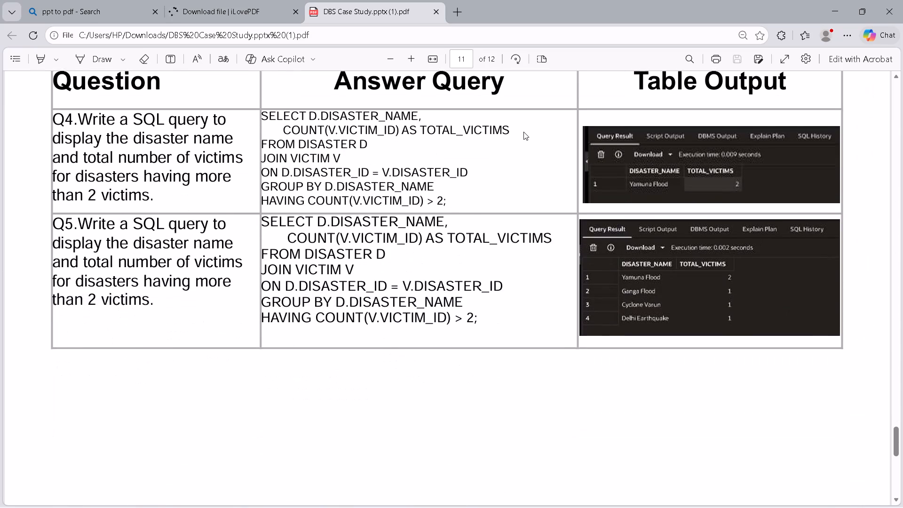
{"action": "scroll", "coordinate": [523, 132], "scroll_direction": "down", "scroll_amount": 10}
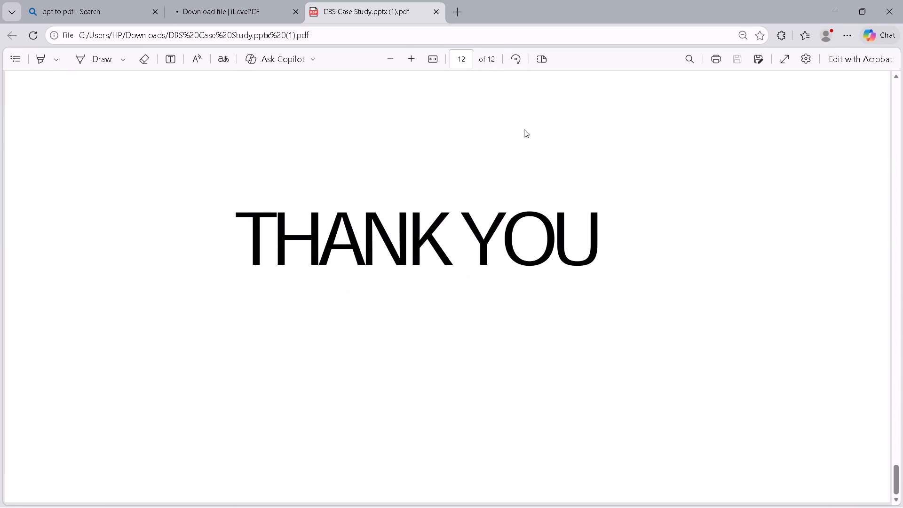
Open a new browser tab.
{"action": "left_click", "coordinate": [453, 15]}
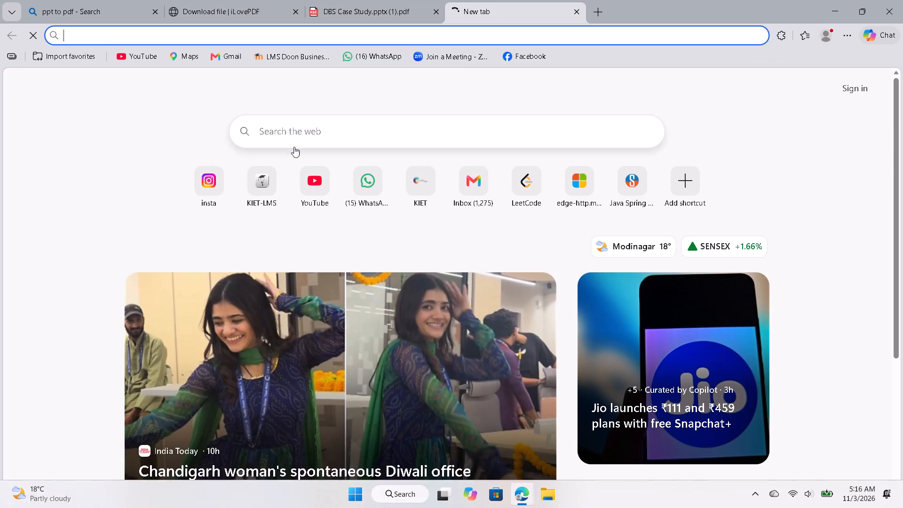
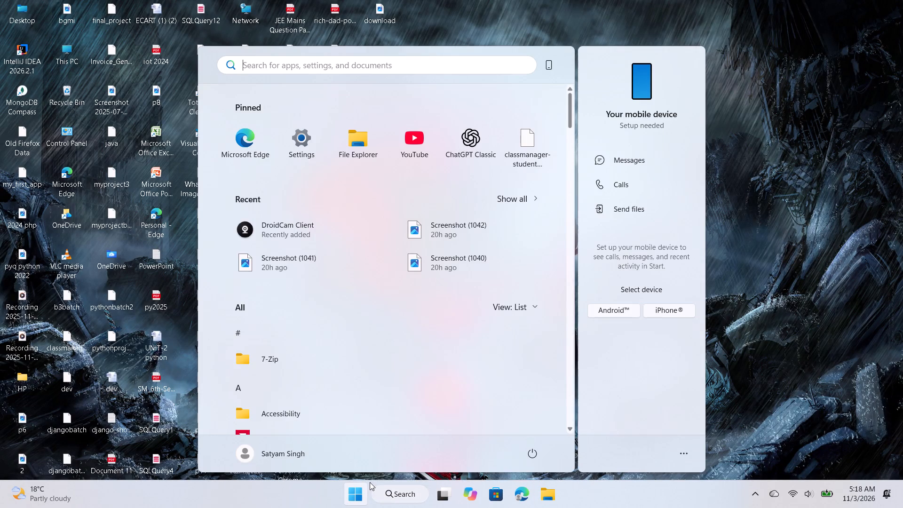
Open the Screenshots folder inside the OneDrive Pictures folder in File Explorer.
{"action": "left_click", "coordinate": [557, 503]}
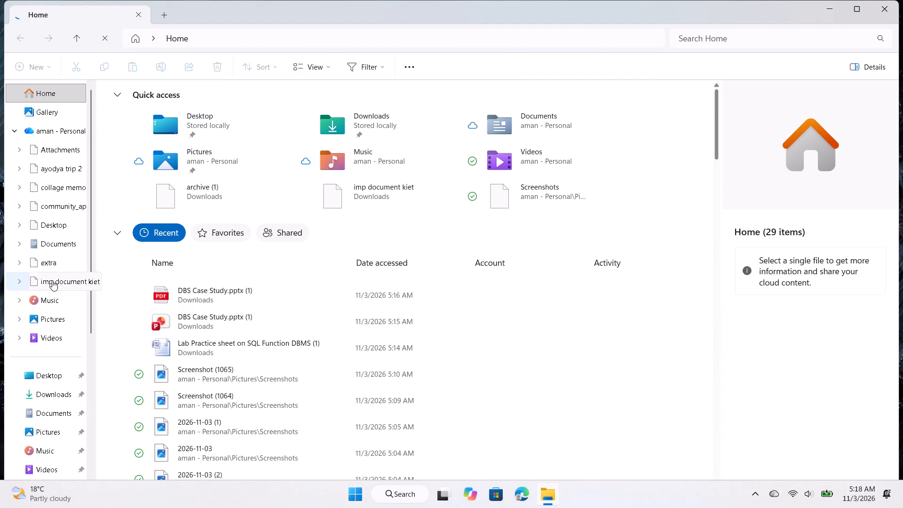
{"action": "left_click", "coordinate": [48, 324]}
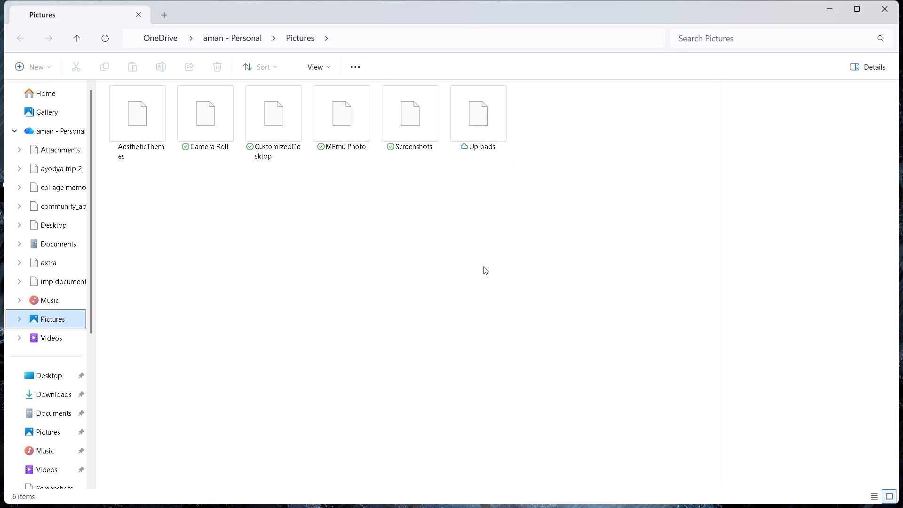
{"action": "double_click", "coordinate": [393, 111]}
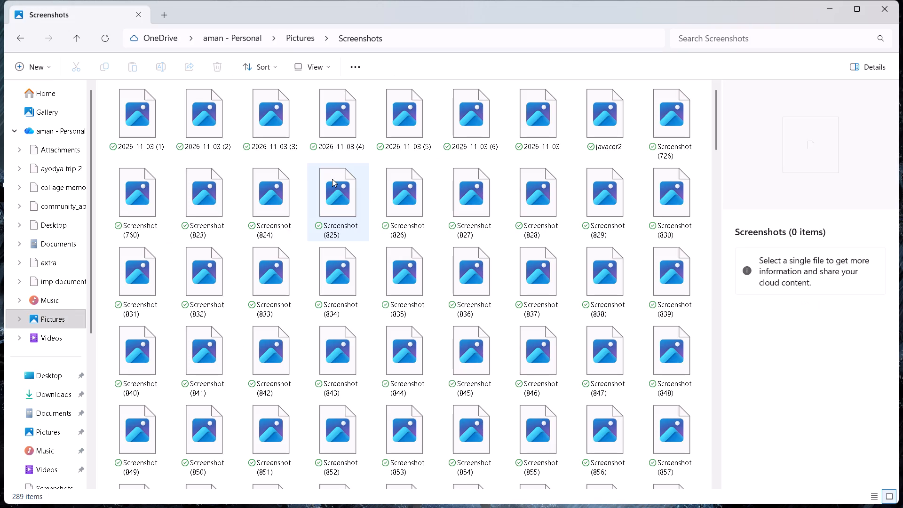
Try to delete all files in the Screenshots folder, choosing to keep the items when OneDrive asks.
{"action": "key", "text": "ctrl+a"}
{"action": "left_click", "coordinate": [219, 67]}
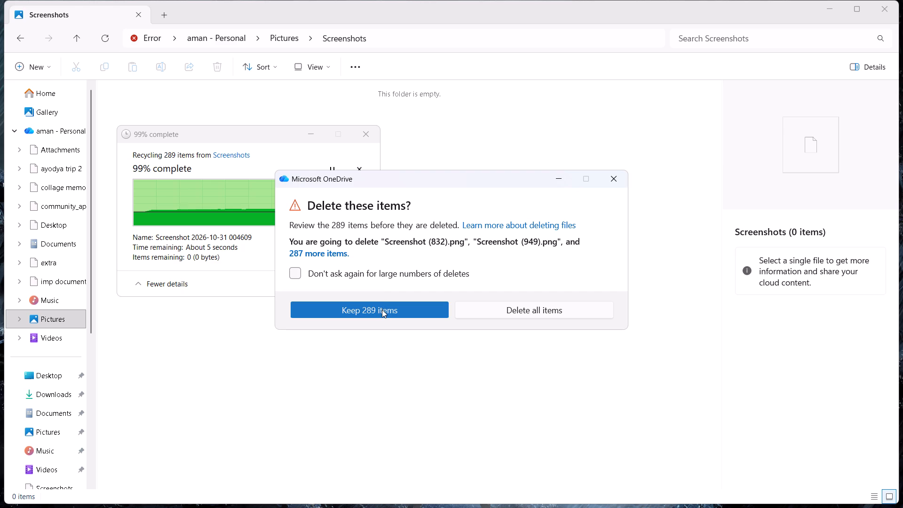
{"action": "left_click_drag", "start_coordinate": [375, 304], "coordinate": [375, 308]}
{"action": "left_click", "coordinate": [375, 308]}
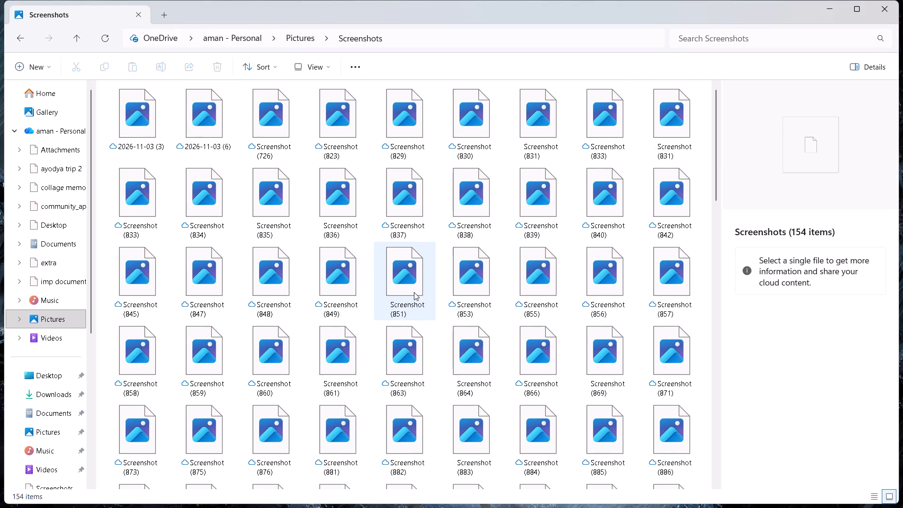
Permanently delete all files in the Screenshots folder, choosing to delete all items in OneDrive, and minimize the folder window.
{"action": "key", "text": "ctrl+a"}
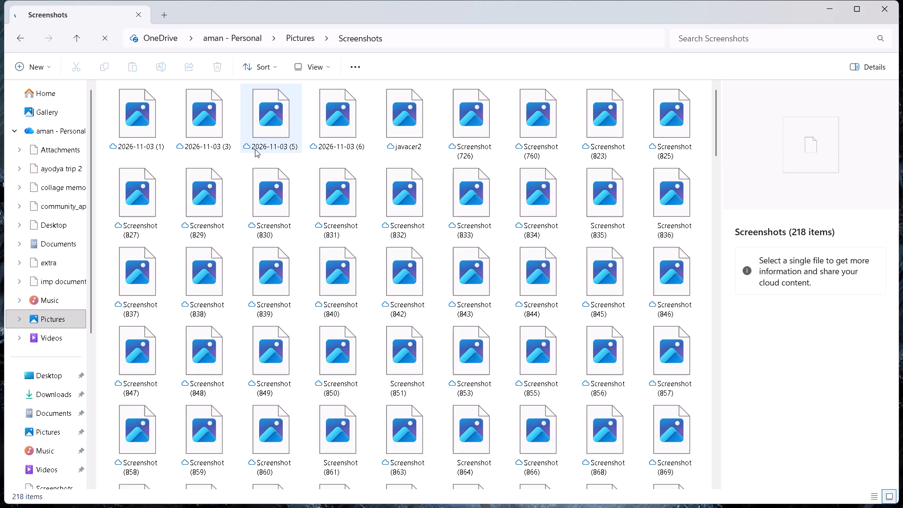
{"action": "left_click", "coordinate": [218, 68]}
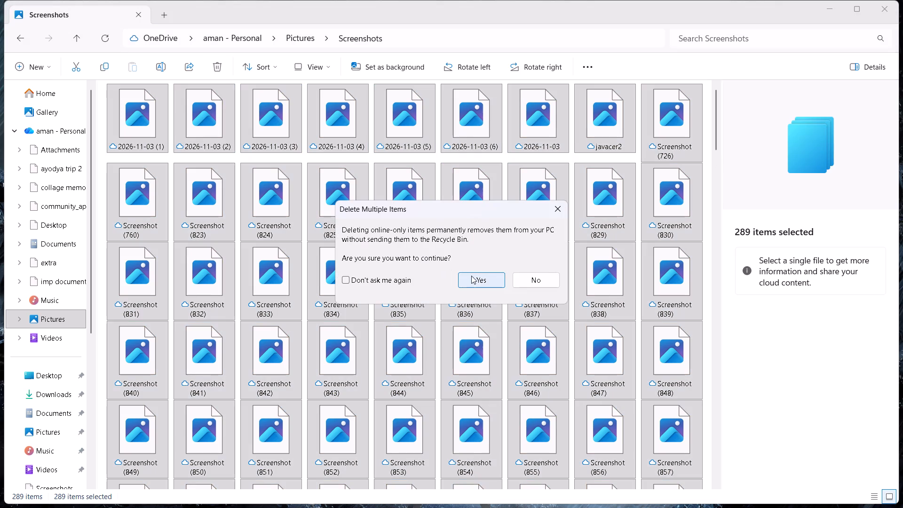
{"action": "left_click", "coordinate": [471, 276]}
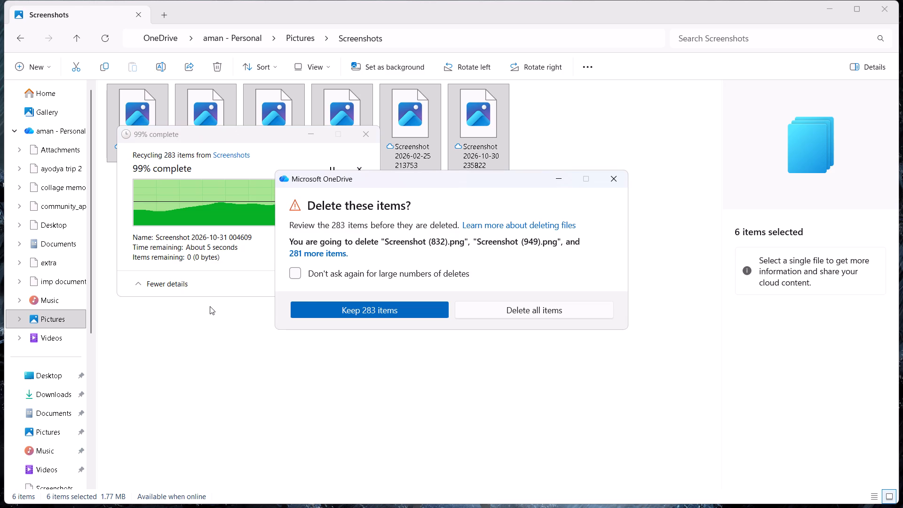
{"action": "left_click", "coordinate": [507, 307]}
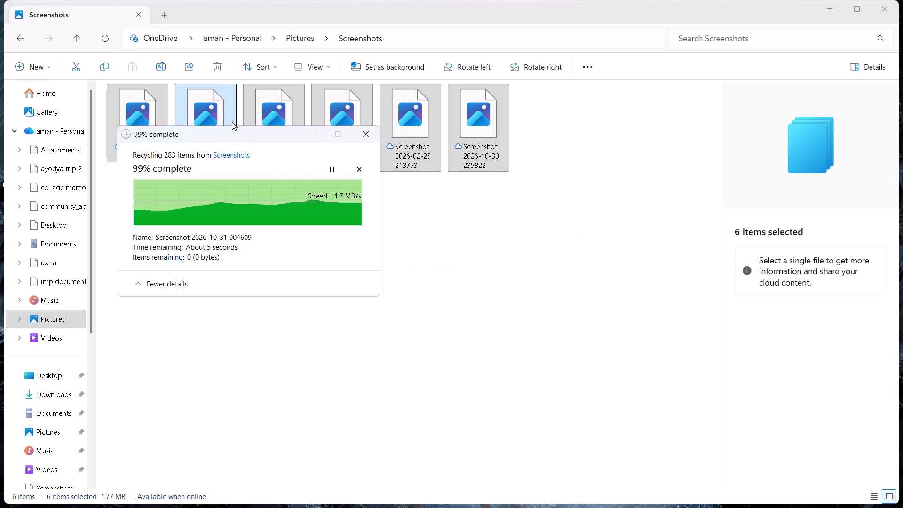
{"action": "left_click", "coordinate": [827, 4]}
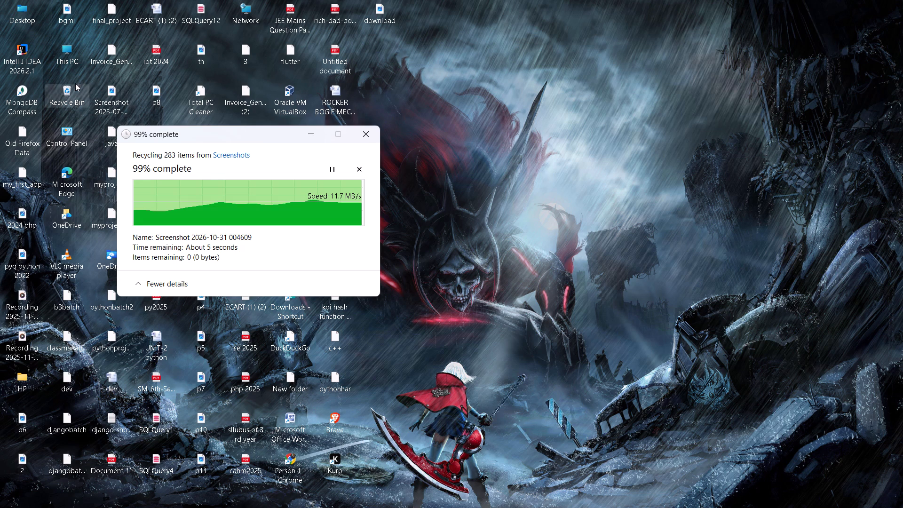
Empty the Recycle Bin, agreeing to permanently delete all items, and minimize its window.
{"action": "double_click", "coordinate": [66, 94]}
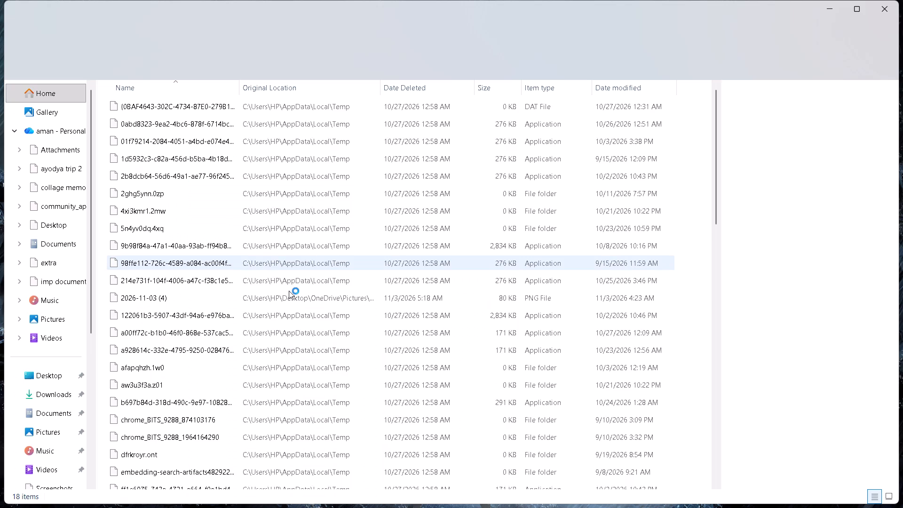
{"action": "key", "text": "ctrl+a"}
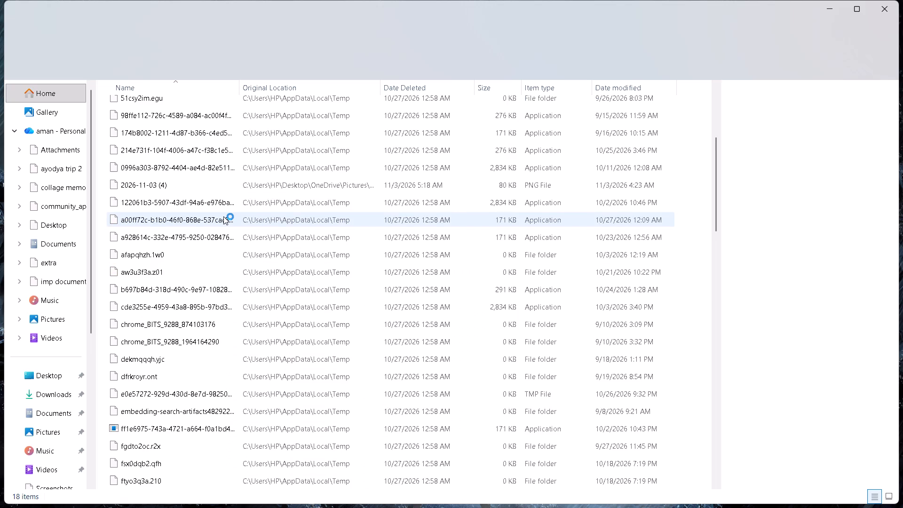
{"action": "key", "text": "ctrl+a"}
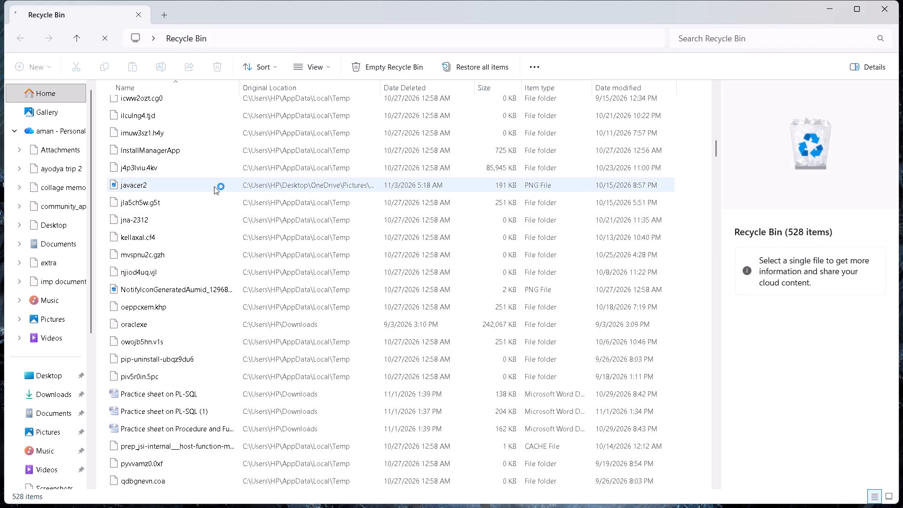
{"action": "key", "text": "ctrl+a"}
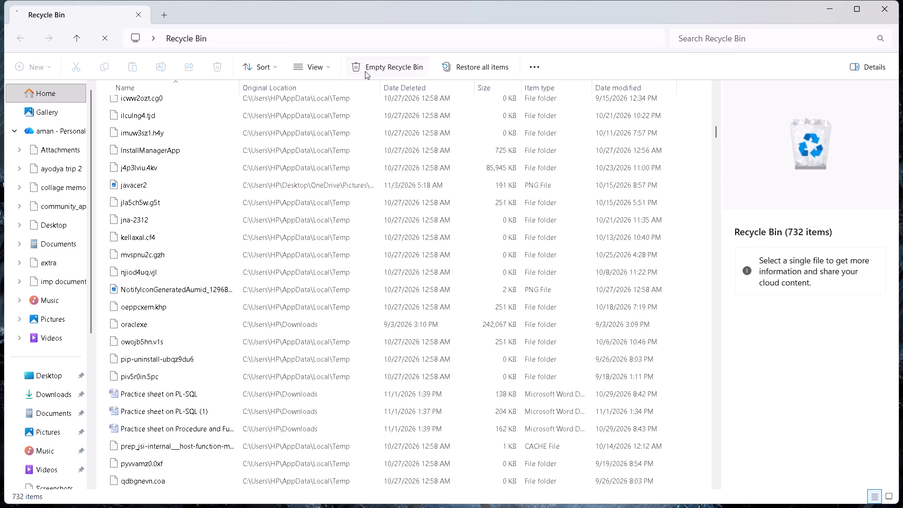
{"action": "left_click", "coordinate": [365, 71]}
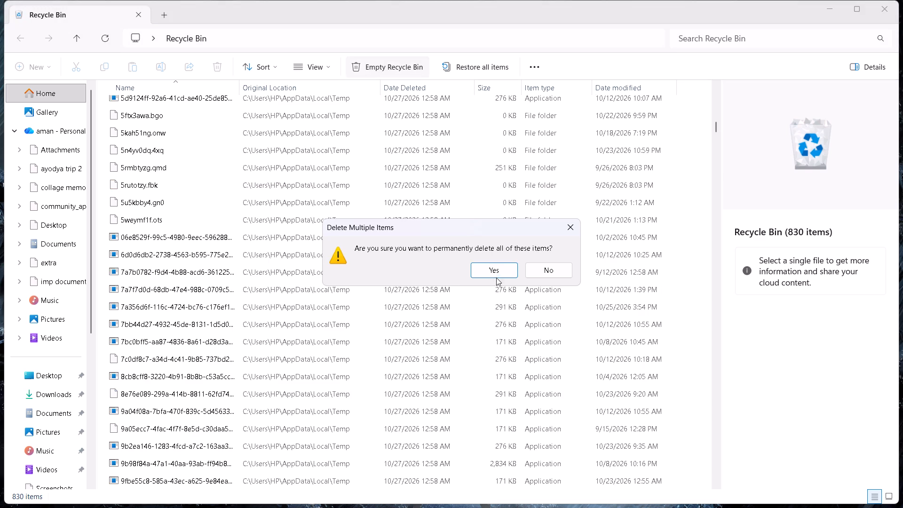
{"action": "left_click", "coordinate": [495, 272]}
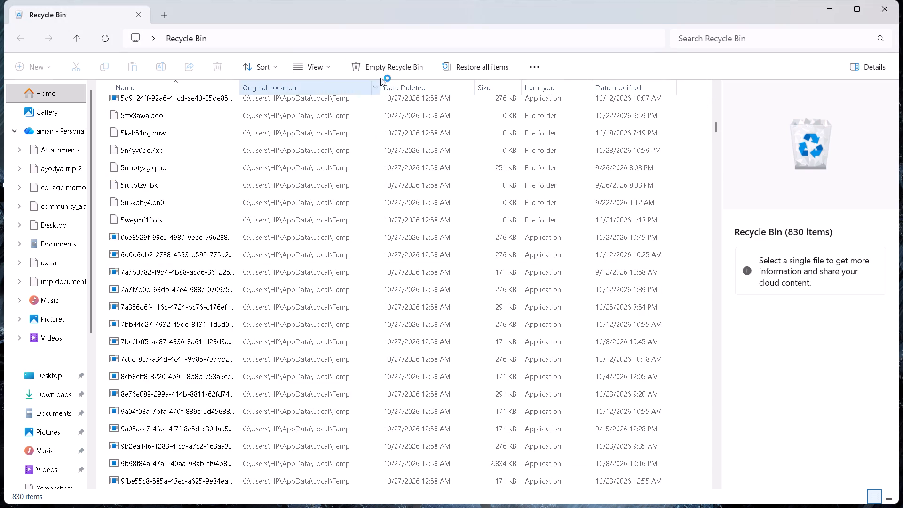
{"action": "left_click", "coordinate": [366, 67]}
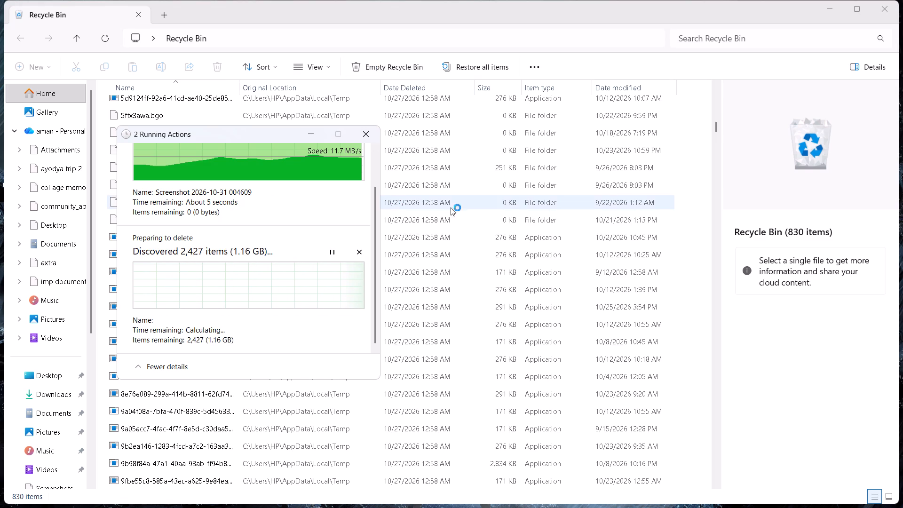
{"action": "left_click", "coordinate": [837, 13]}
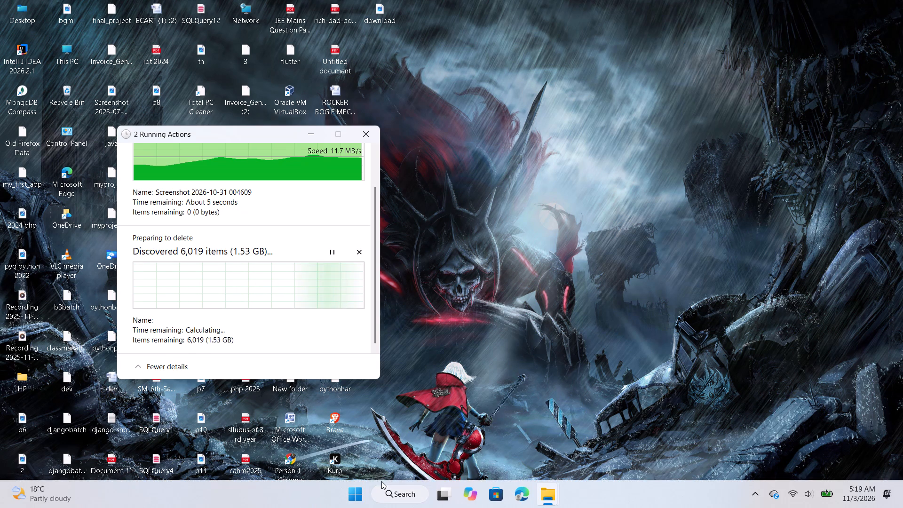
Open the options for the recently added DroidCam Client app in Start.
{"action": "left_click", "coordinate": [358, 495]}
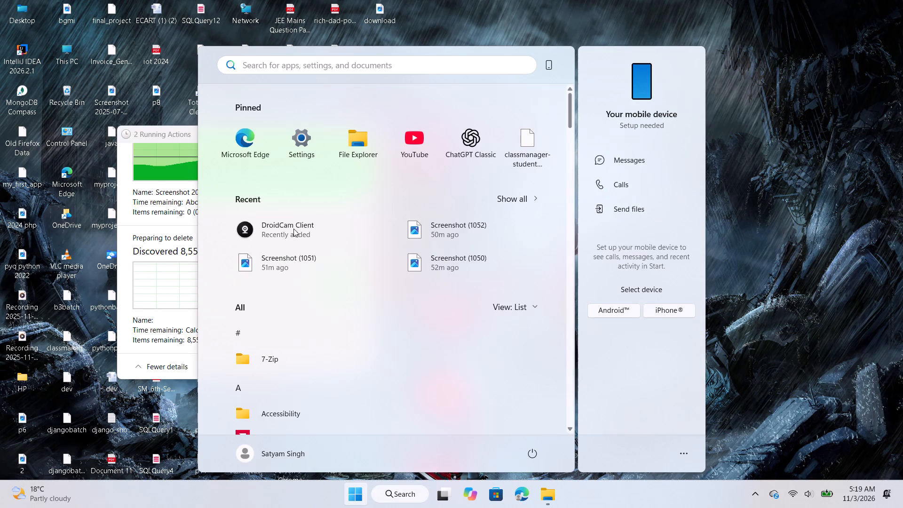
{"action": "right_click", "coordinate": [293, 229]}
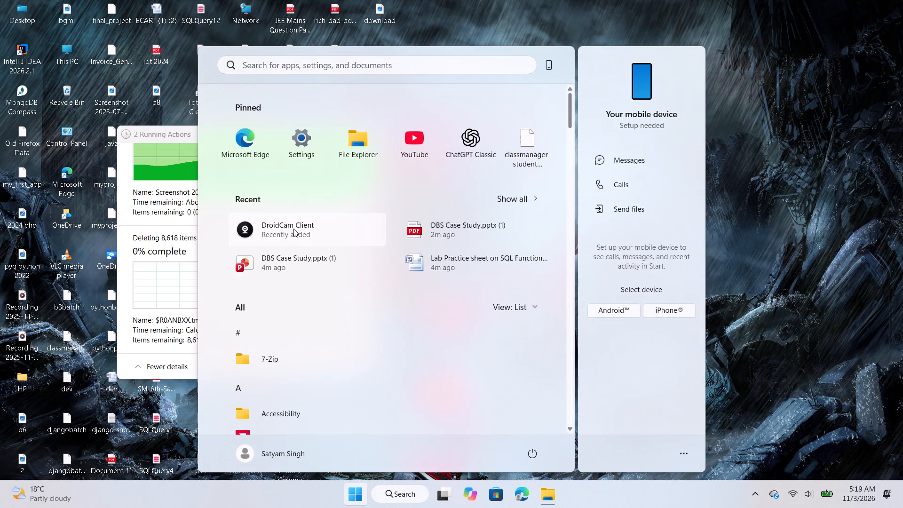
{"action": "left_click", "coordinate": [340, 315]}
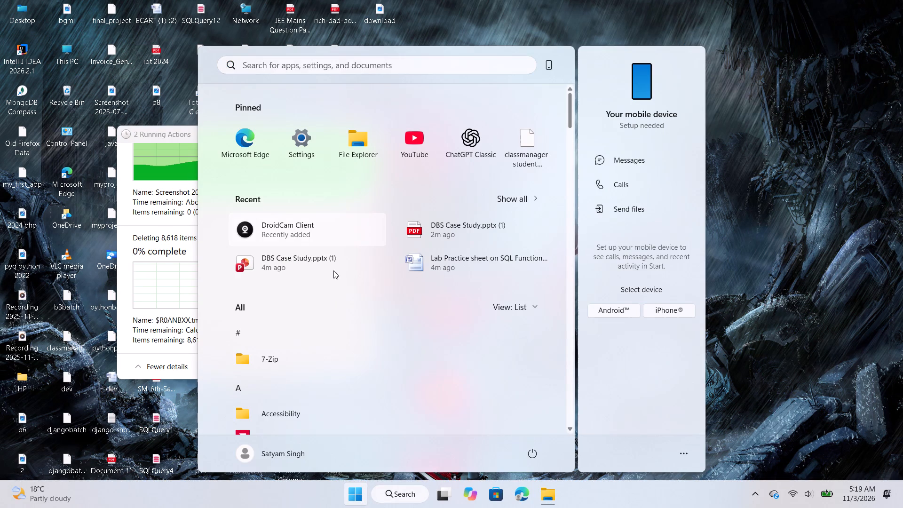